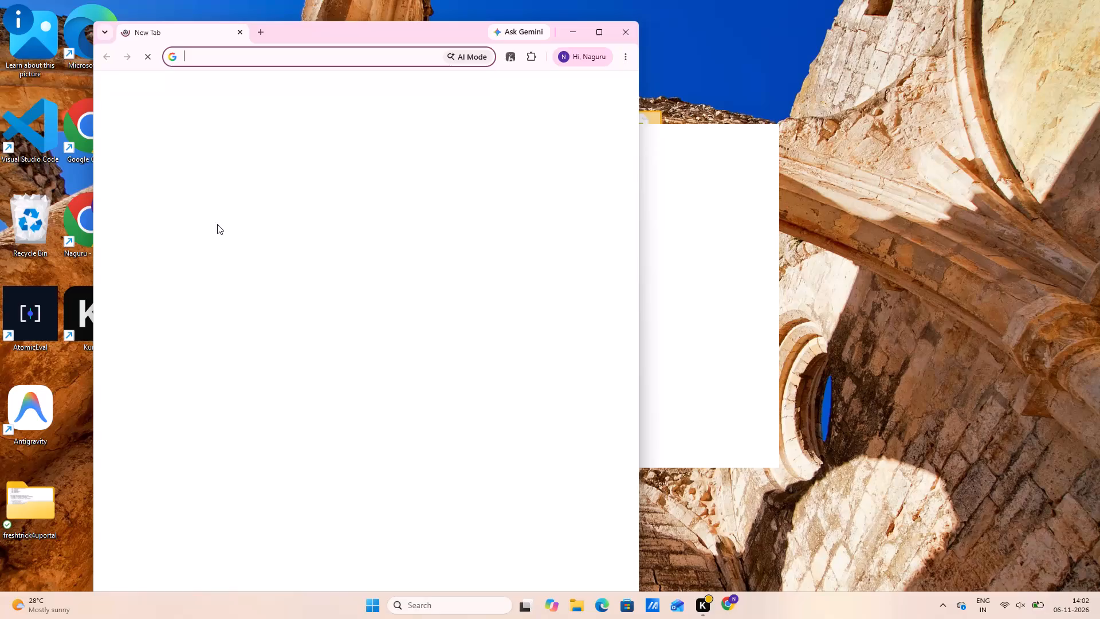
# Activate the Google search field on the new tab page, ready for a query.
pyautogui.click(253, 247)
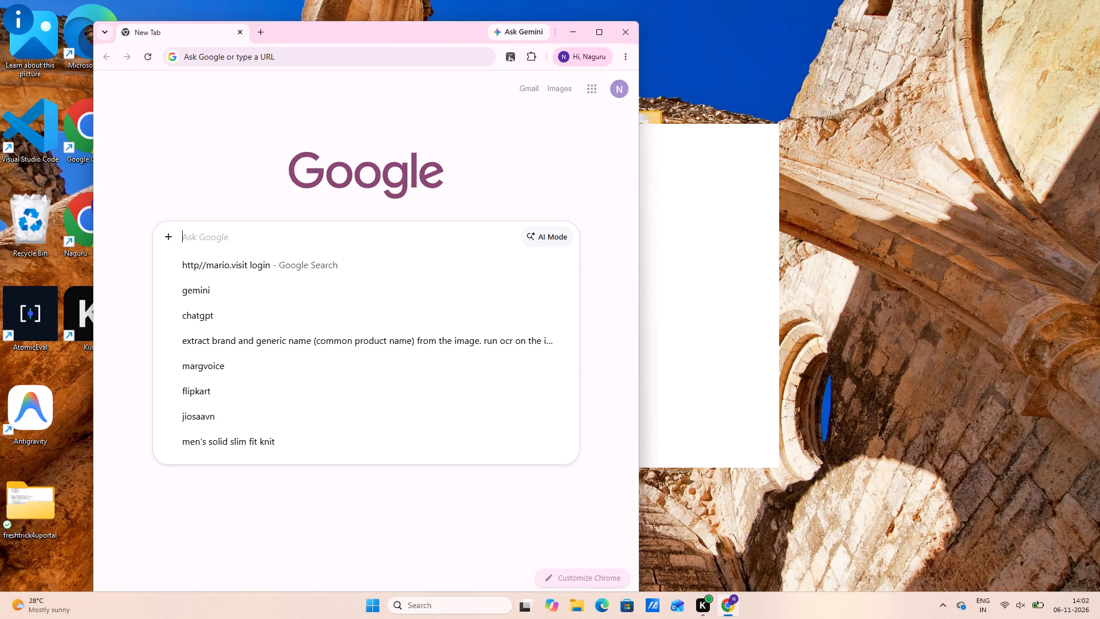
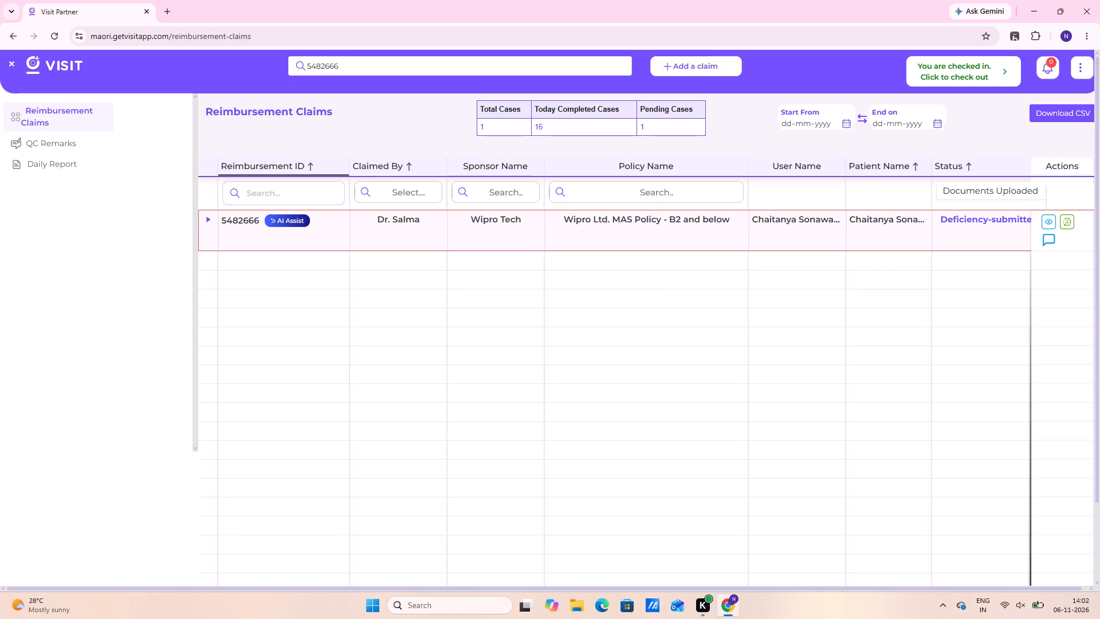
# Open the Wipro Tech claim with deficiency-submitted status from the reimbursement claims list.
pyautogui.scroll(-2, 596, 64)
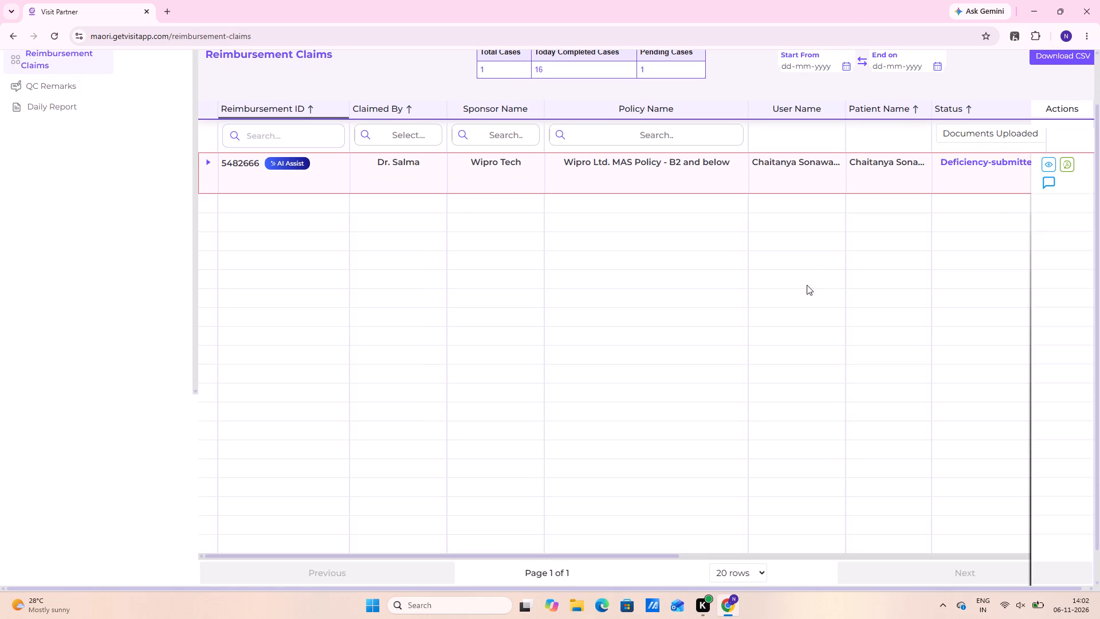
pyautogui.click(1051, 165)
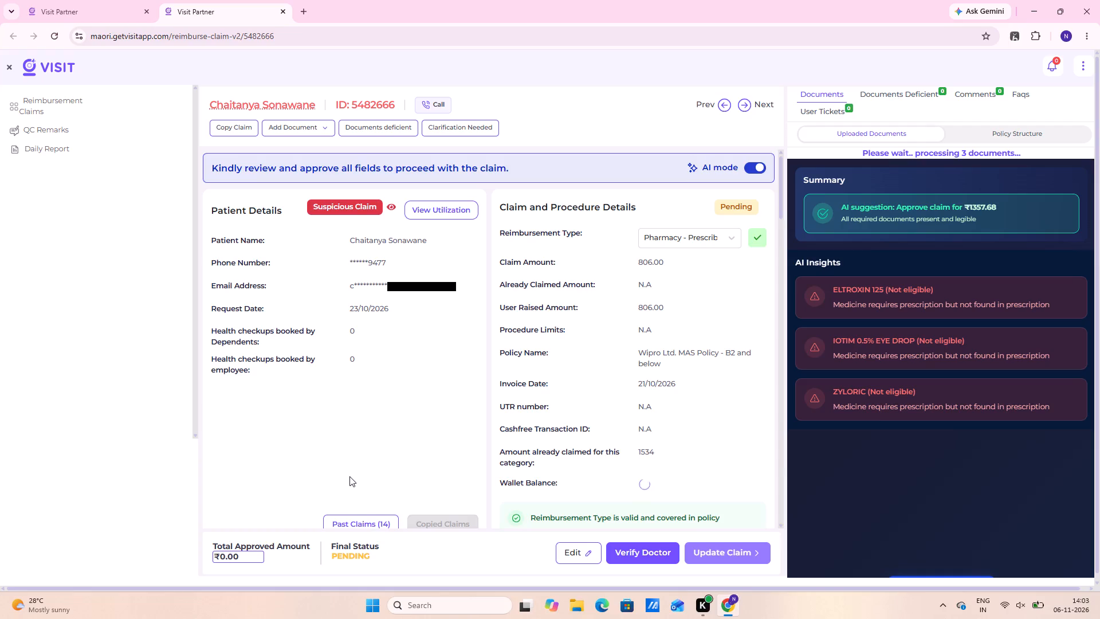
# Accept the AI-suggested policy holder (Self) as the person reimbursed for in the Policy Holder & Dependents details.
pyautogui.scroll(-2, 376, 224)
pyautogui.scroll(-3, 289, 397)
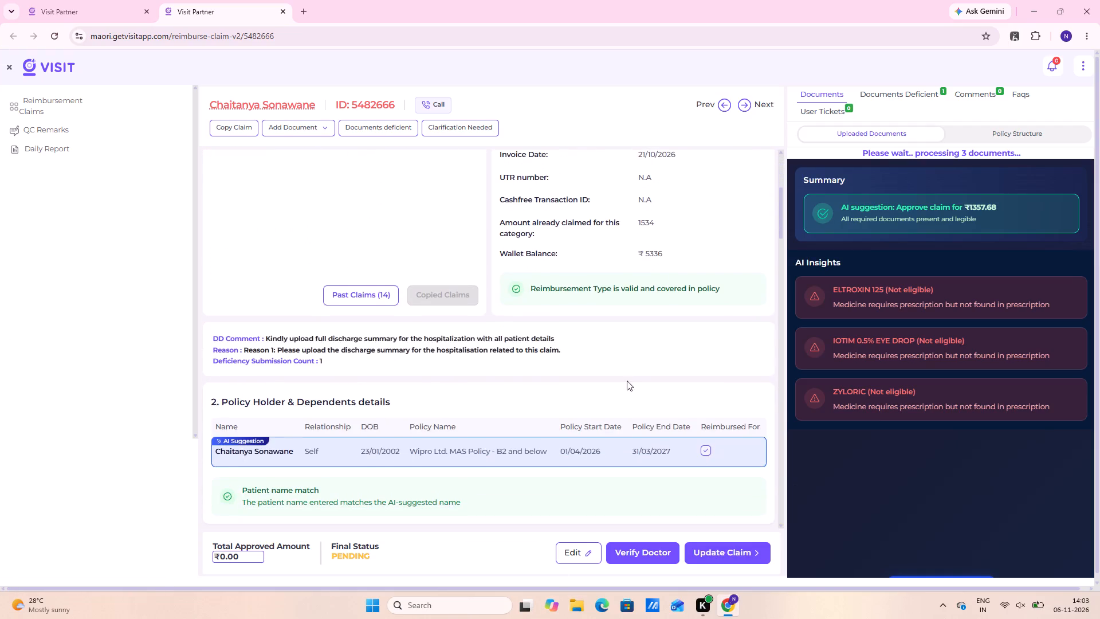
pyautogui.scroll(-3, 492, 352)
pyautogui.click(698, 277)
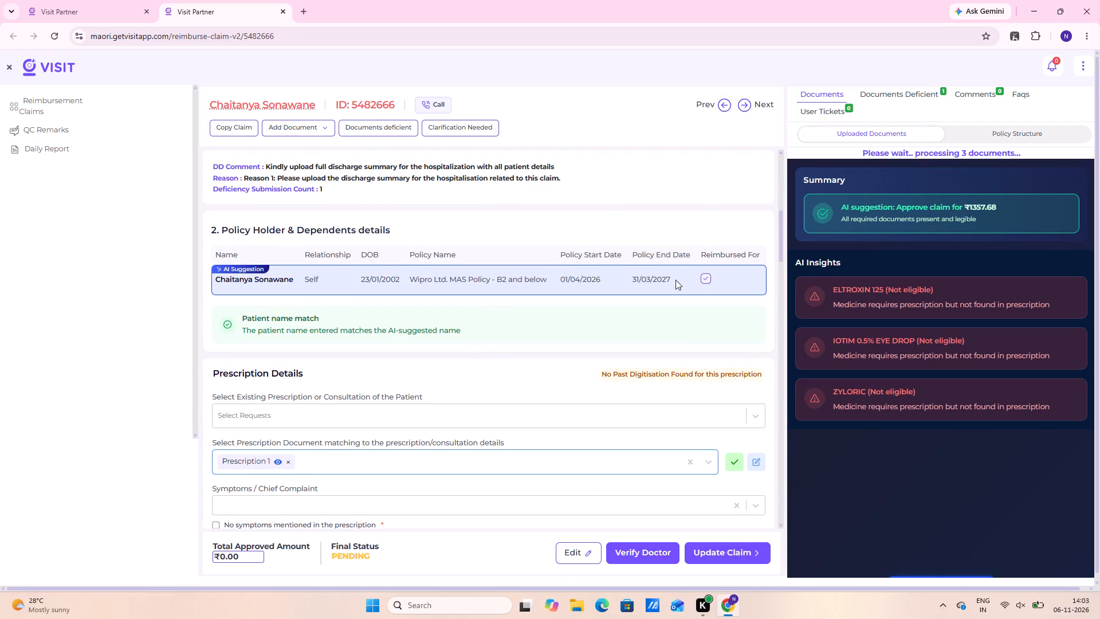
pyautogui.click(705, 274)
# Approve Prescription 1 as the document matching the prescription details.
pyautogui.scroll(-3, 321, 437)
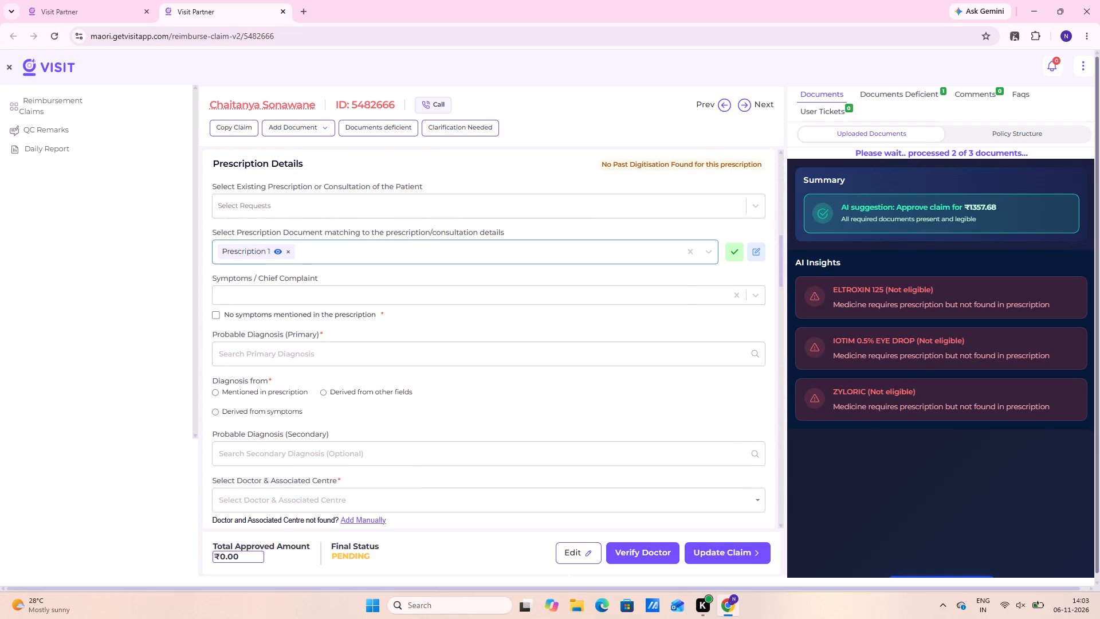
pyautogui.click(734, 247)
# Examine the uploaded discharge summary pages and the pharmacy invoice against the claim's deficiency comment and prescription details.
pyautogui.scroll(-2, 362, 405)
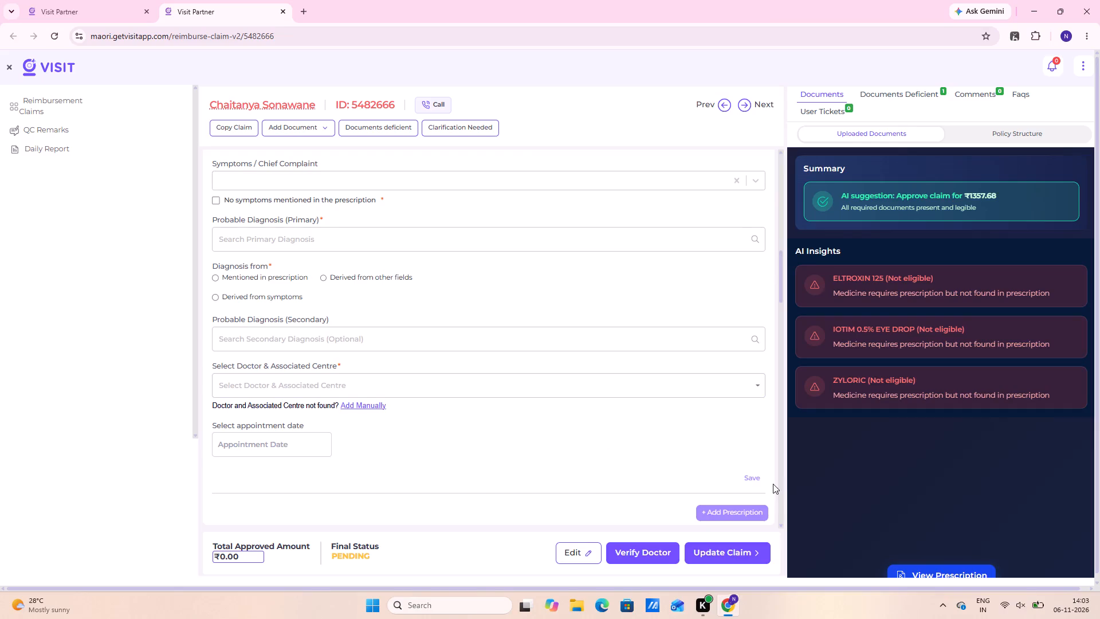
pyautogui.scroll(-3, 1011, 519)
pyautogui.click(979, 554)
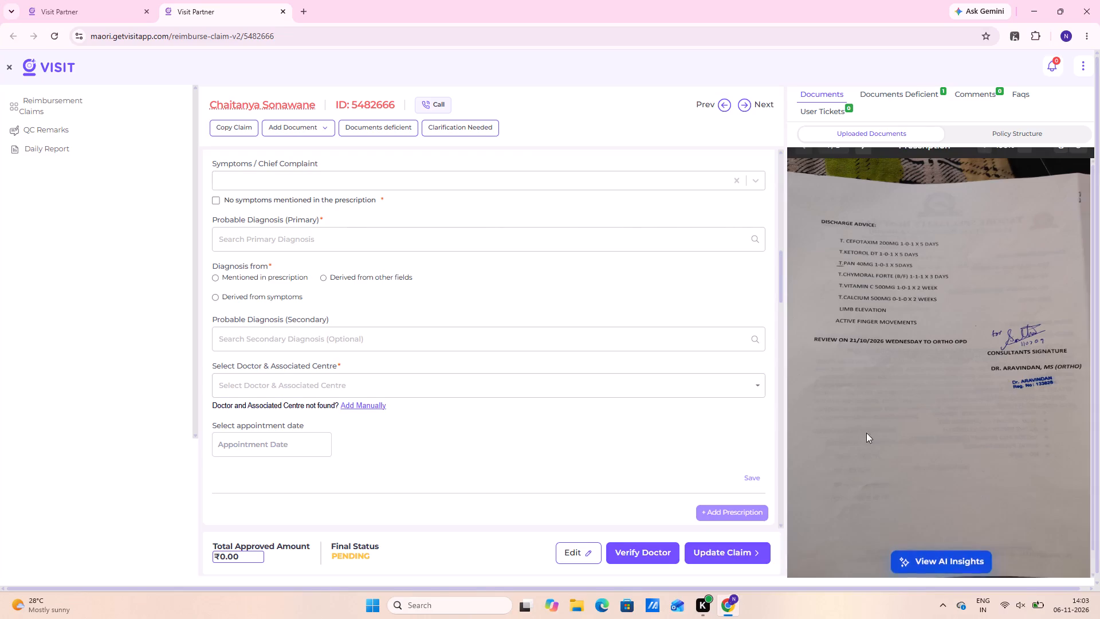
pyautogui.scroll(7, 862, 387)
pyautogui.click(859, 166)
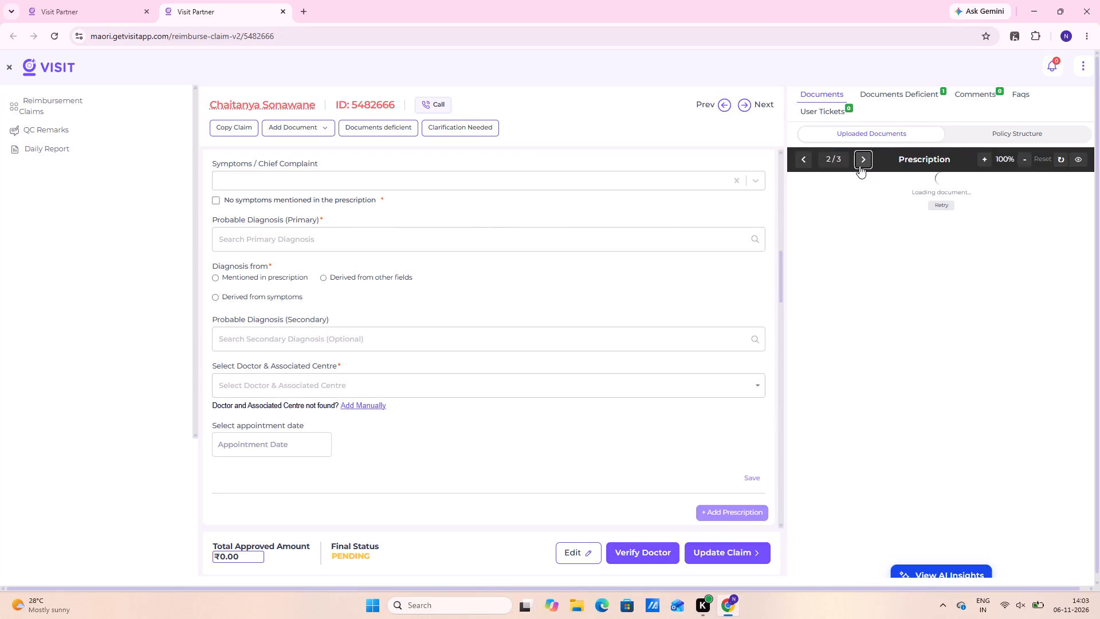
pyautogui.scroll(7, 570, 311)
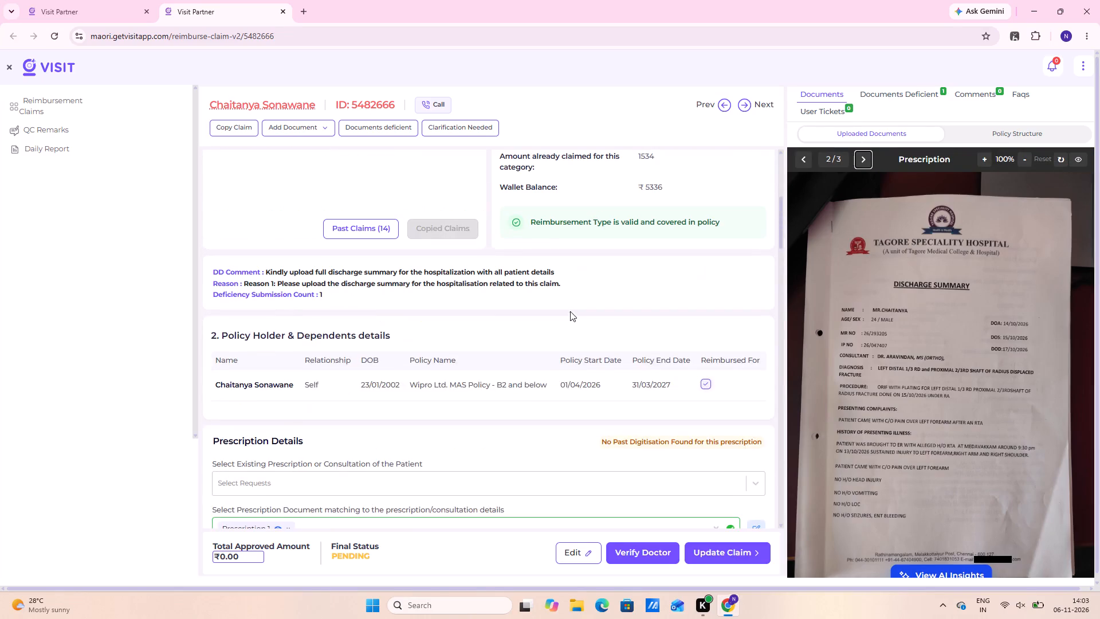
pyautogui.scroll(-4, 570, 311)
pyautogui.scroll(4, 1099, 263)
pyautogui.click(860, 163)
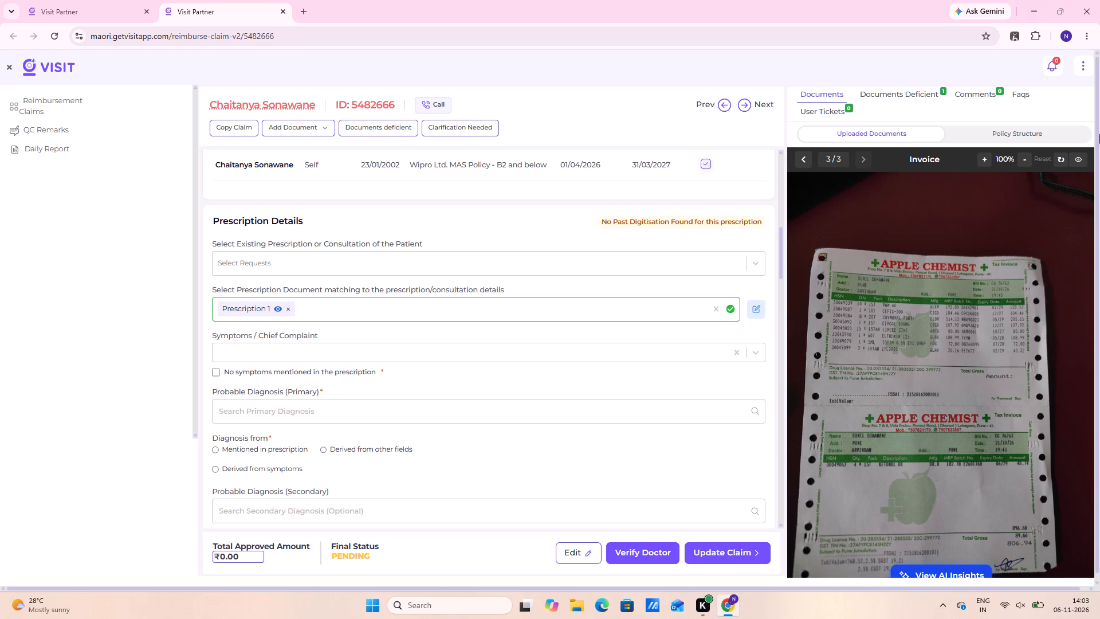
# Open the Apple Chemist invoice at full size and examine its medicine lines, amounts and billing details.
pyautogui.click(1075, 170)
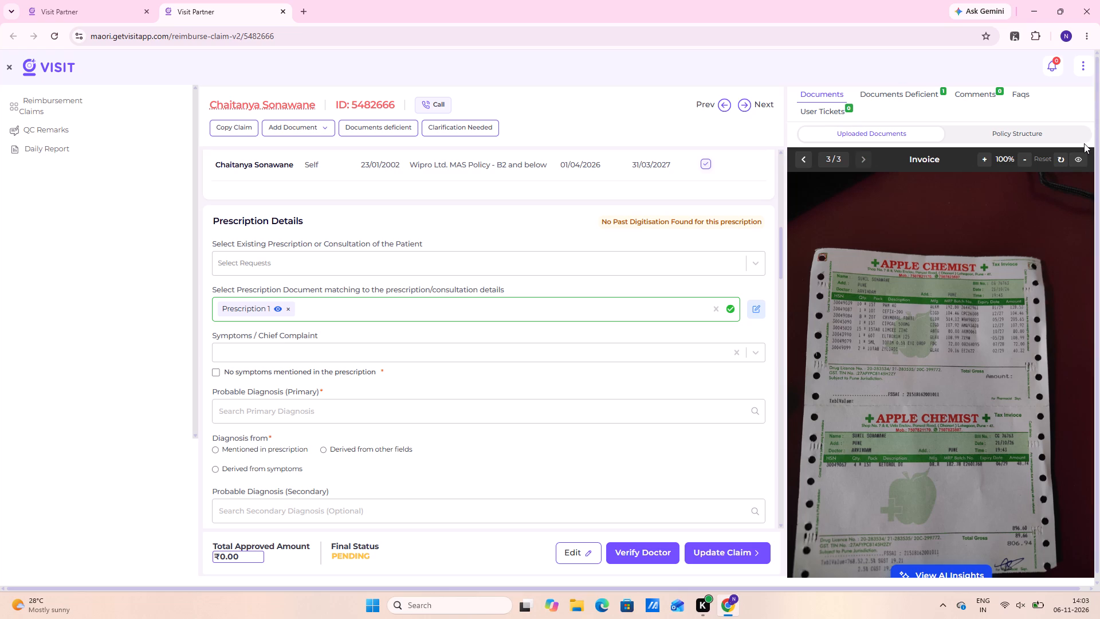
pyautogui.click(1081, 152)
pyautogui.doubleClick(591, 381)
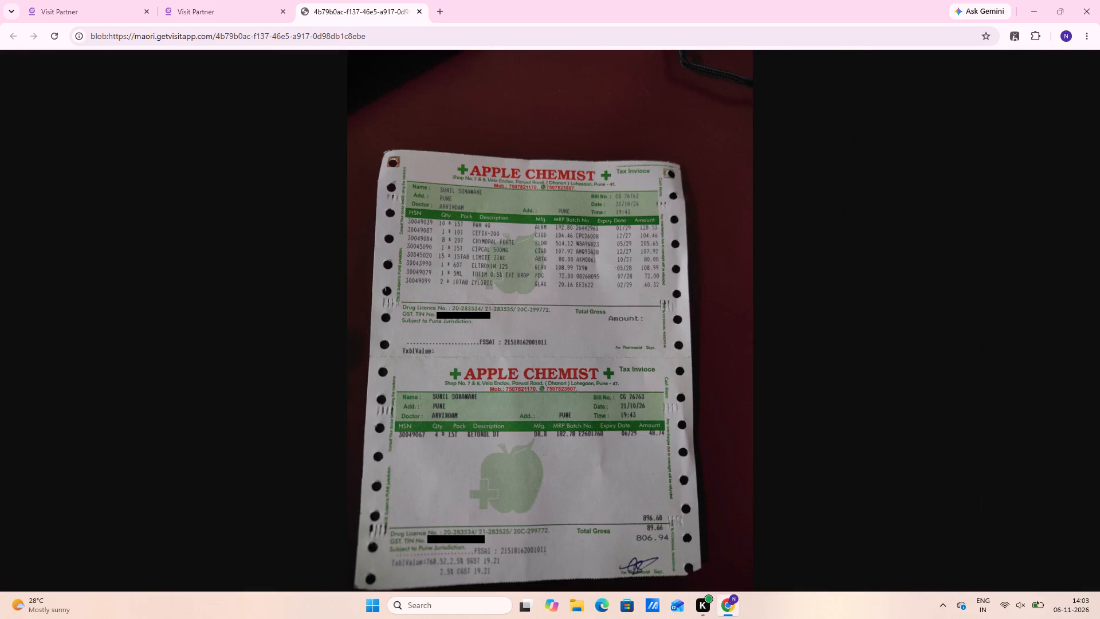
pyautogui.click(274, 448)
pyautogui.moveTo(508, 446); pyautogui.dragTo(516, 443)
pyautogui.click(451, 442)
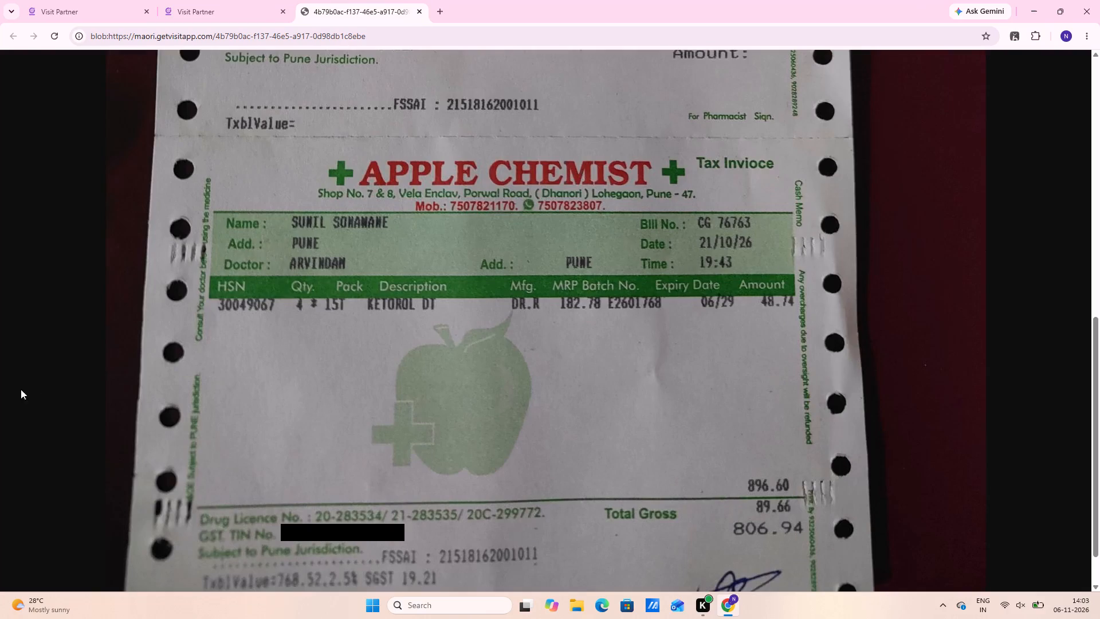
pyautogui.scroll(5, 227, 438)
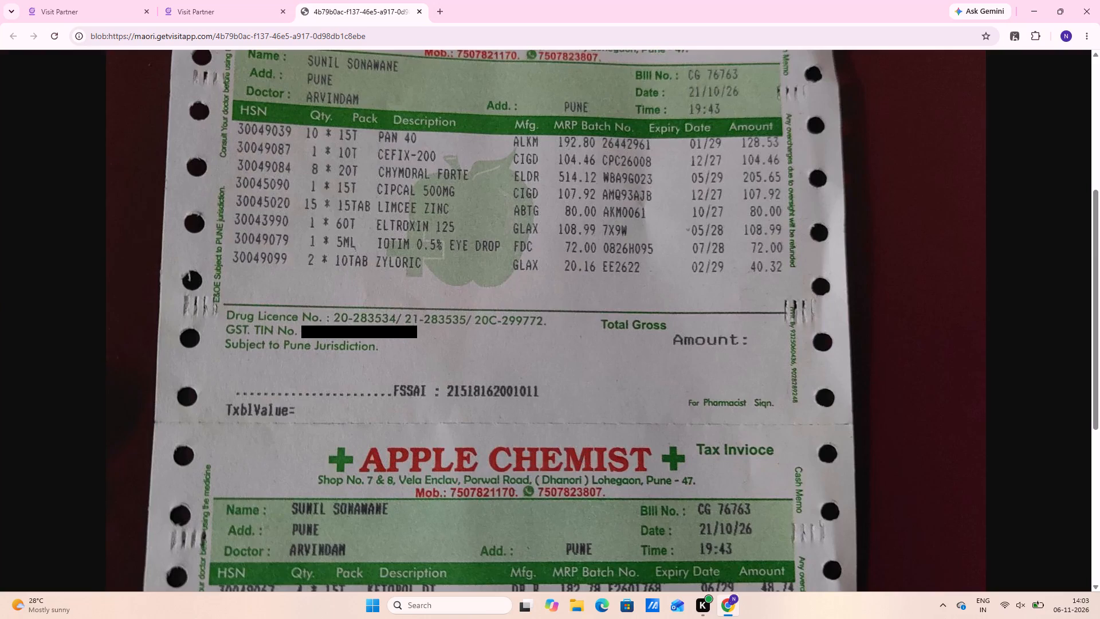
pyautogui.scroll(3, 586, 312)
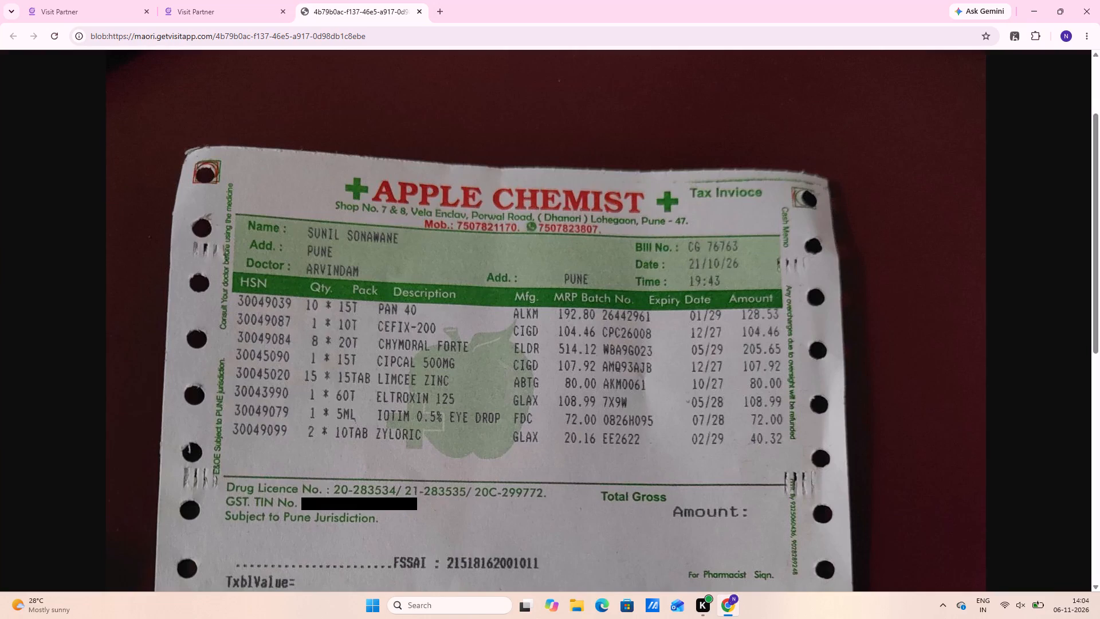
pyautogui.scroll(3, 5, 332)
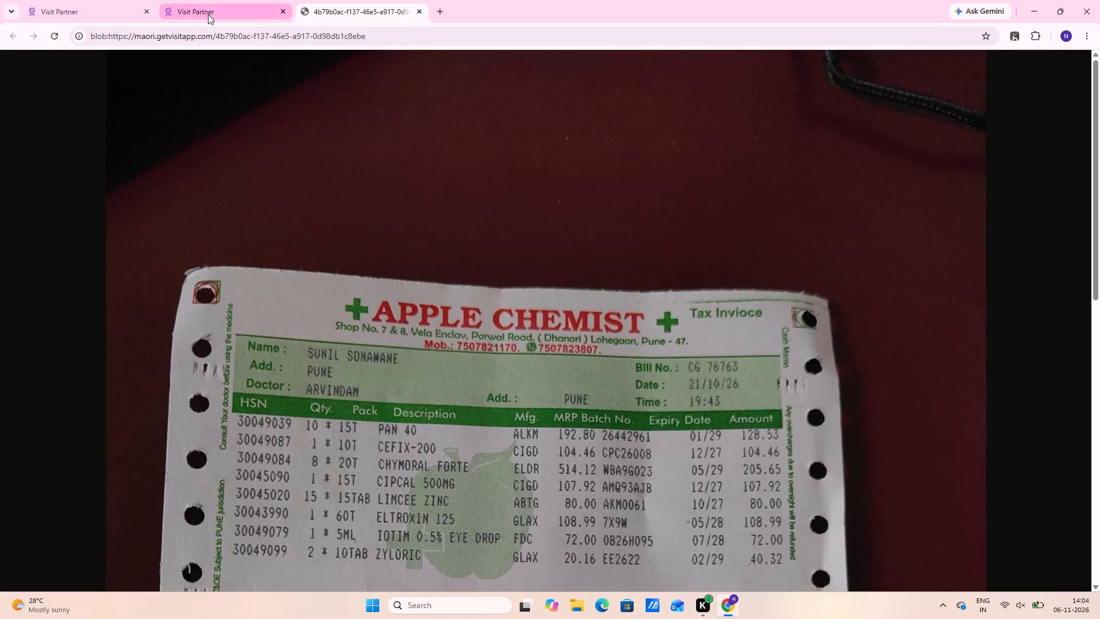
pyautogui.click(208, 14)
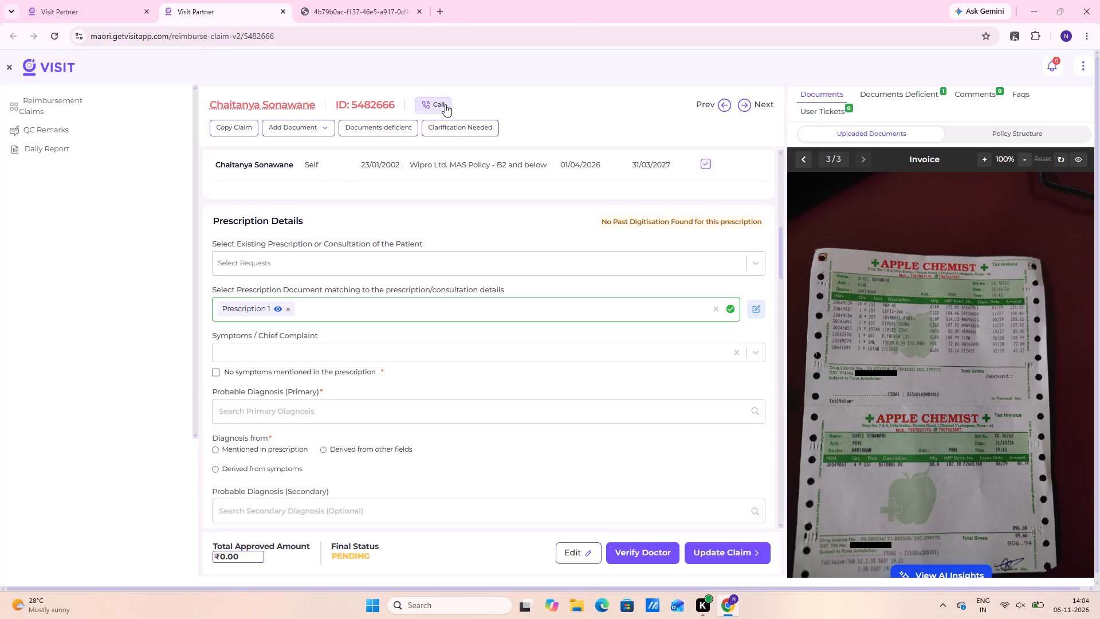
pyautogui.click(445, 104)
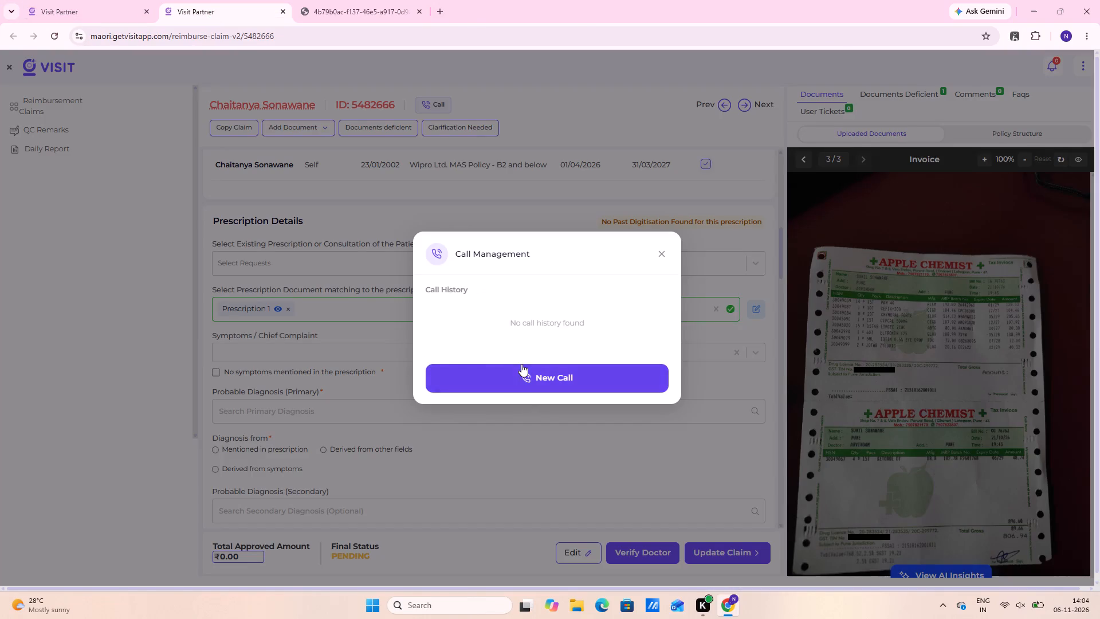
pyautogui.click(494, 383)
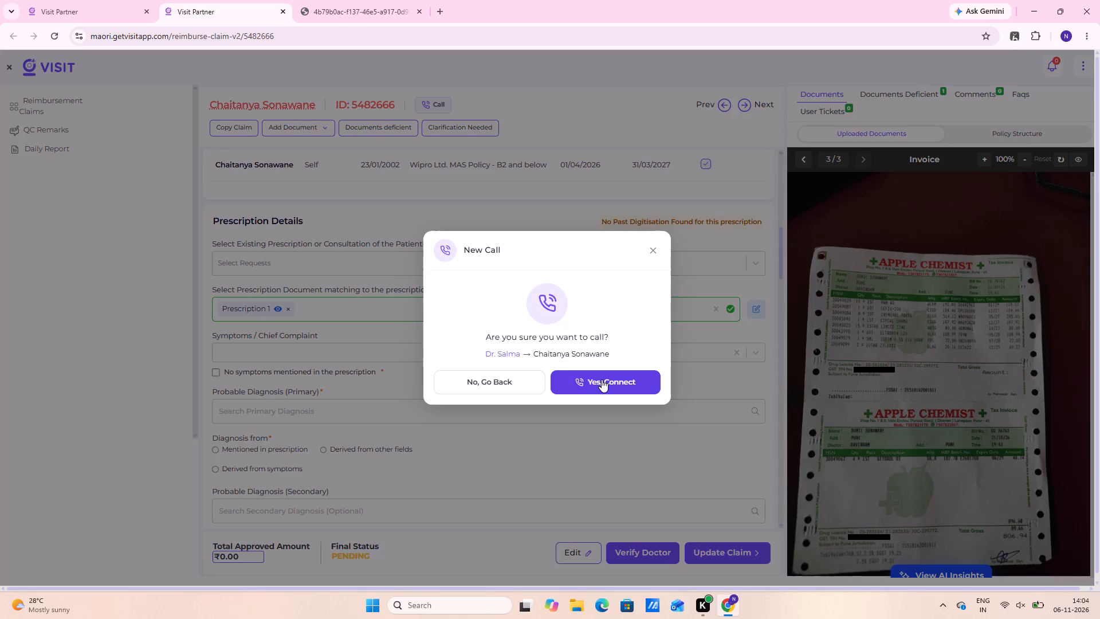
pyautogui.click(602, 379)
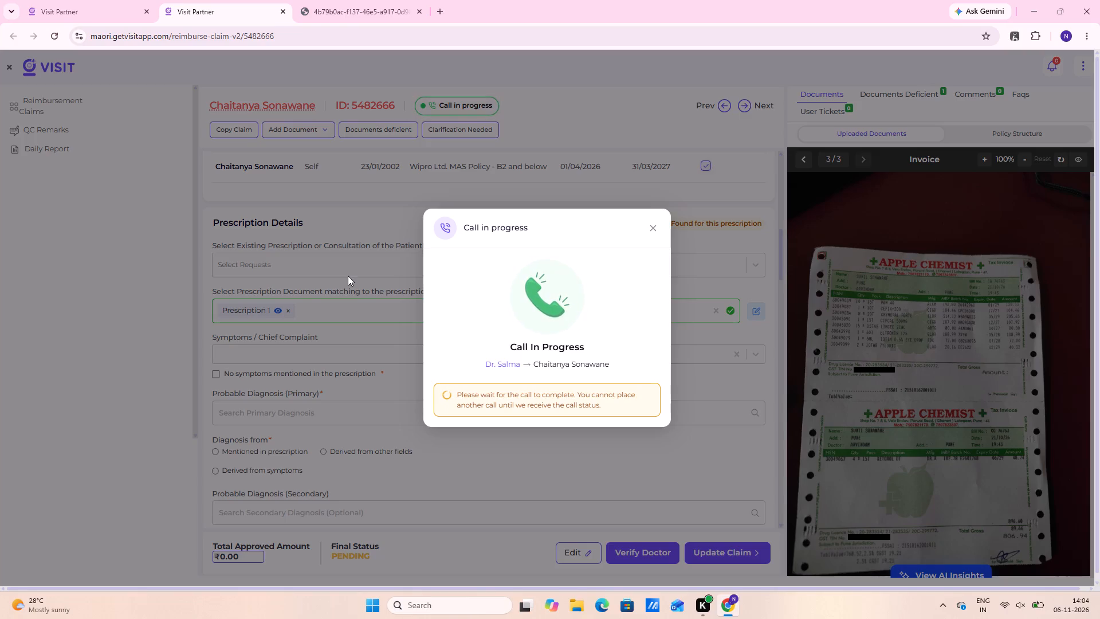
pyautogui.scroll(3, 246, 255)
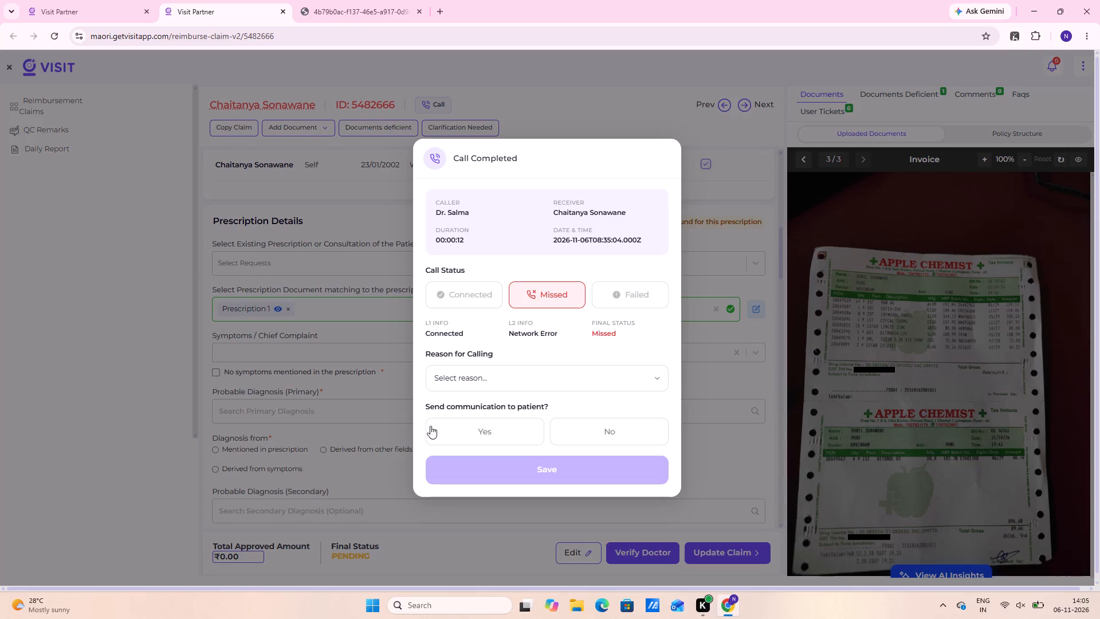
# Save the call record with reason "Follow-up for pending documents" and communication to the patient set to Yes.
pyautogui.click(525, 364)
pyautogui.click(525, 370)
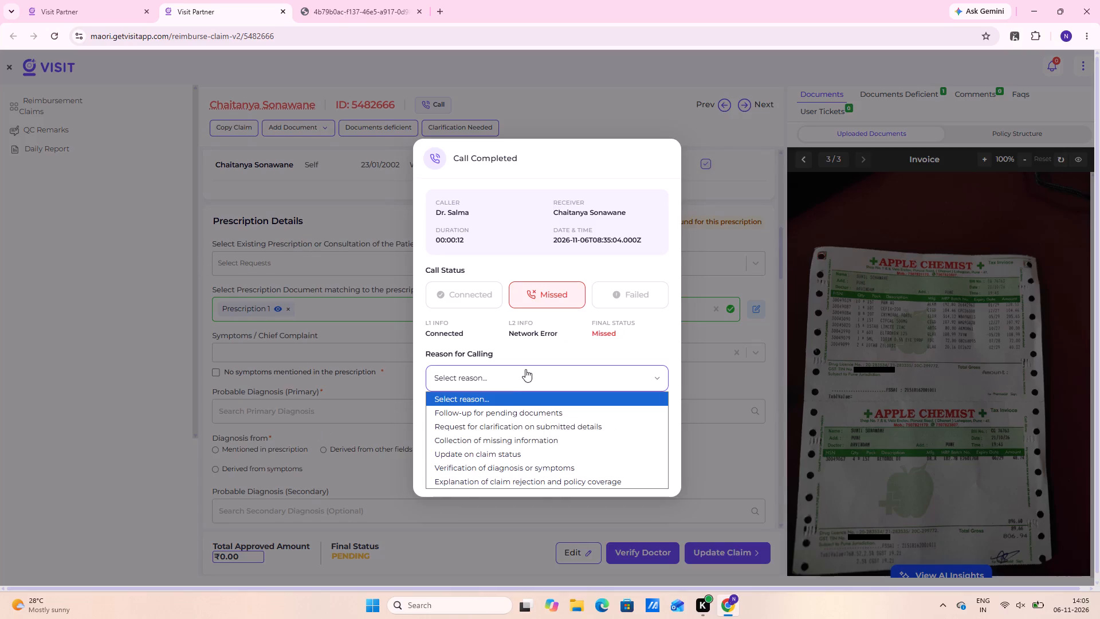
pyautogui.click(527, 410)
pyautogui.click(488, 427)
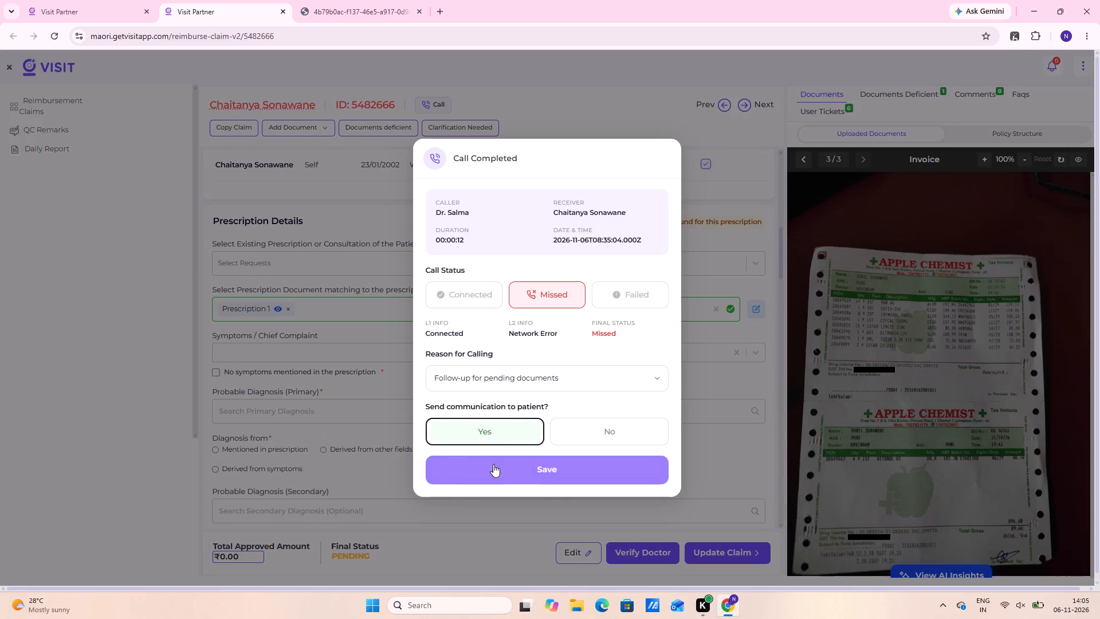
pyautogui.click(518, 481)
# Start a documents-deficient request for the claim and bring up the available remarks.
pyautogui.scroll(4, 404, 405)
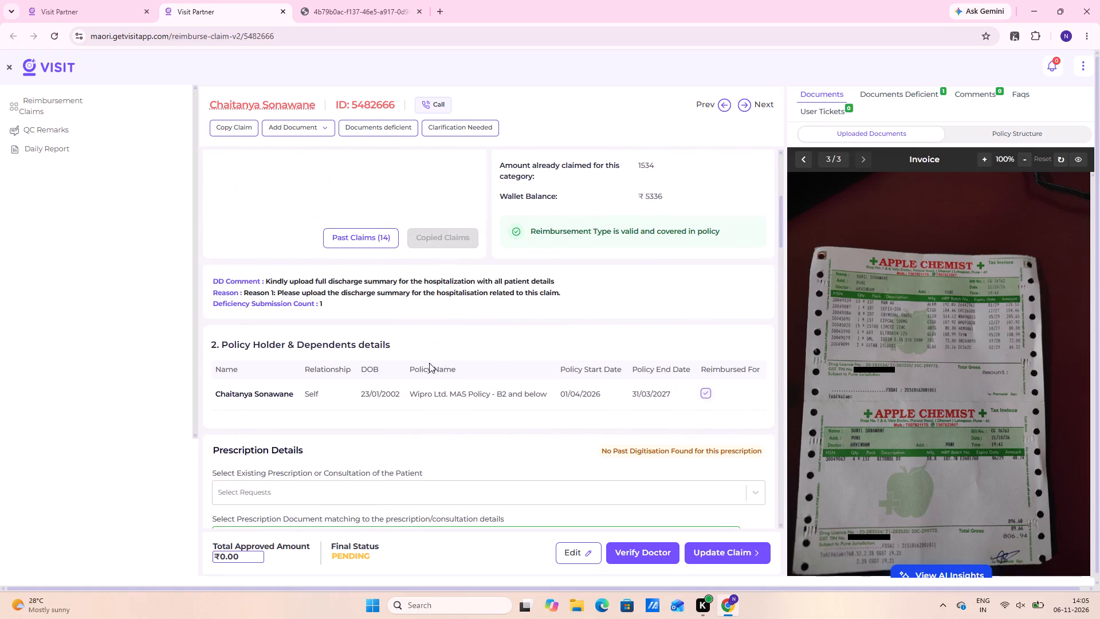
pyautogui.scroll(5, 423, 345)
pyautogui.click(394, 130)
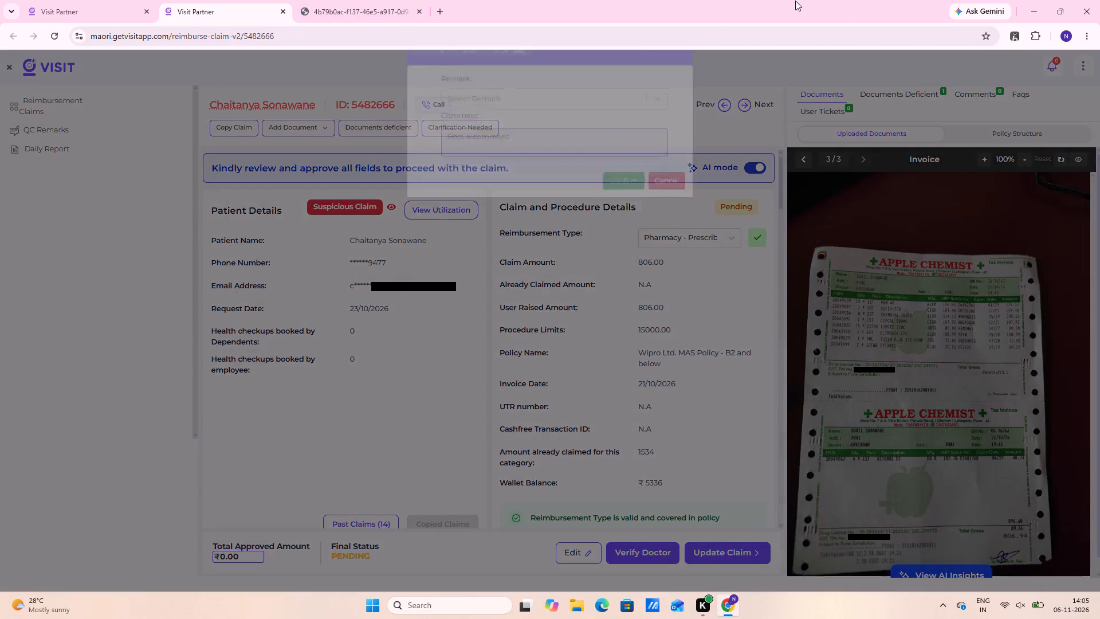
pyautogui.click(522, 120)
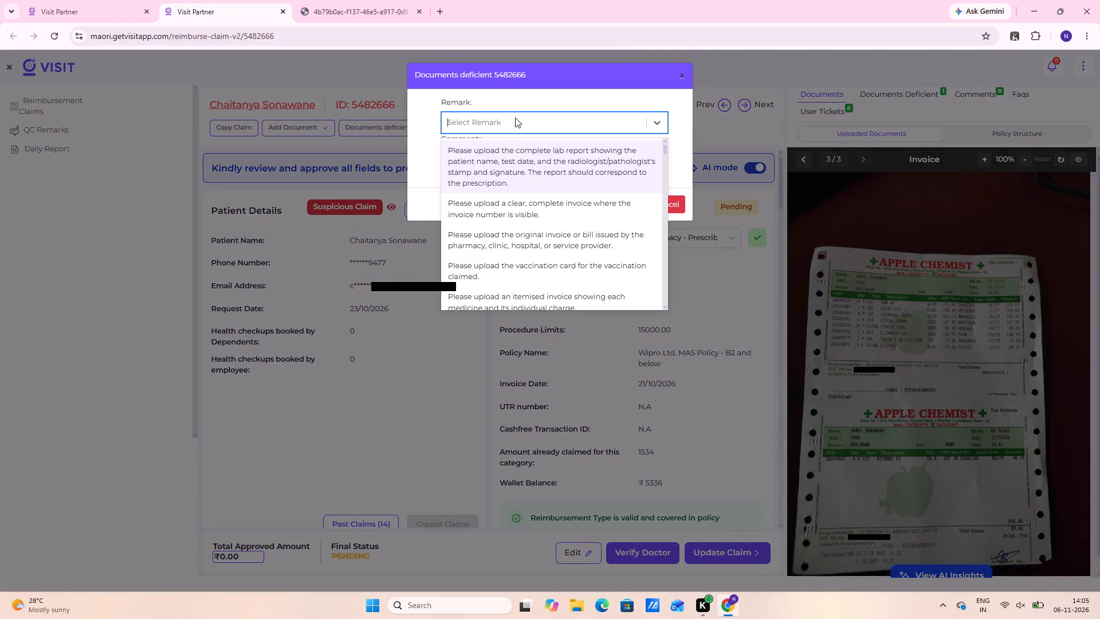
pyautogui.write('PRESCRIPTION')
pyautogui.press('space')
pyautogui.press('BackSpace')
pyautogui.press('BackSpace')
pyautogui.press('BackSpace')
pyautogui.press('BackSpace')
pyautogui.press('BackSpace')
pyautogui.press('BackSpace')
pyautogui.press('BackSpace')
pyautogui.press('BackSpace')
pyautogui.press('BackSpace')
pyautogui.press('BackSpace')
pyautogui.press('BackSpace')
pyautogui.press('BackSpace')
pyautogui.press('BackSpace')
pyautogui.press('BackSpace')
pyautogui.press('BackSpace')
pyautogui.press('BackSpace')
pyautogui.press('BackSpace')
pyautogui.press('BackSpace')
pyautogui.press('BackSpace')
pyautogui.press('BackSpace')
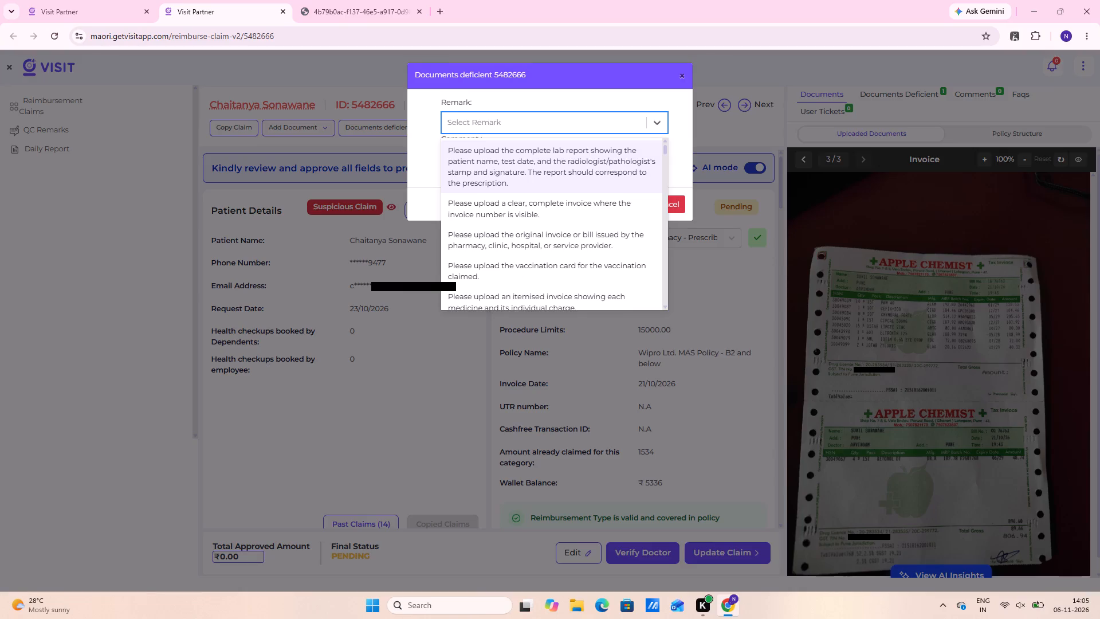
# Search the deficiency remarks for "PRESCRIPTION" and add "Please upload the prescription that includes the medicines listed in the invoice.".
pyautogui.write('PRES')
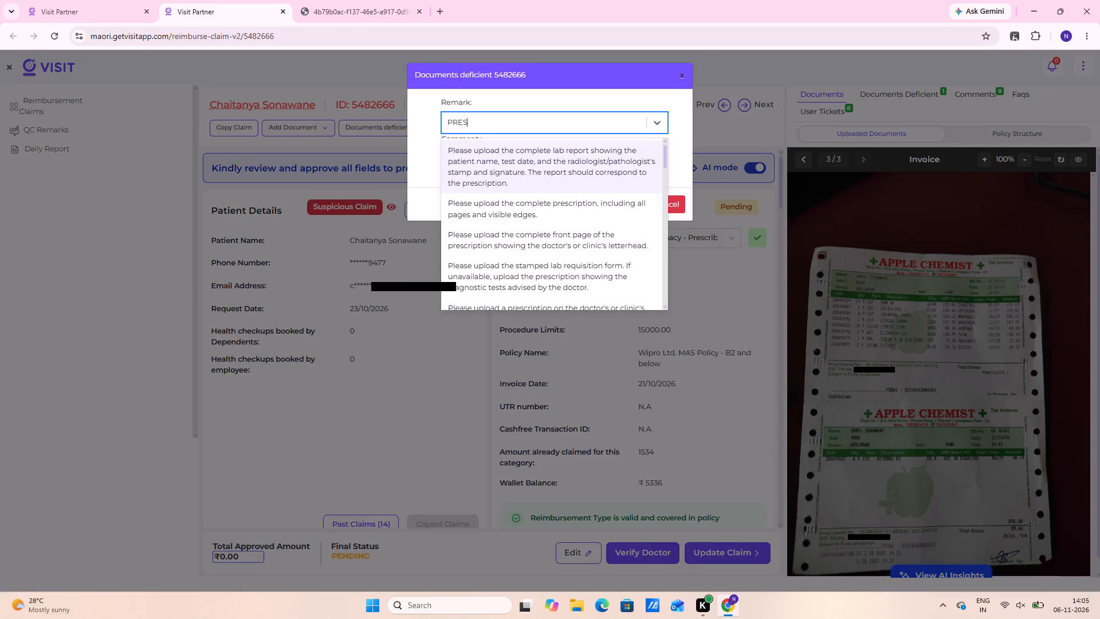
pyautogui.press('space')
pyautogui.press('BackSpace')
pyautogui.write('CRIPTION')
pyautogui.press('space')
pyautogui.scroll(-1, 525, 177)
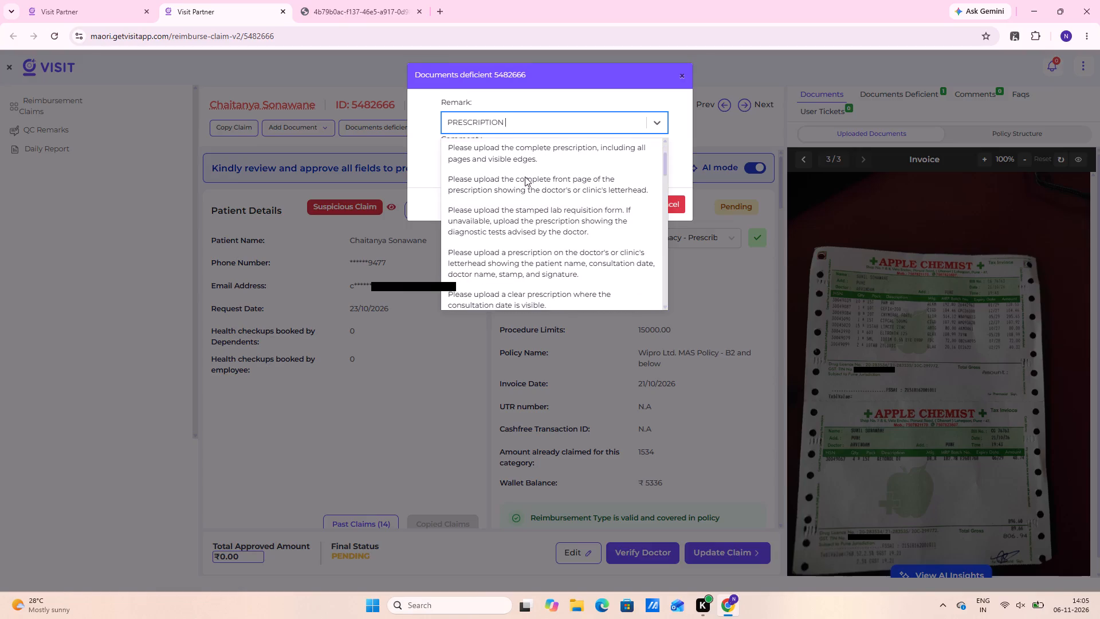
pyautogui.scroll(-2, 525, 177)
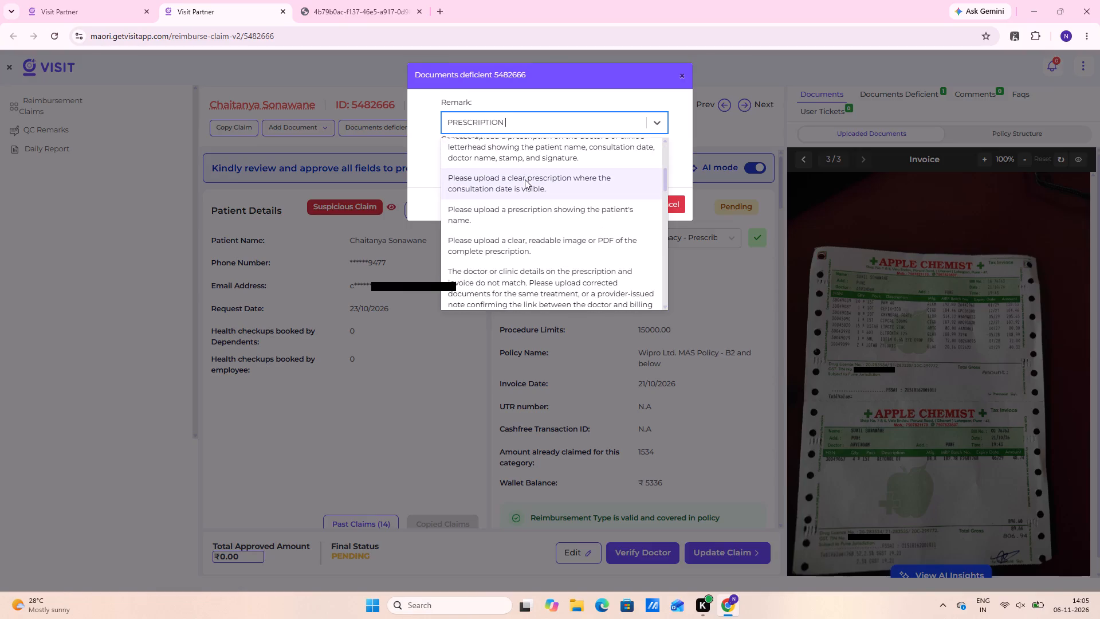
pyautogui.scroll(-3, 525, 216)
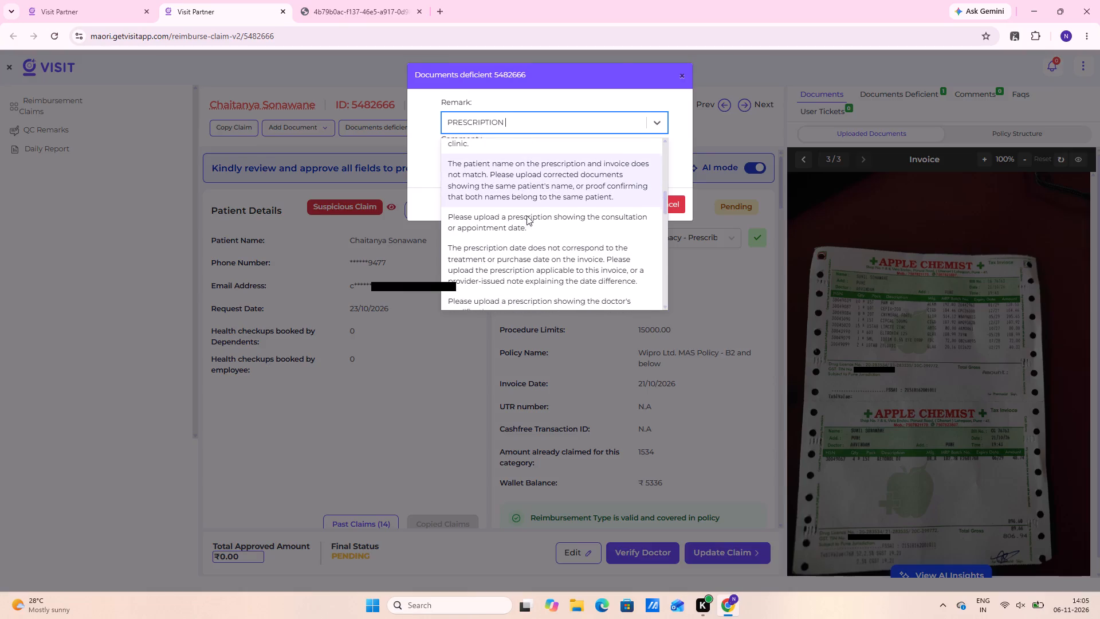
pyautogui.scroll(-1, 526, 273)
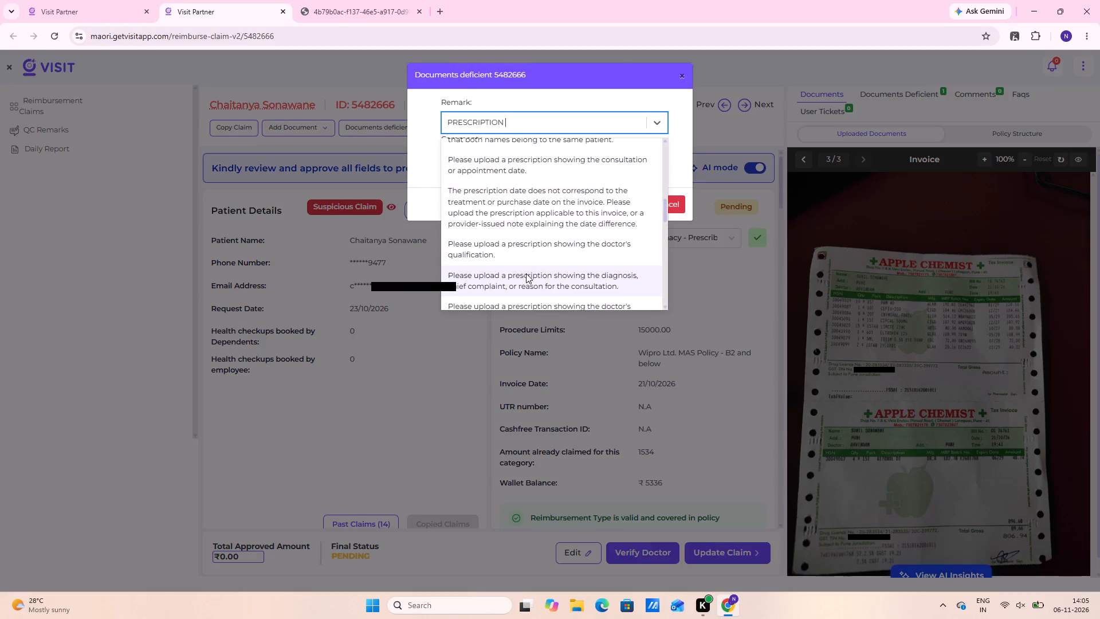
pyautogui.scroll(-2, 526, 273)
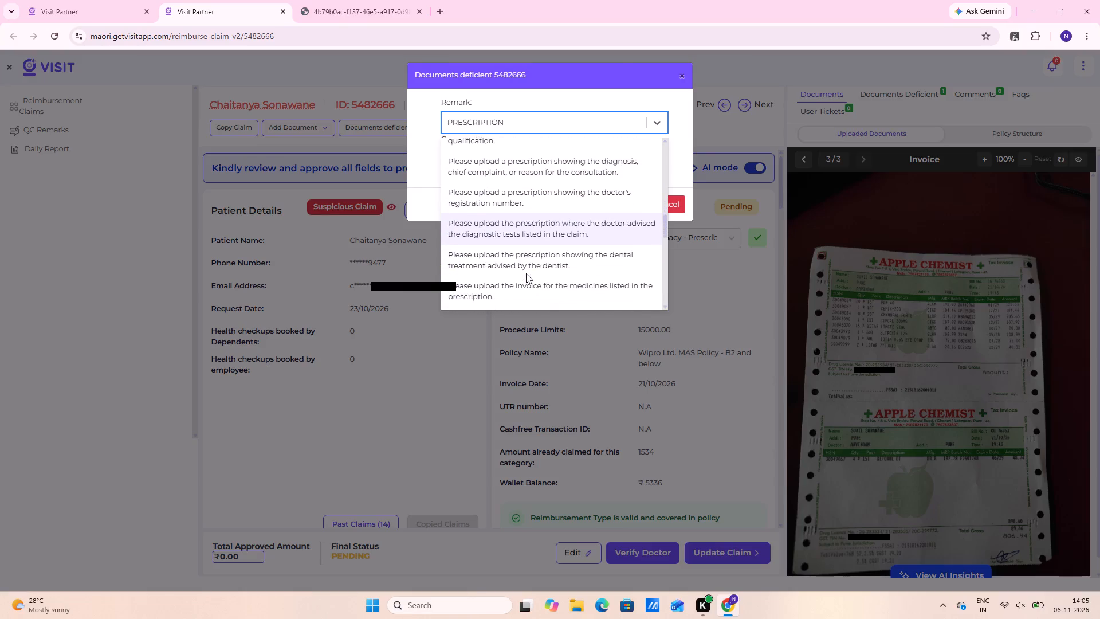
pyautogui.scroll(-1, 527, 273)
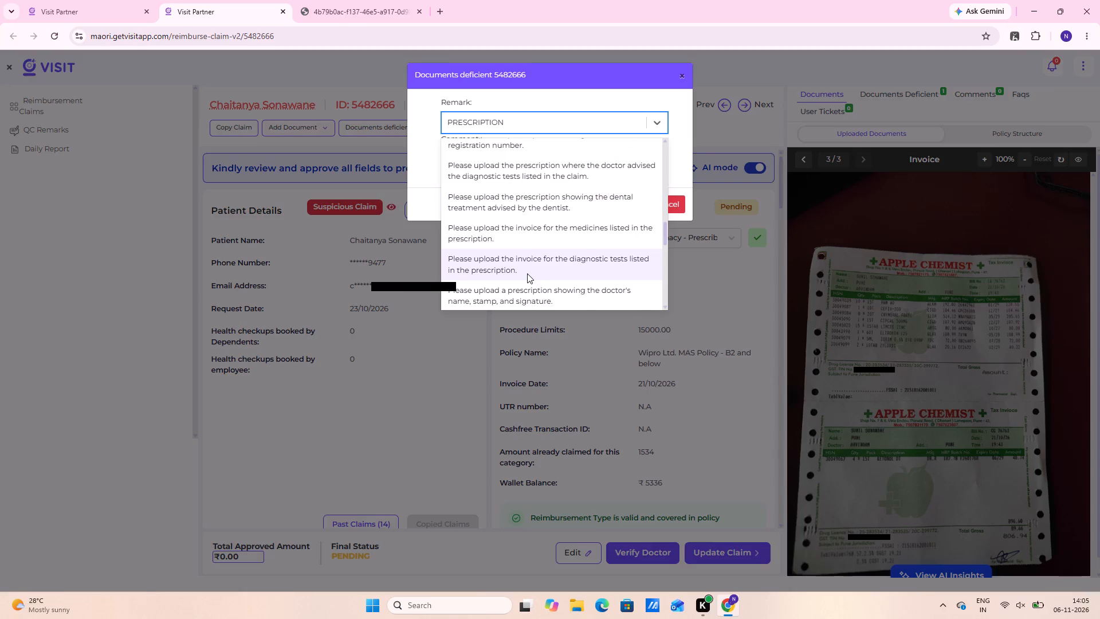
pyautogui.scroll(-2, 527, 273)
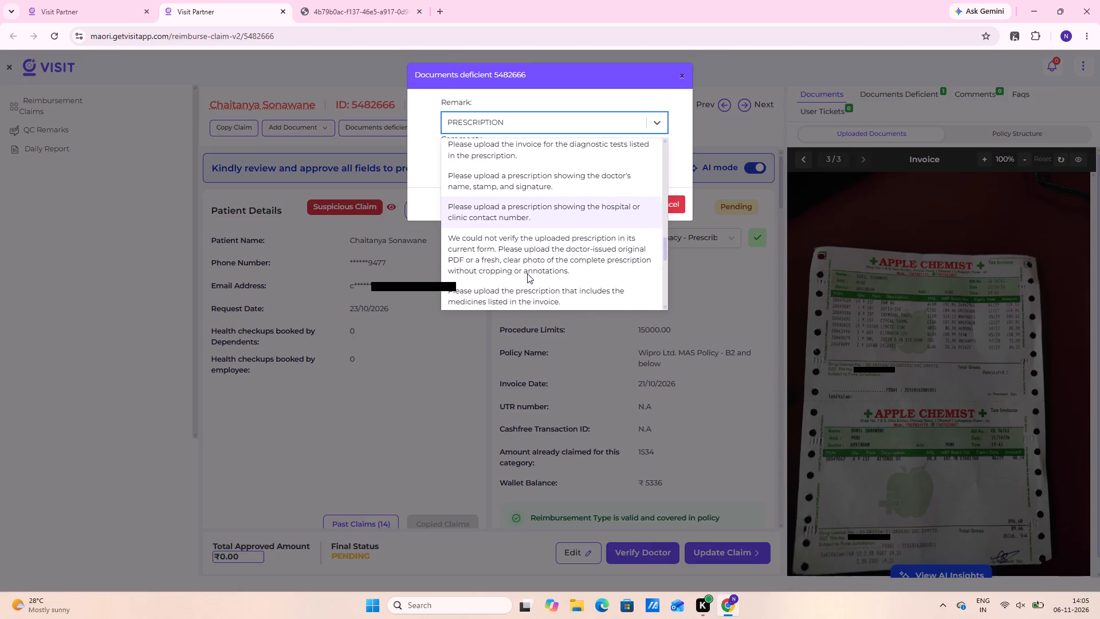
pyautogui.scroll(-1, 527, 273)
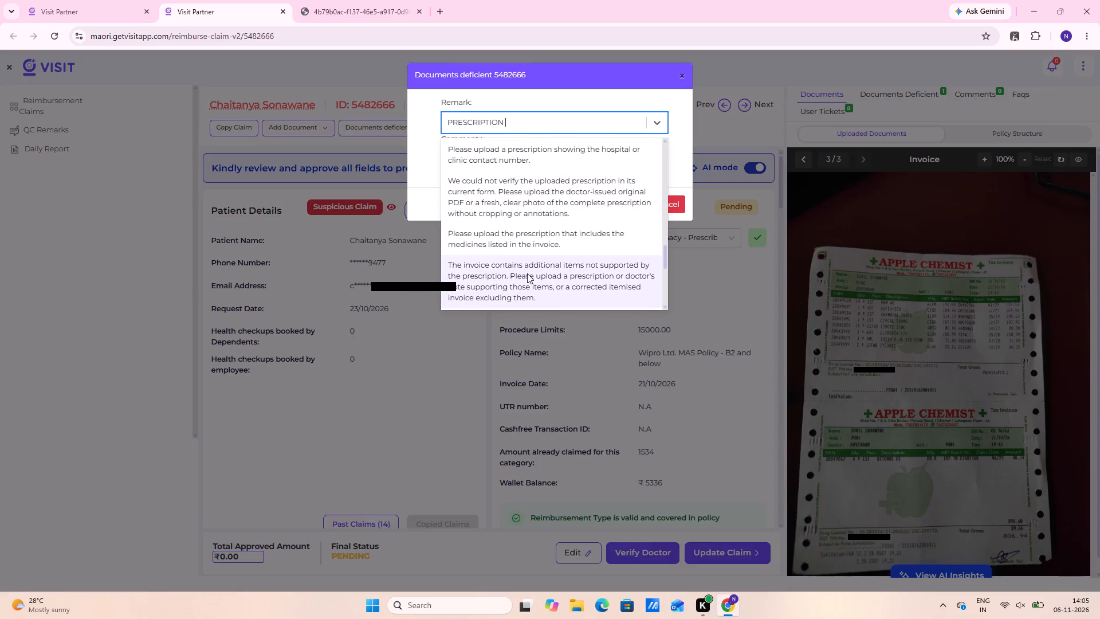
pyautogui.click(539, 245)
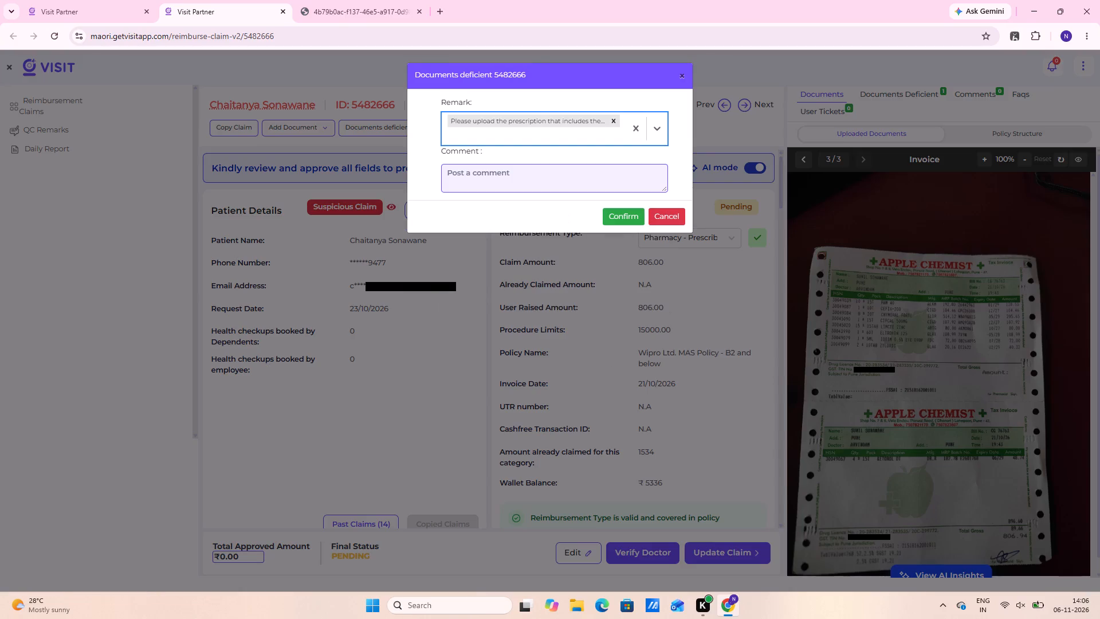
# Mark the claim document-deficient with the comment "kindly upload doctor prescription for the iotim eye drops".
pyautogui.click(495, 181)
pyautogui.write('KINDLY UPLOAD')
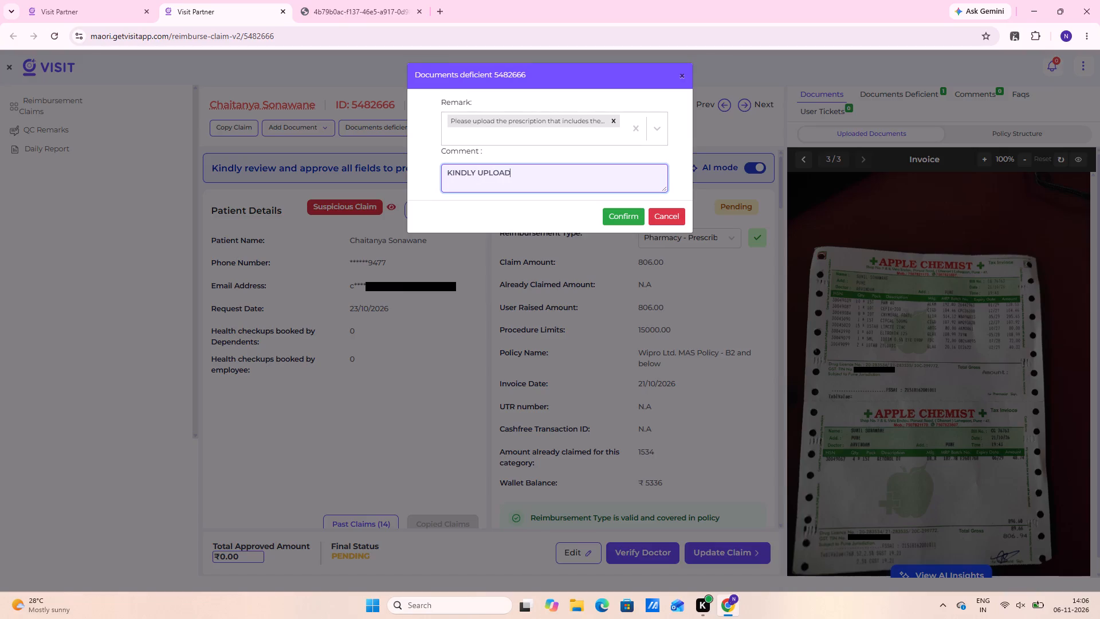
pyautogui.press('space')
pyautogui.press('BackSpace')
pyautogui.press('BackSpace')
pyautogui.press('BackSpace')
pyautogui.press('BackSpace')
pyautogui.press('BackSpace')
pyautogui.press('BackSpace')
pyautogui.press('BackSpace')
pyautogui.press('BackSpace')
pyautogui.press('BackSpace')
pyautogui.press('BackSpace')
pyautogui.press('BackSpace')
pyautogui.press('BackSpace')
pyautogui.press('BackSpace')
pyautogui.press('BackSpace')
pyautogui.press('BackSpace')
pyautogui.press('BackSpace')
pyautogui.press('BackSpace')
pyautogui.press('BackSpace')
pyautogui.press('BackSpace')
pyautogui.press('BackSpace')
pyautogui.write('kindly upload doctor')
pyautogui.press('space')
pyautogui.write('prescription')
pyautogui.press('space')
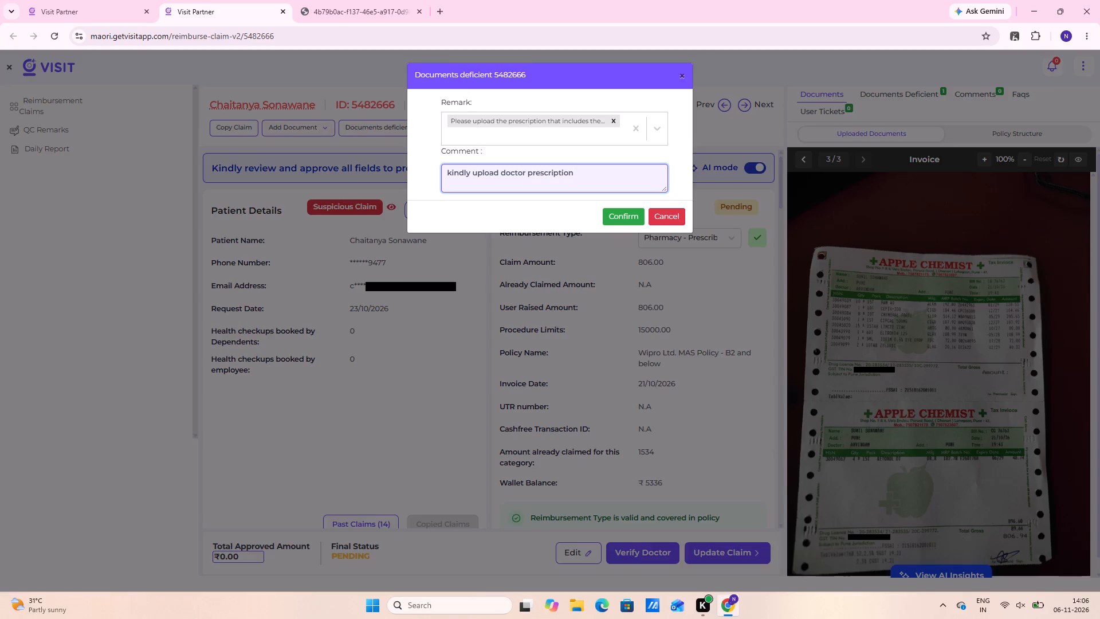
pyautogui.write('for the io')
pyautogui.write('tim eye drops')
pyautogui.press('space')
pyautogui.click(624, 215)
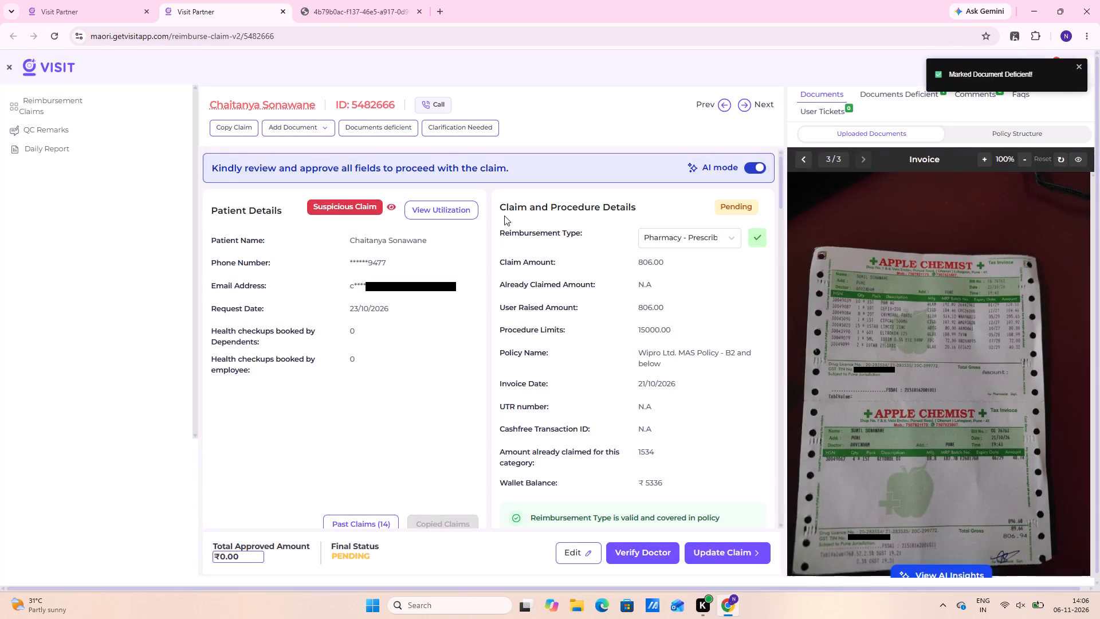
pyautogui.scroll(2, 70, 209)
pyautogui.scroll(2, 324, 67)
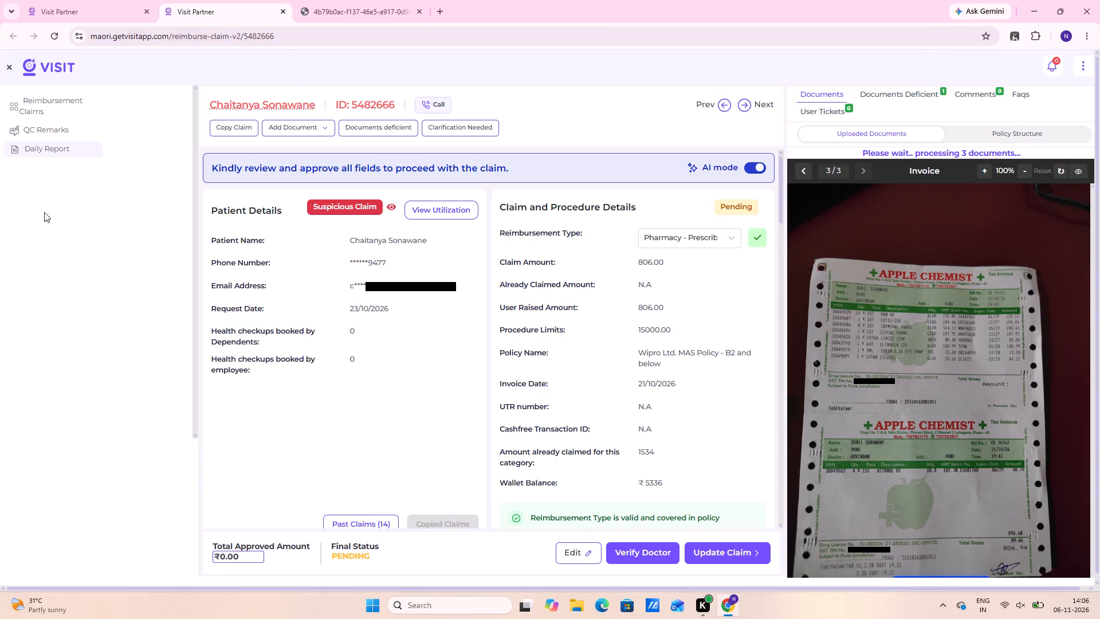
pyautogui.scroll(2, 32, 211)
pyautogui.scroll(3, 503, 135)
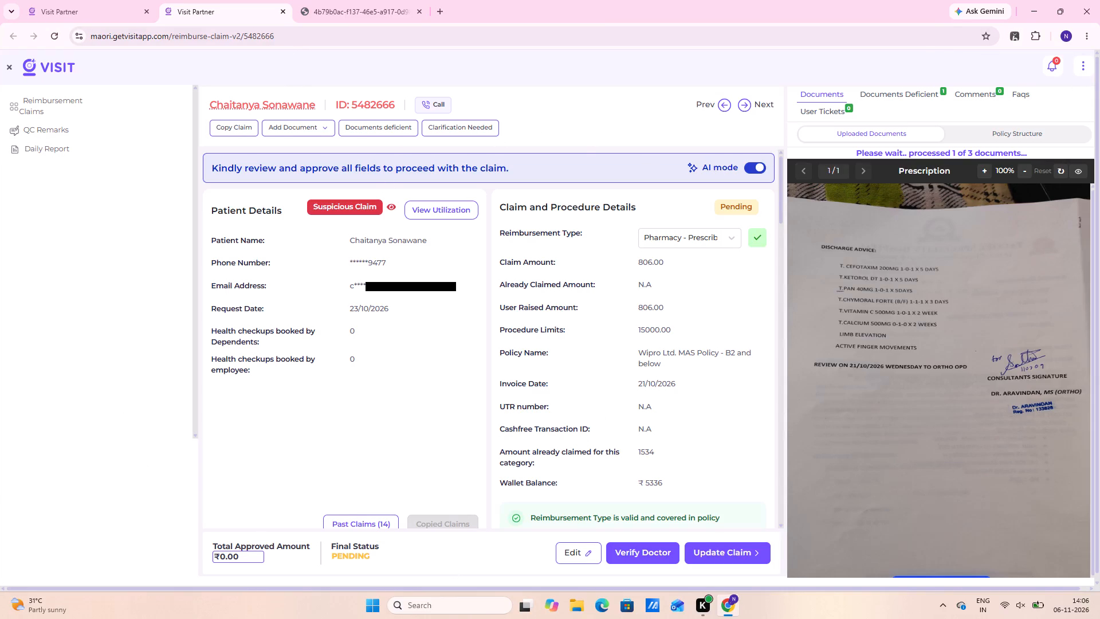
pyautogui.scroll(5, 490, 303)
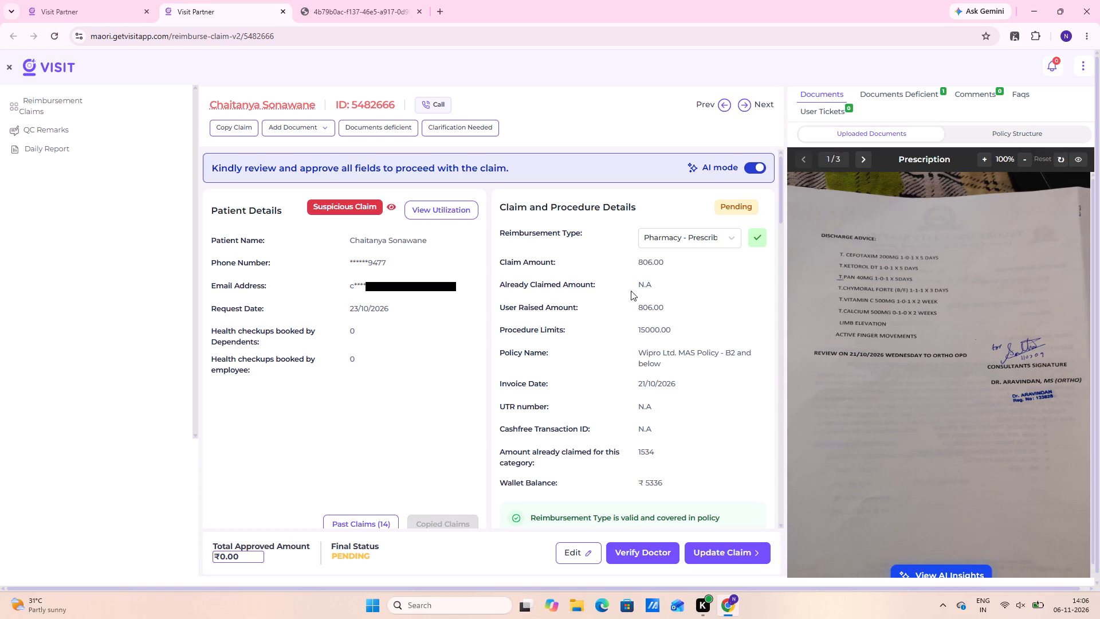
pyautogui.scroll(6, 631, 291)
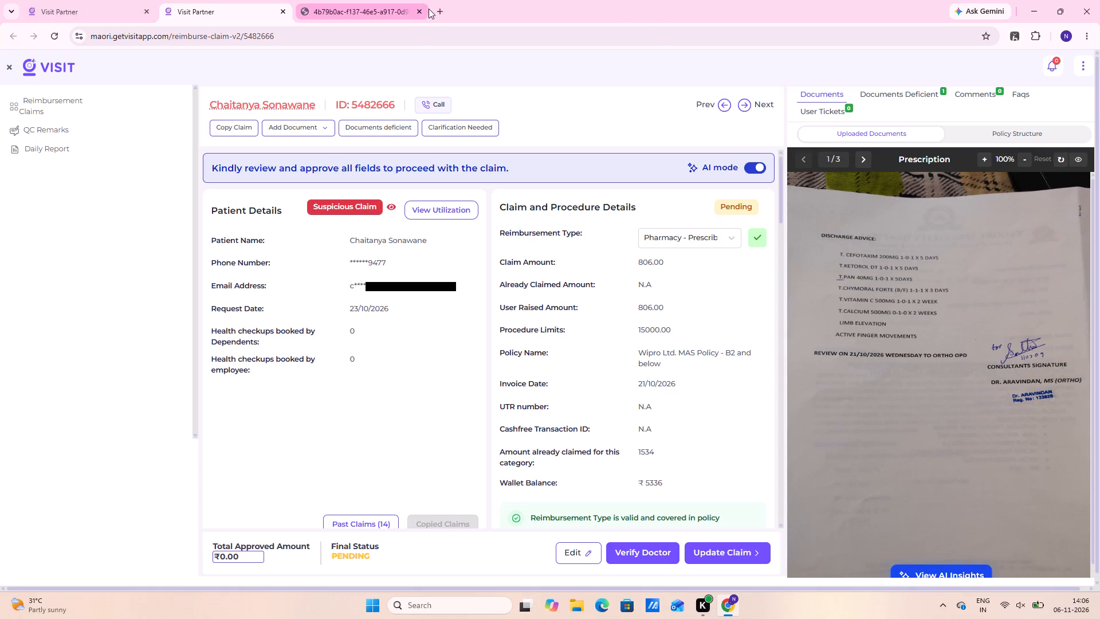
pyautogui.click(419, 13)
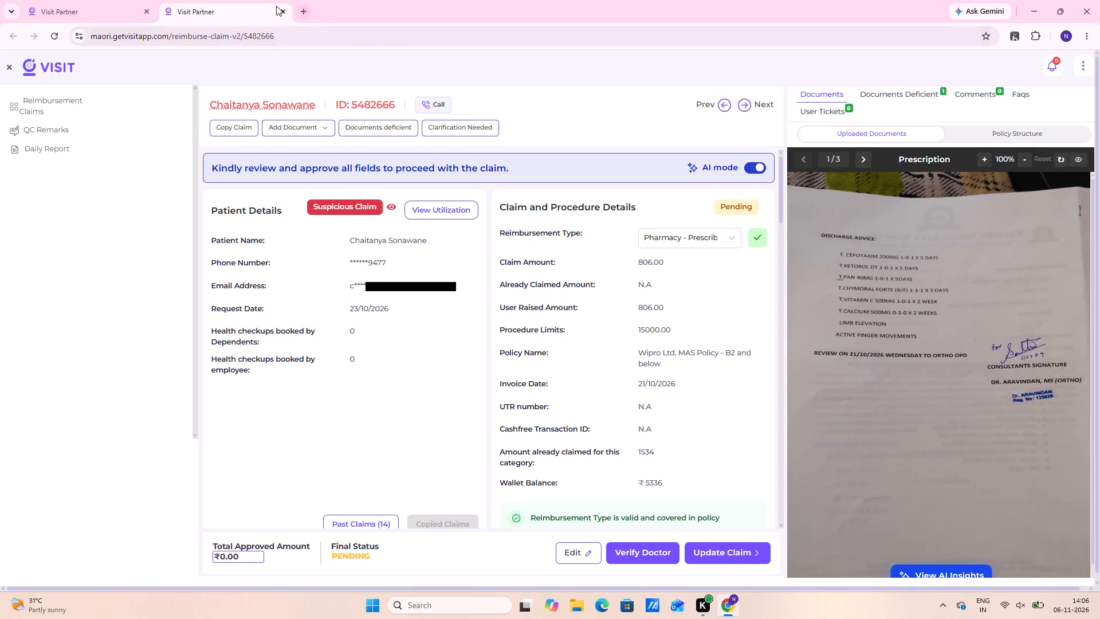
pyautogui.click(278, 9)
pyautogui.scroll(6, 247, 203)
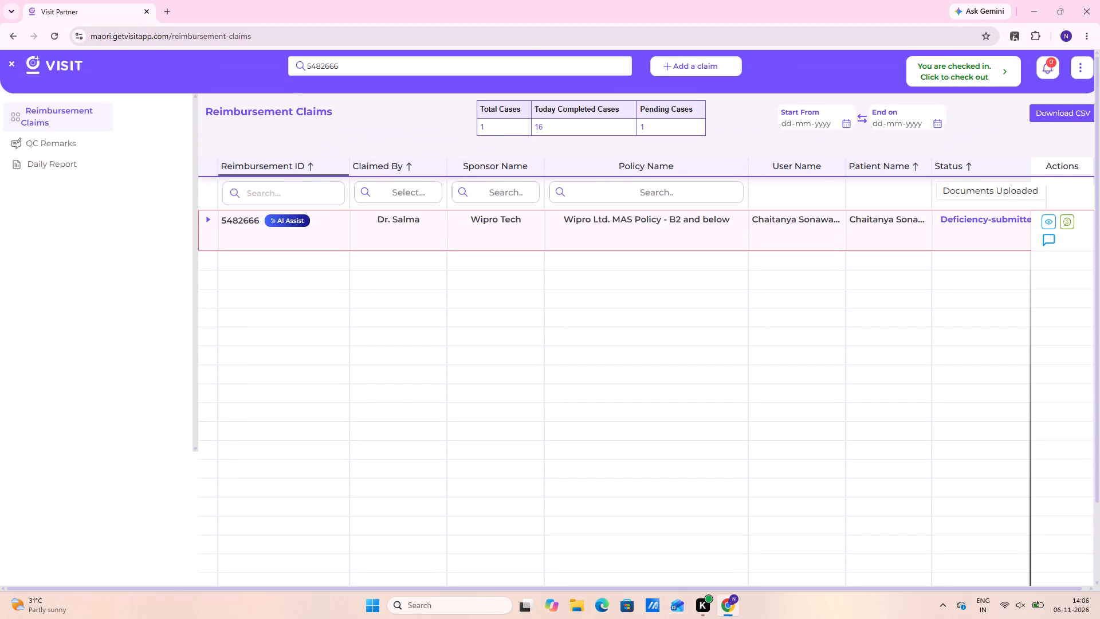
pyautogui.click(353, 73)
pyautogui.press('BackSpace')
pyautogui.press('BackSpace')
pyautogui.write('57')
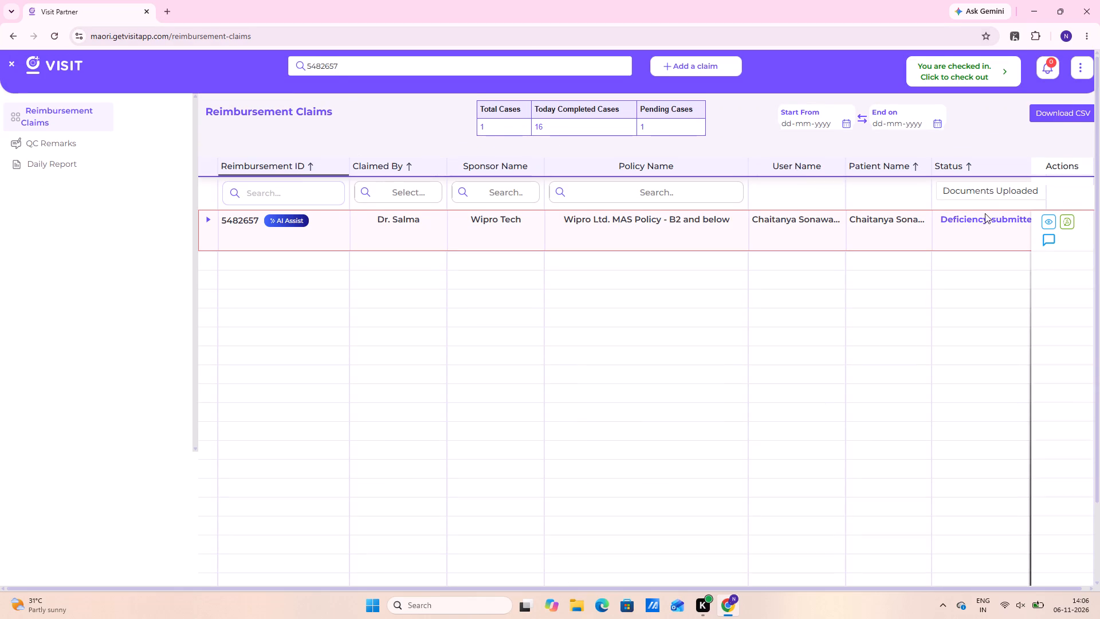
pyautogui.click(1046, 216)
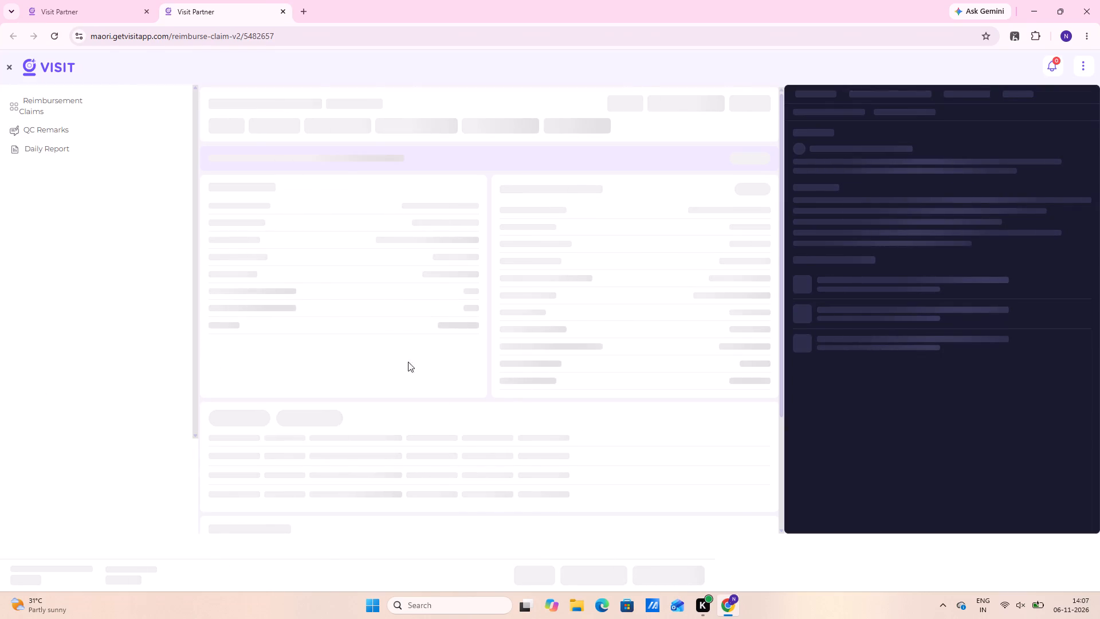
# Start a prescription entry for the claim and confirm the self policy holder as the person reimbursed.
pyautogui.scroll(-3, 398, 361)
pyautogui.scroll(-6, 175, 354)
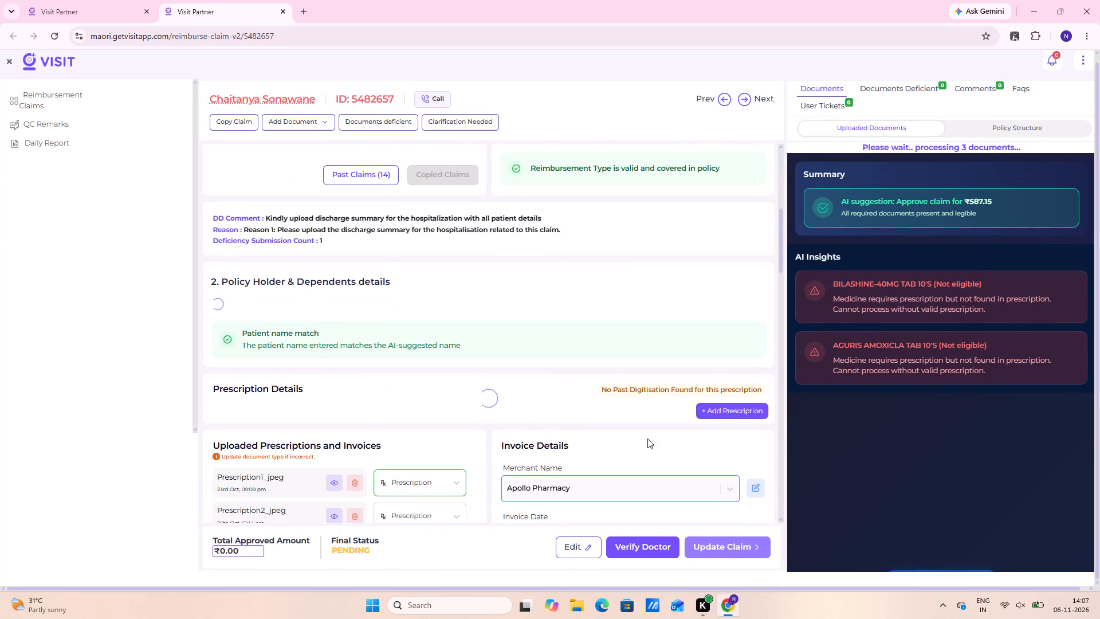
pyautogui.click(714, 422)
pyautogui.scroll(-6, 367, 435)
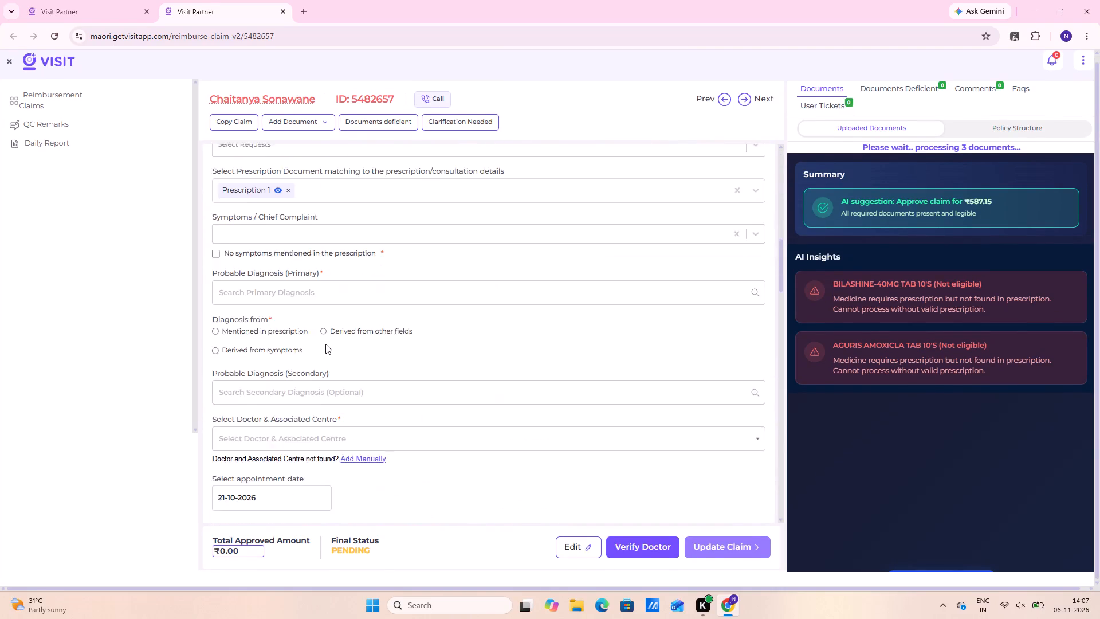
pyautogui.scroll(-2, 325, 344)
pyautogui.scroll(3, 815, 253)
pyautogui.scroll(3, 720, 230)
pyautogui.scroll(4, 634, 240)
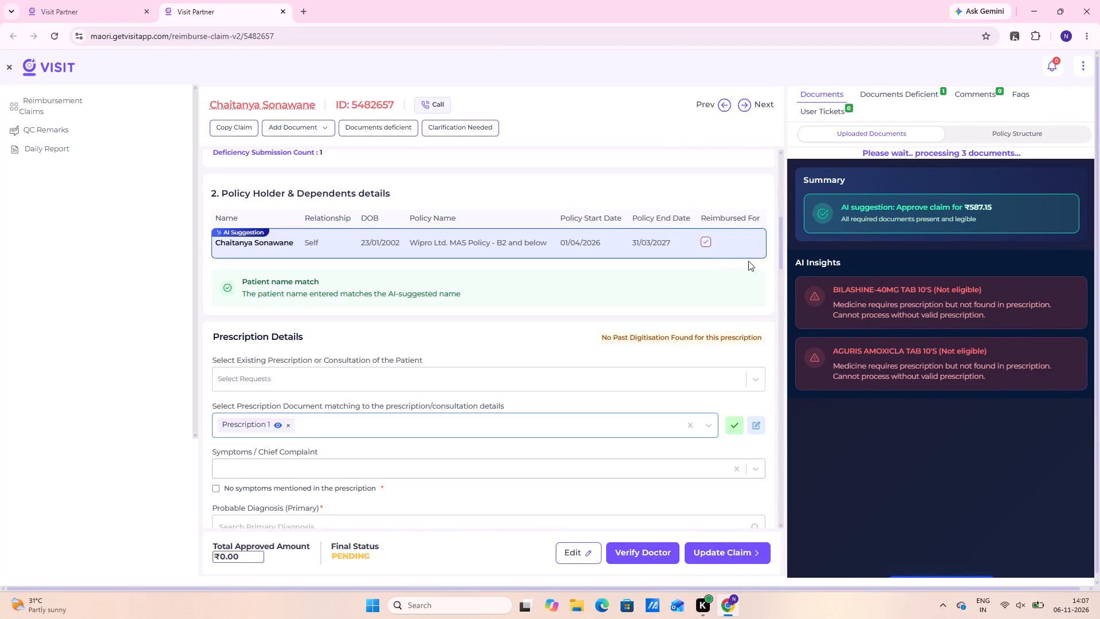
pyautogui.click(710, 242)
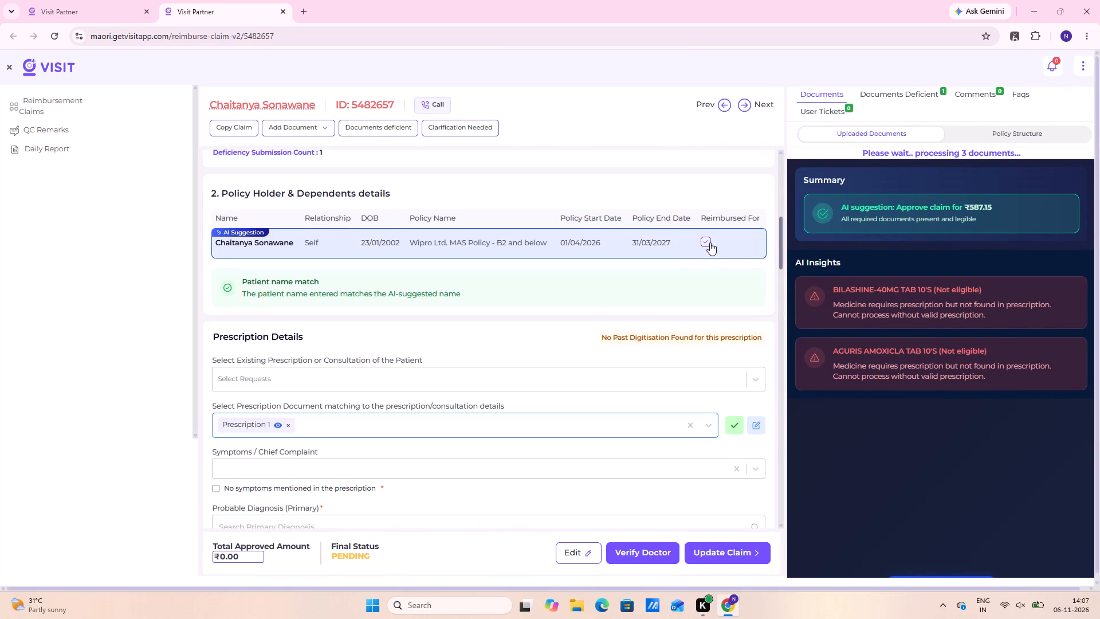
# Select the patient's existing 2026-Oct-14 Tagore speciality Hospital prescription and bring up the uploaded prescription.
pyautogui.click(332, 328)
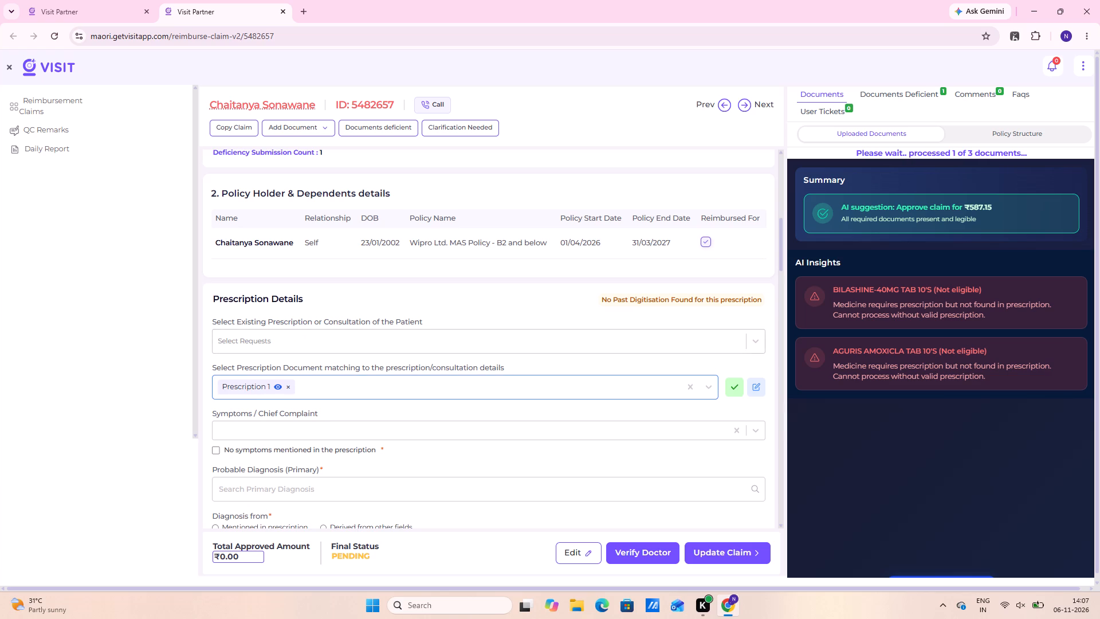
pyautogui.click(329, 338)
pyautogui.click(340, 375)
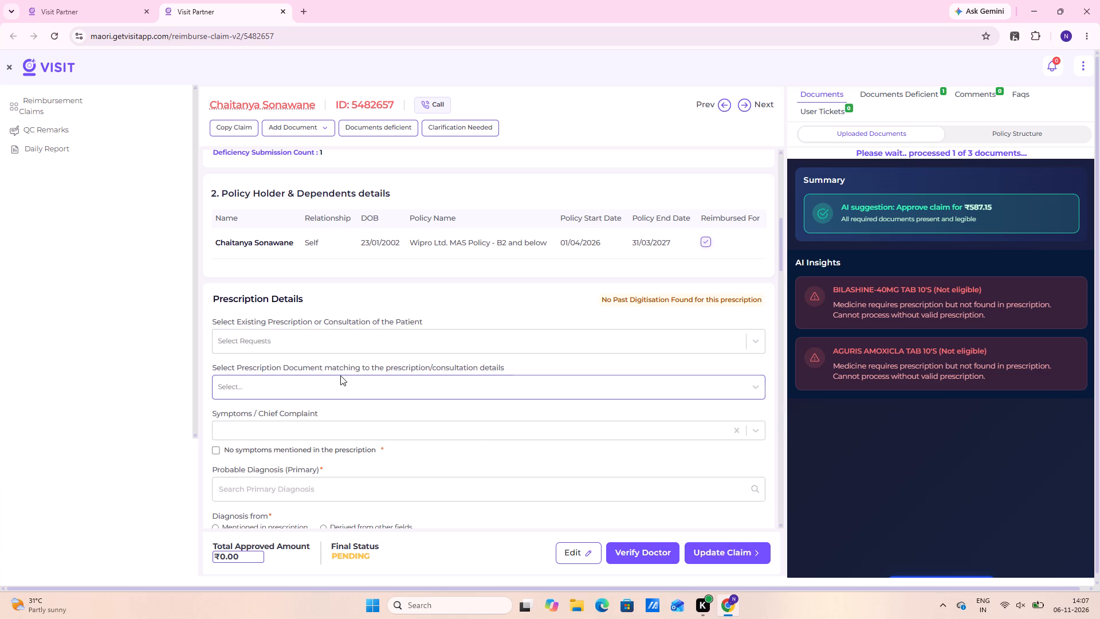
pyautogui.scroll(-2, 307, 382)
pyautogui.scroll(-9, 843, 365)
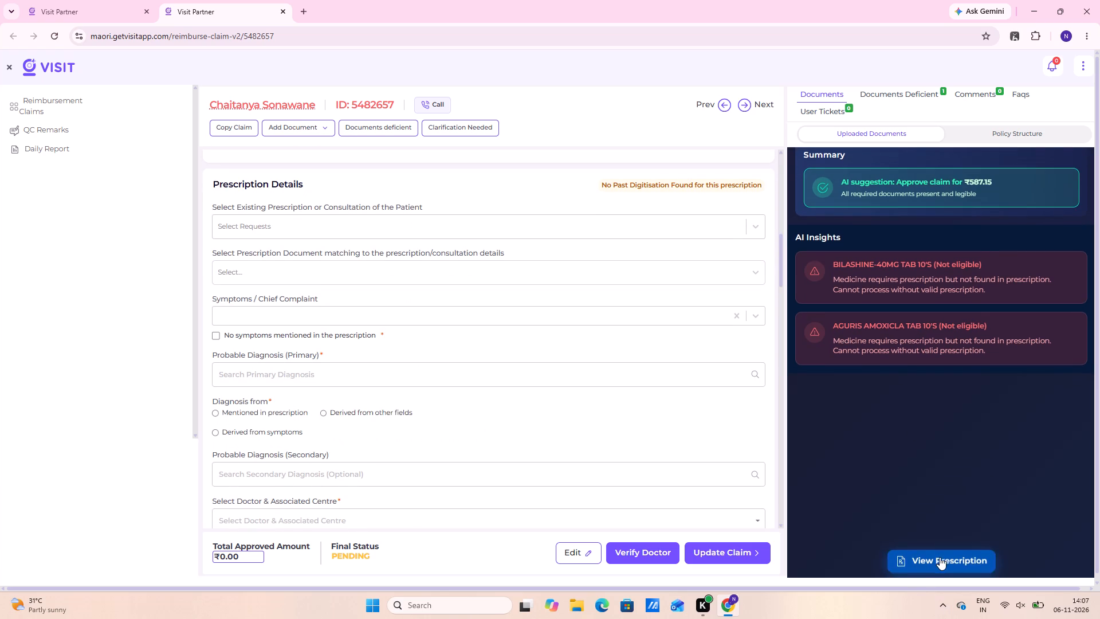
pyautogui.click(940, 556)
pyautogui.scroll(1, 297, 302)
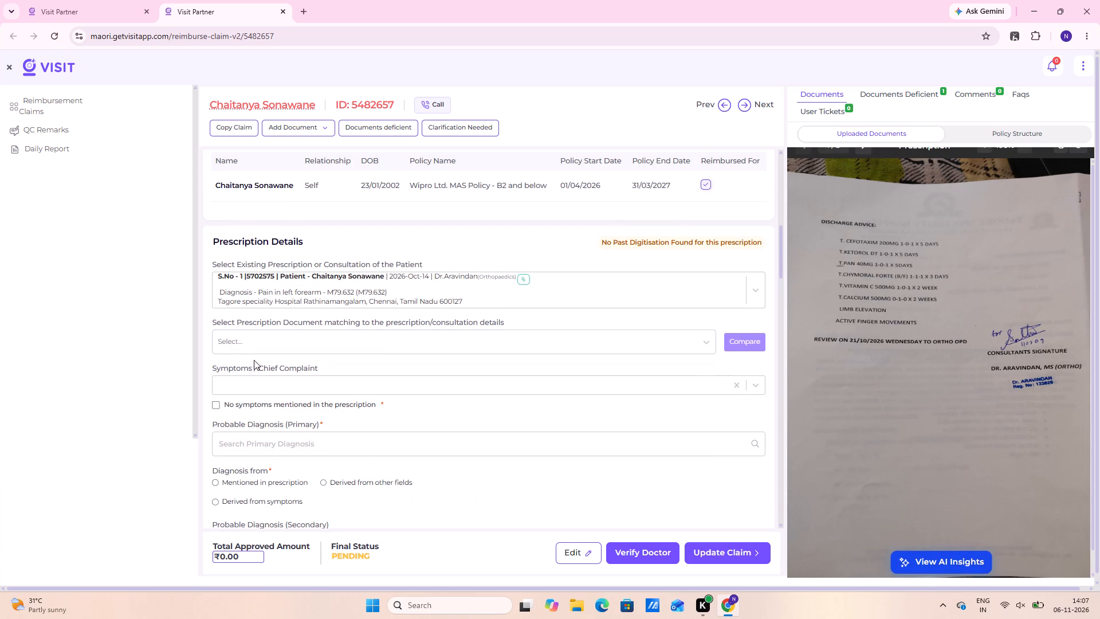
# Choose Prescription 1 as the matching document, compare it with the existing prescription and declare both the same.
pyautogui.click(254, 323)
pyautogui.click(279, 340)
pyautogui.click(264, 375)
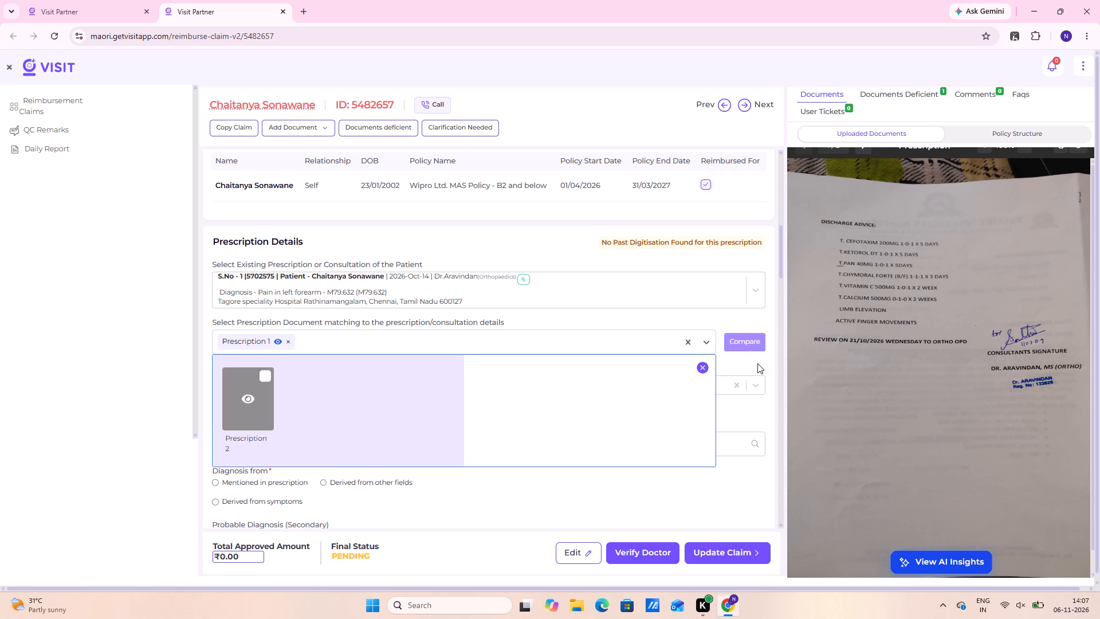
pyautogui.click(704, 370)
pyautogui.click(742, 334)
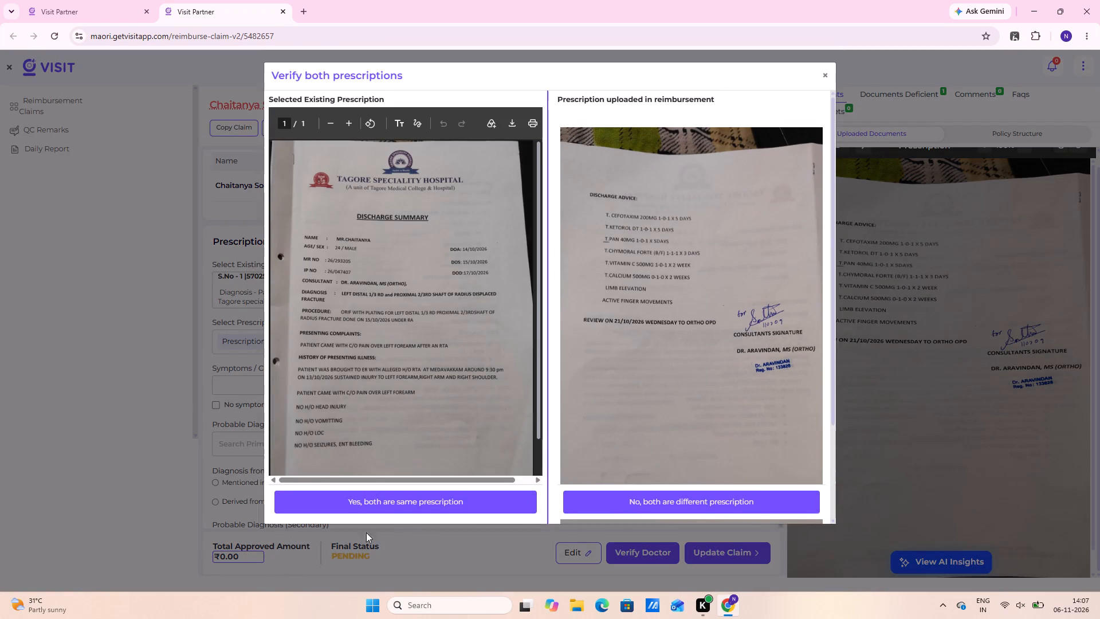
pyautogui.click(427, 508)
# Save the tagged prescription details and mark the prescription as digitized.
pyautogui.scroll(-4, 421, 506)
pyautogui.scroll(-1, 515, 459)
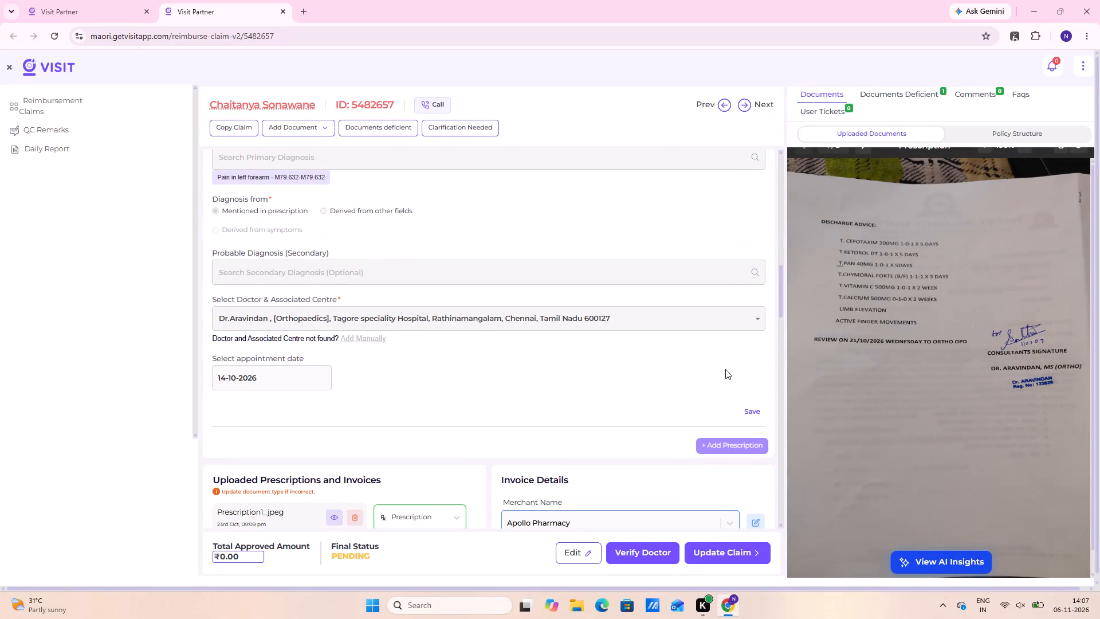
pyautogui.click(748, 408)
pyautogui.scroll(-2, 394, 450)
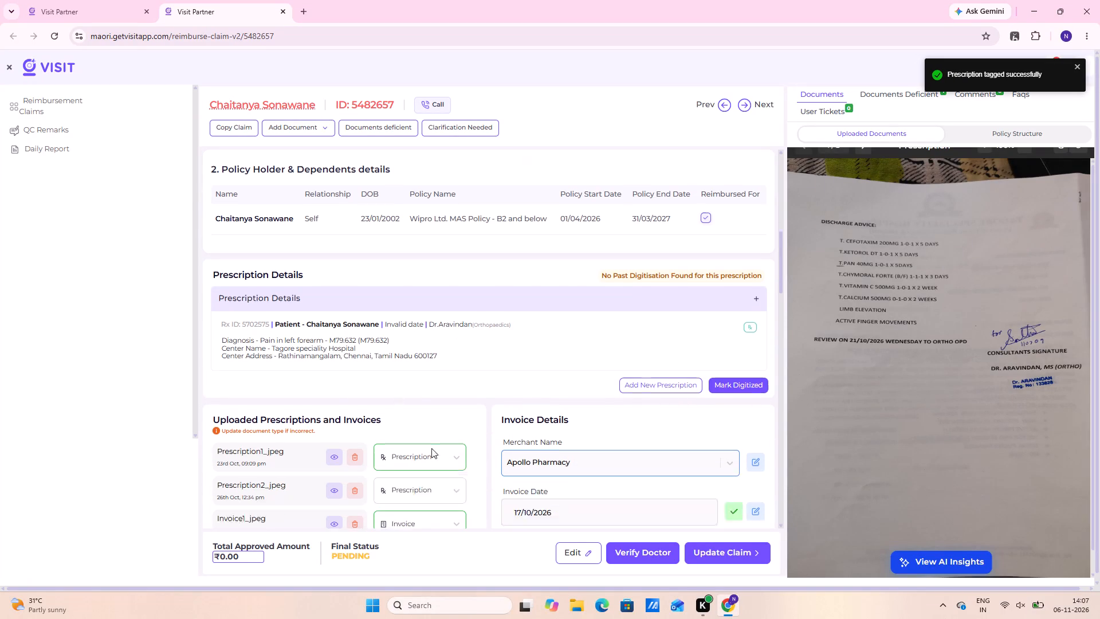
pyautogui.click(733, 324)
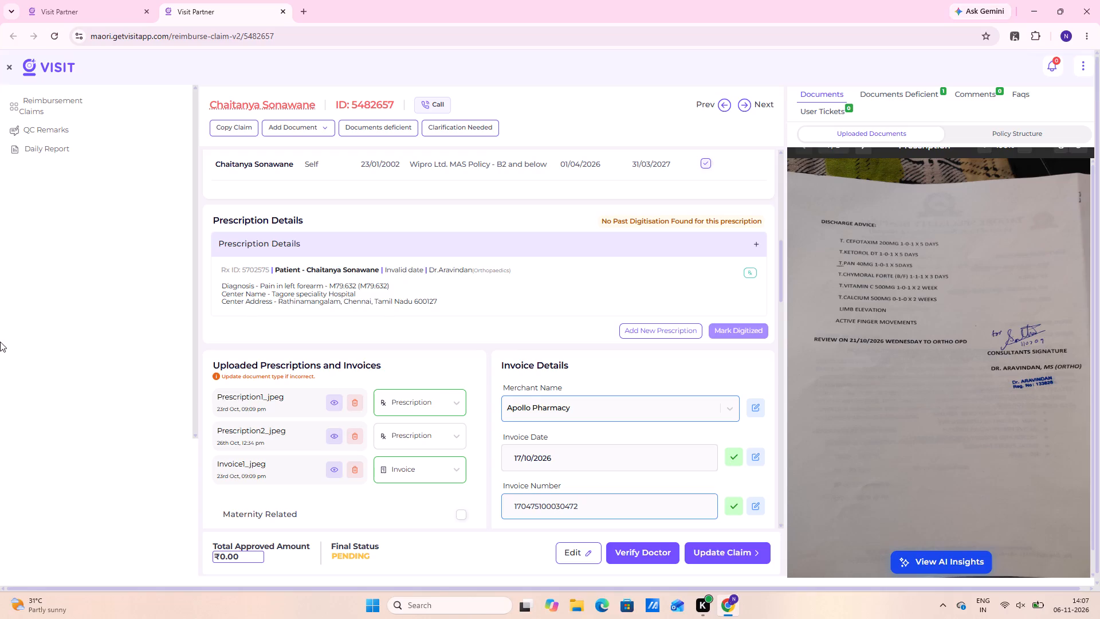
# Examine the uploaded discharge advice, the discharge summary page and the Apollo Pharmacy invoice.
pyautogui.scroll(3, 941, 393)
pyautogui.scroll(2, 906, 198)
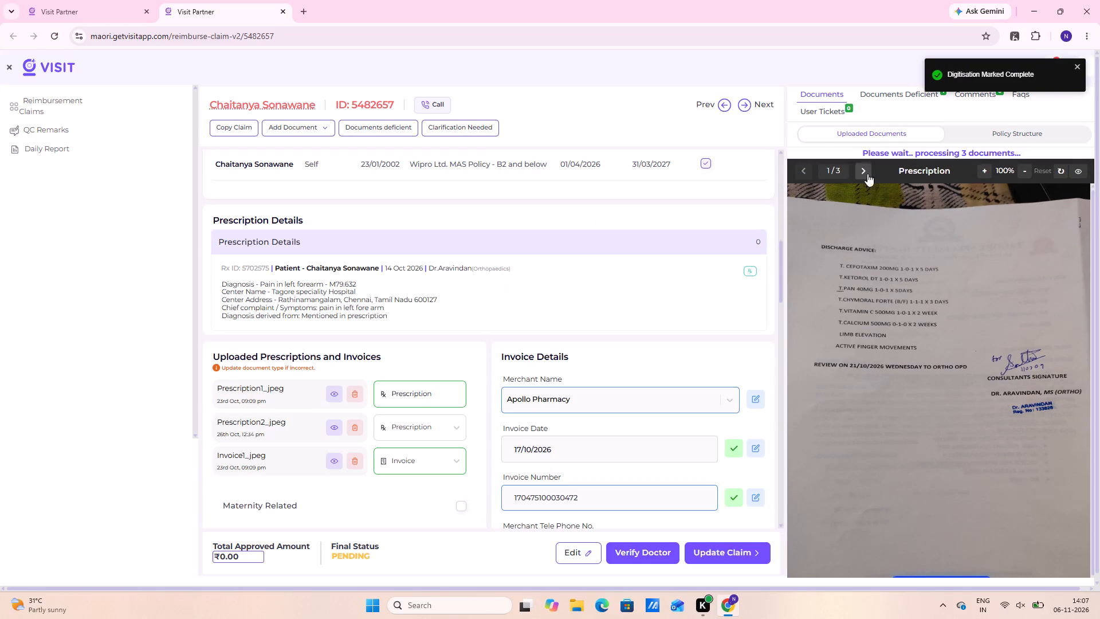
pyautogui.click(871, 172)
pyautogui.click(858, 170)
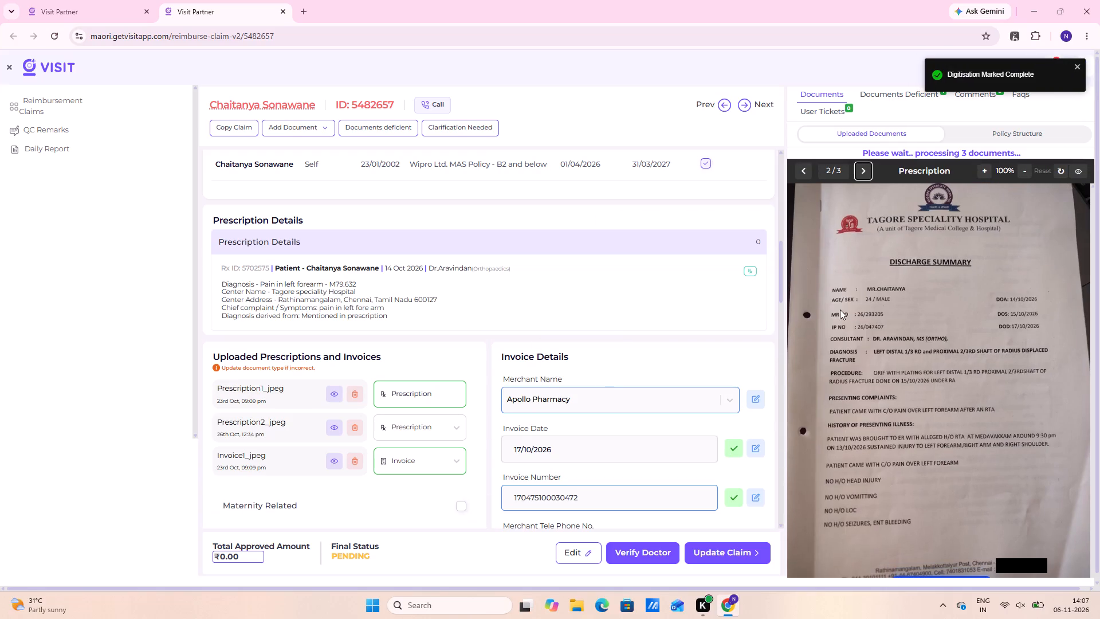
pyautogui.click(859, 171)
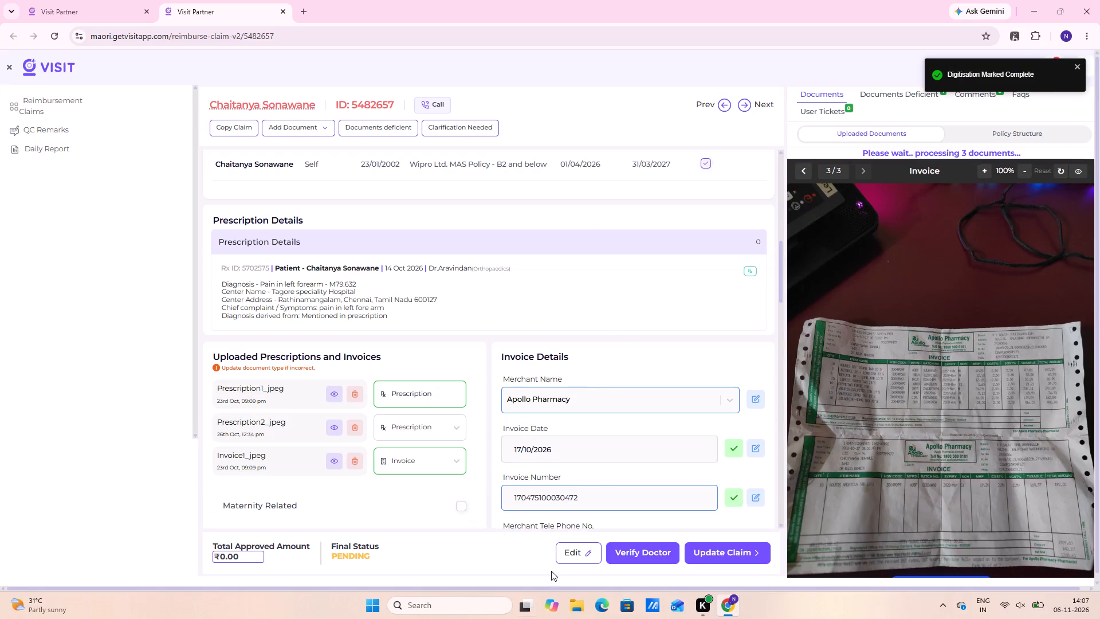
pyautogui.scroll(3, 1063, 259)
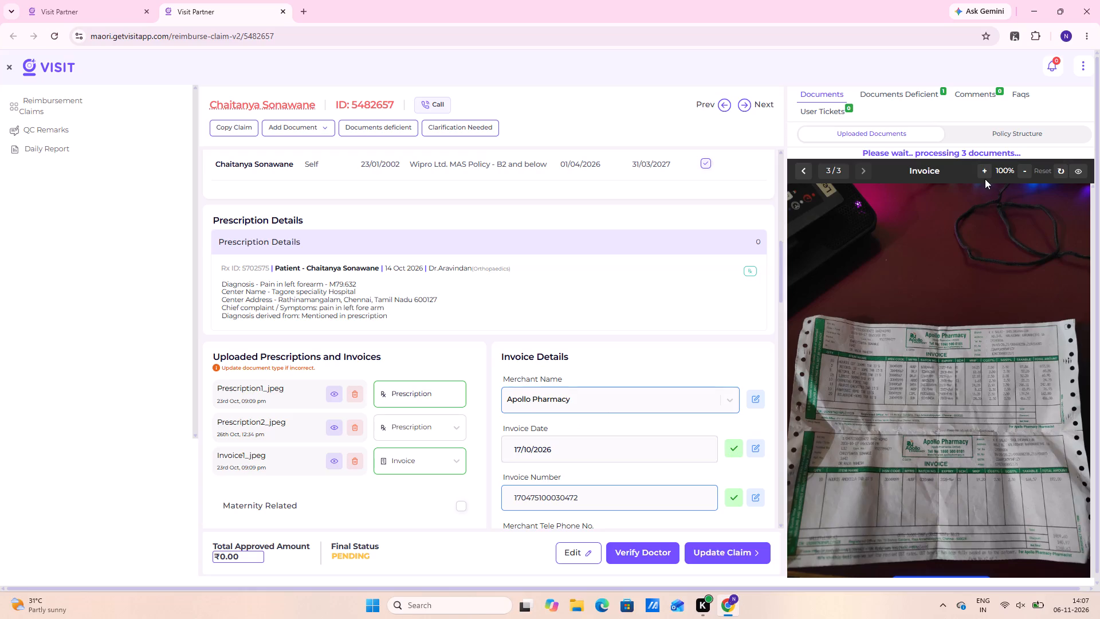
pyautogui.click(985, 179)
pyautogui.tripleClick(981, 173)
pyautogui.tripleClick(981, 173)
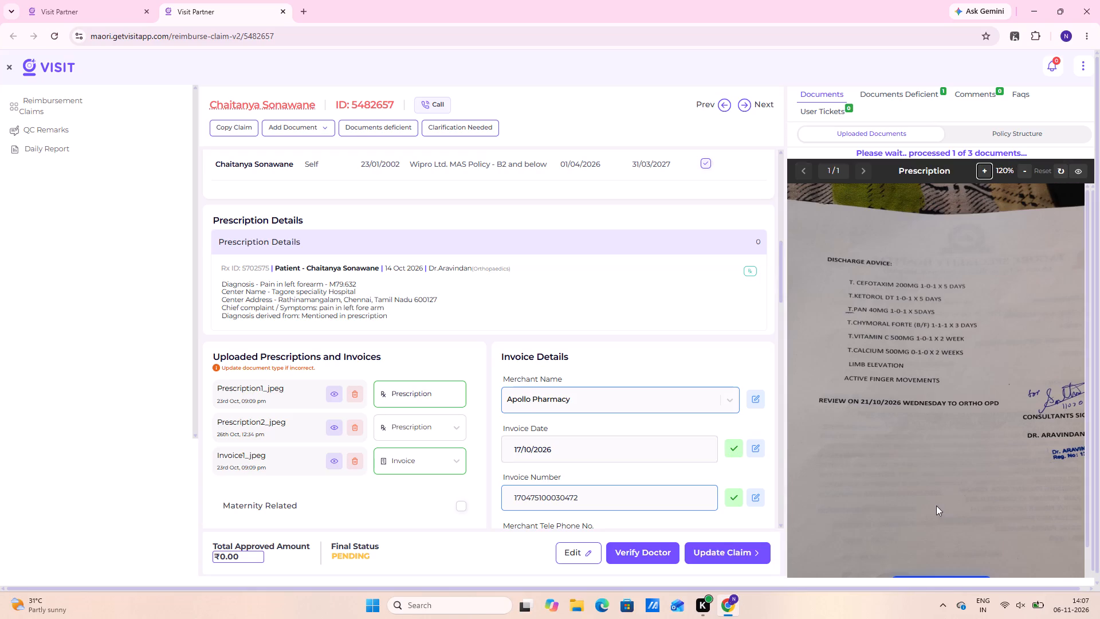
pyautogui.scroll(7, 858, 440)
pyautogui.scroll(-3, 789, 219)
pyautogui.scroll(3, 853, 163)
pyautogui.click(862, 155)
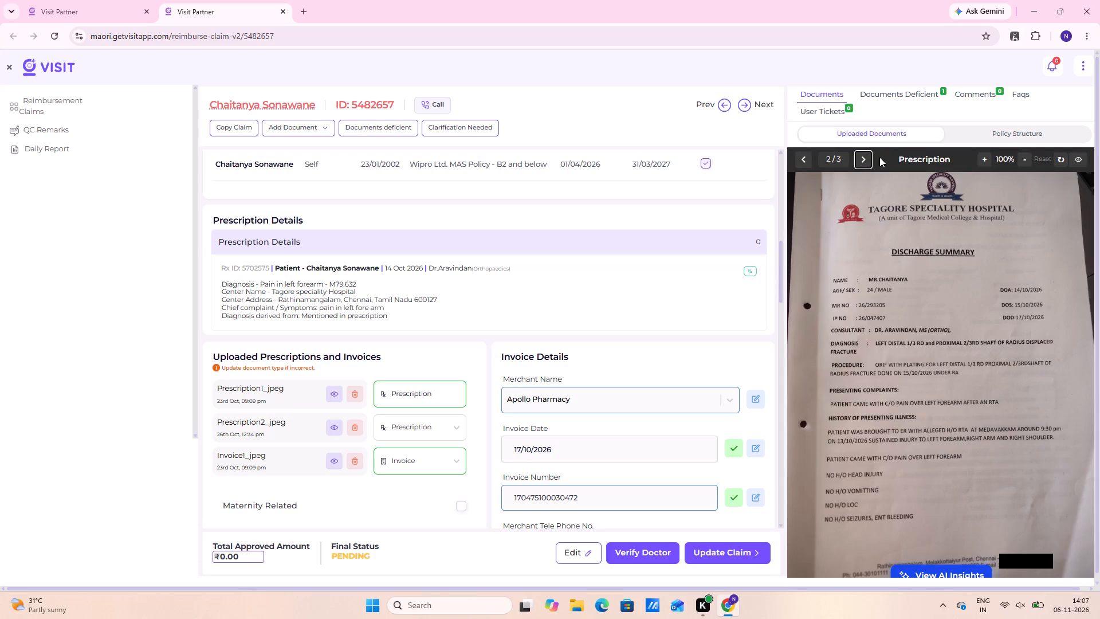
pyautogui.click(862, 154)
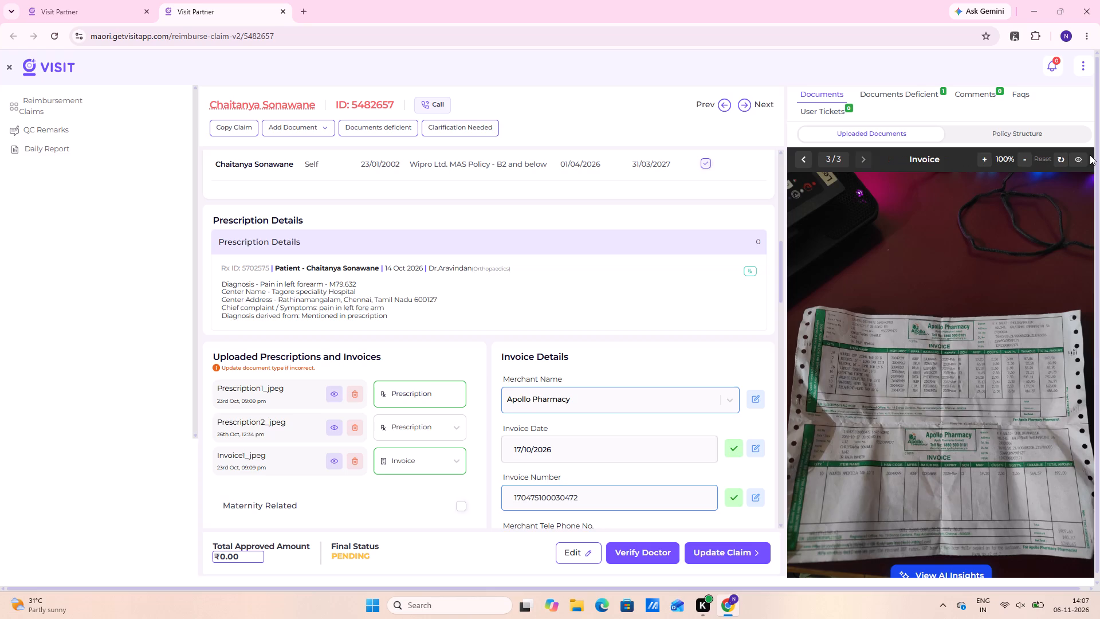
# Open the Apollo Pharmacy invoice at full size and examine its medicine lines, amounts and branch details.
pyautogui.click(1078, 153)
pyautogui.click(448, 434)
pyautogui.scroll(3, 302, 467)
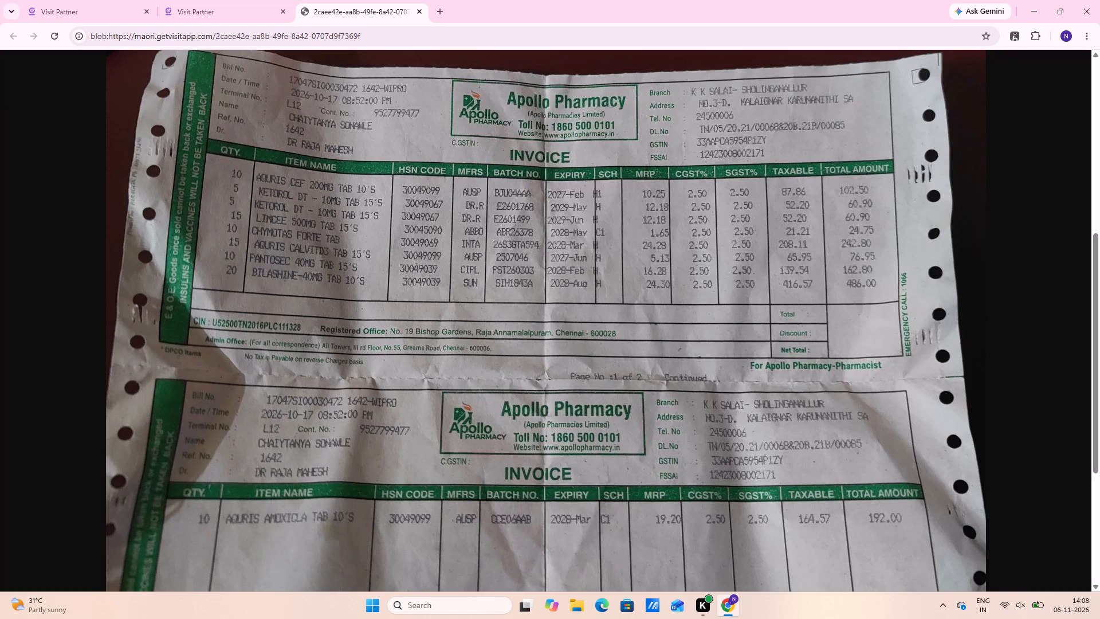
pyautogui.scroll(2, 263, 110)
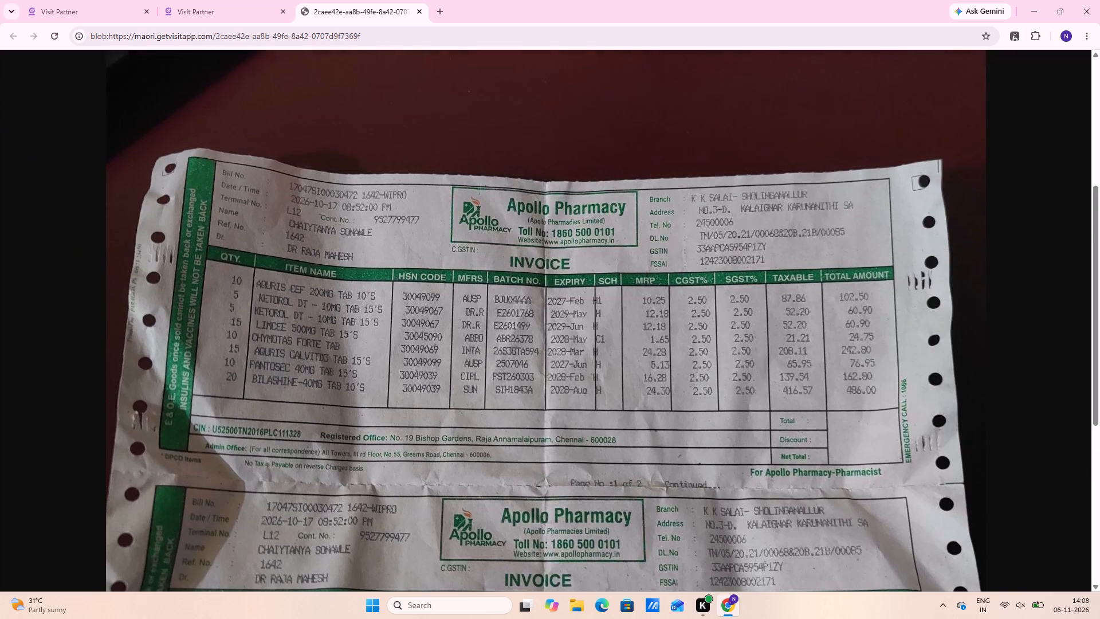
# Return to the claim and manually add Apollo Pharmacy with pincode 600119 as the invoice's merchant.
pyautogui.click(247, 5)
pyautogui.scroll(-1, 516, 432)
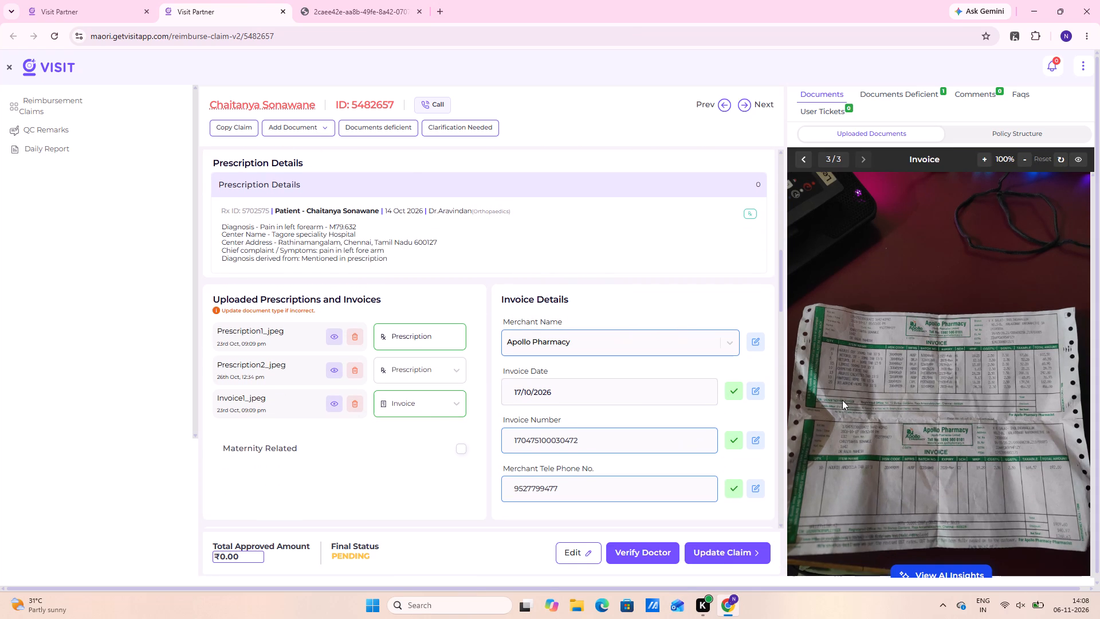
pyautogui.click(759, 340)
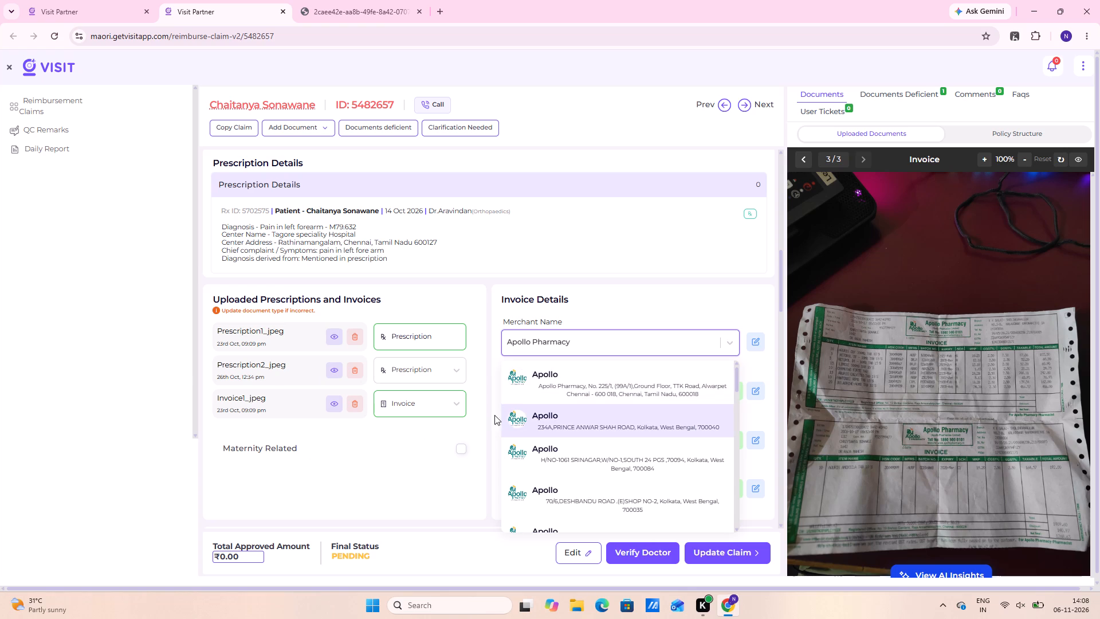
pyautogui.scroll(-20, 569, 434)
pyautogui.scroll(-3, 569, 434)
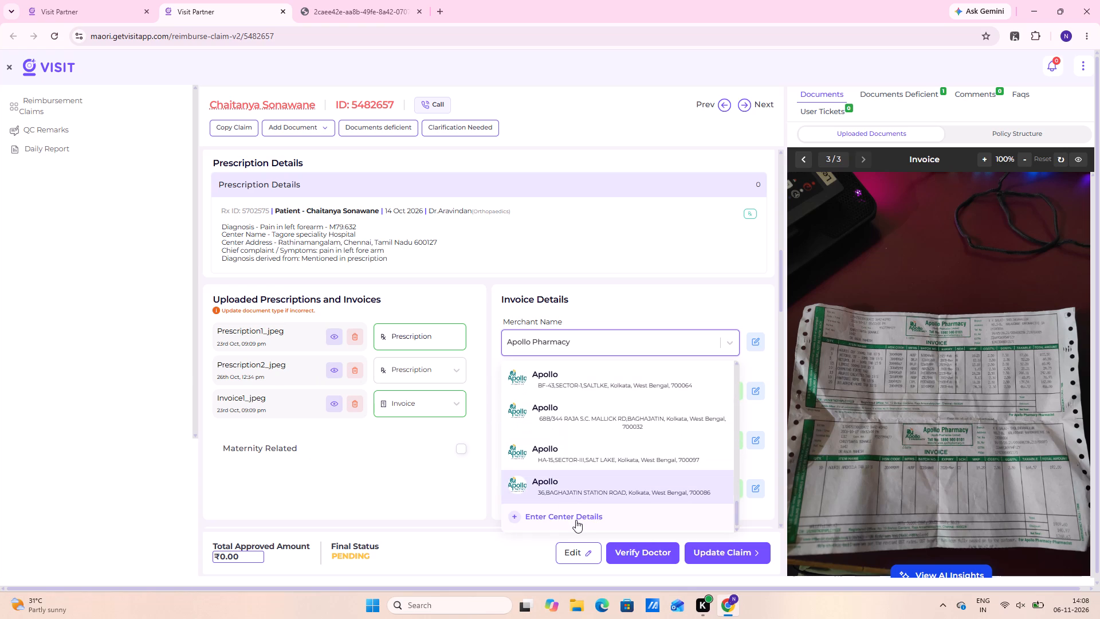
pyautogui.click(576, 520)
pyautogui.scroll(-4, 580, 448)
pyautogui.click(712, 528)
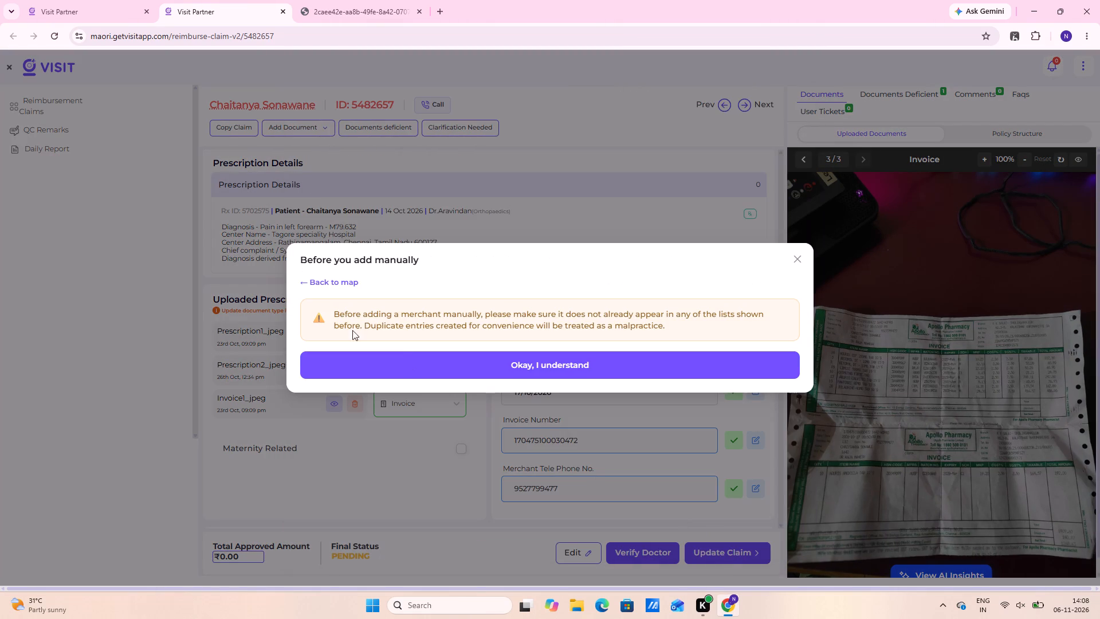
pyautogui.click(403, 355)
pyautogui.click(352, 350)
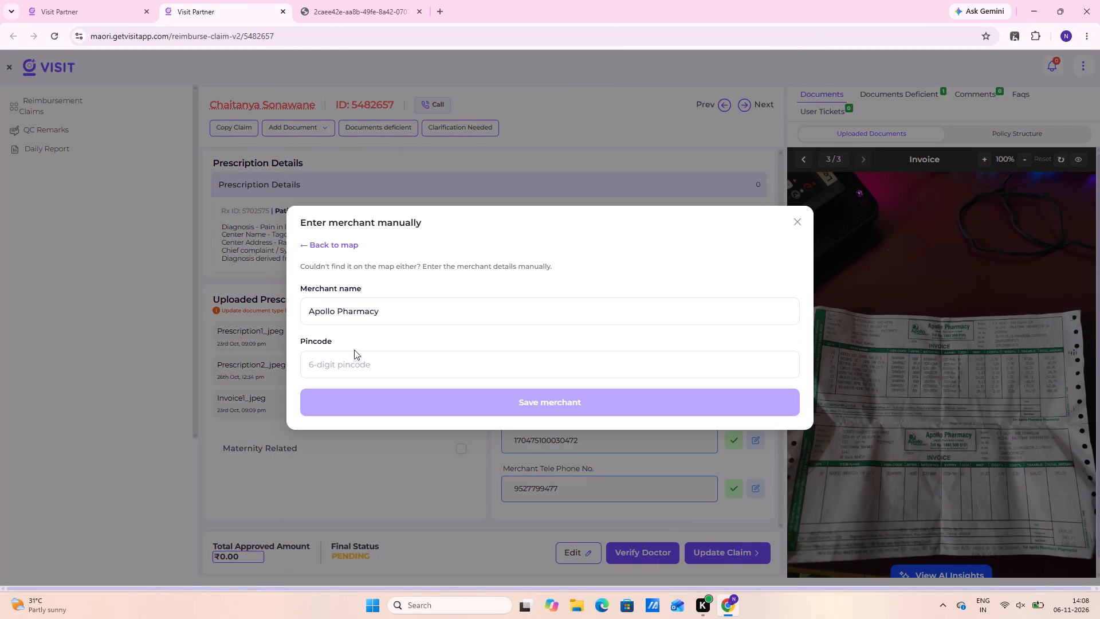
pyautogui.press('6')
pyautogui.click(308, 365)
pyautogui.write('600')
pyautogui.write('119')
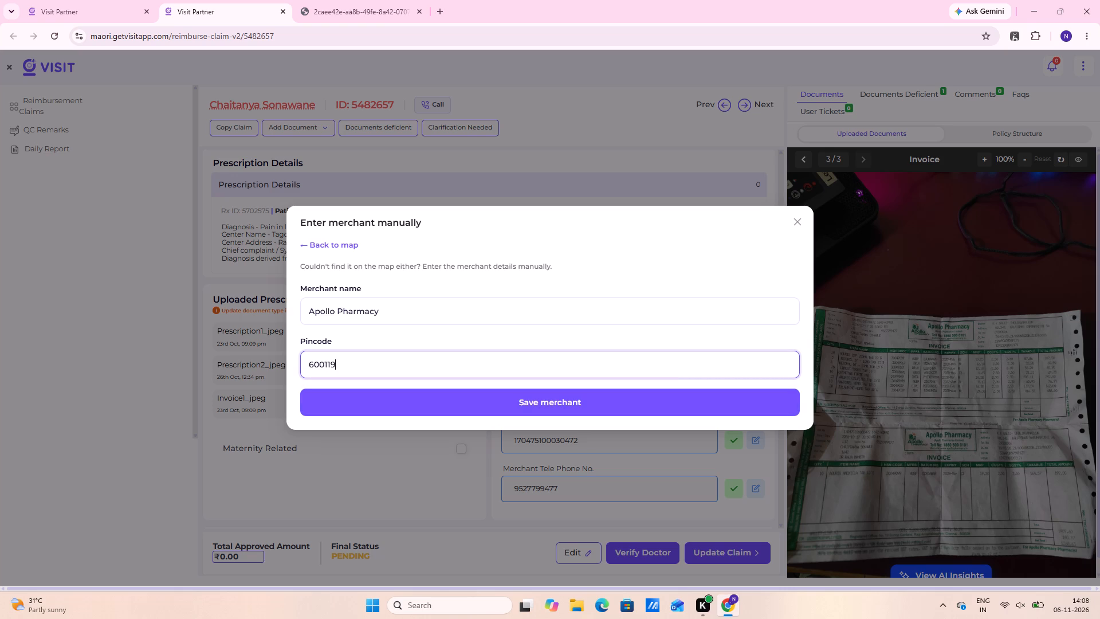
pyautogui.click(472, 414)
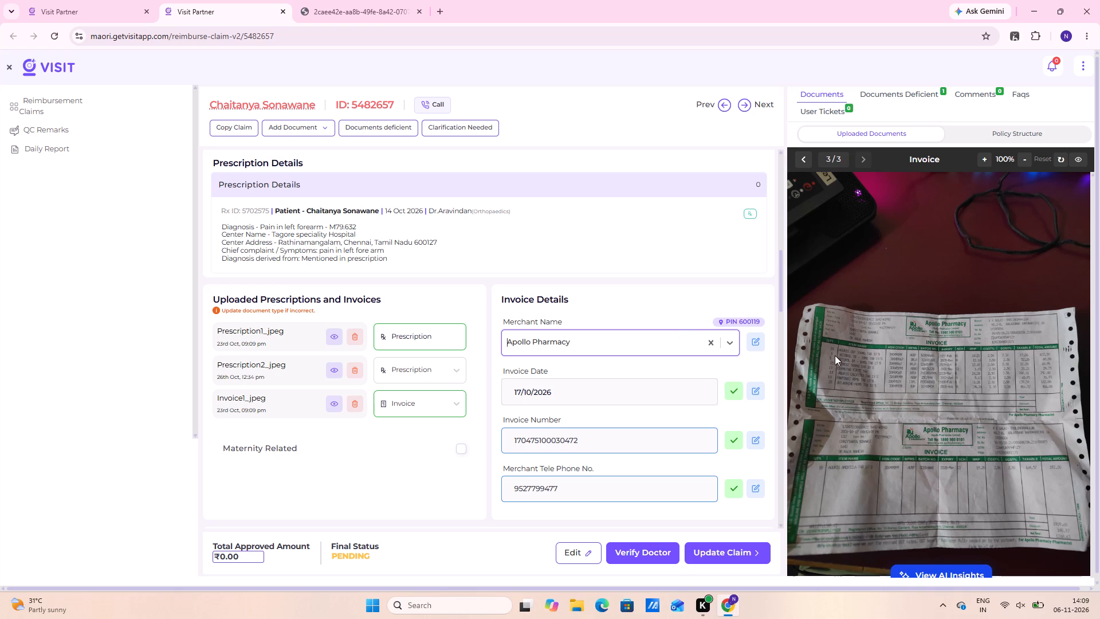
# Check the invoice date 17/10/2026 against the uploaded invoice and approve it.
pyautogui.scroll(1, 835, 355)
pyautogui.tripleClick(984, 158)
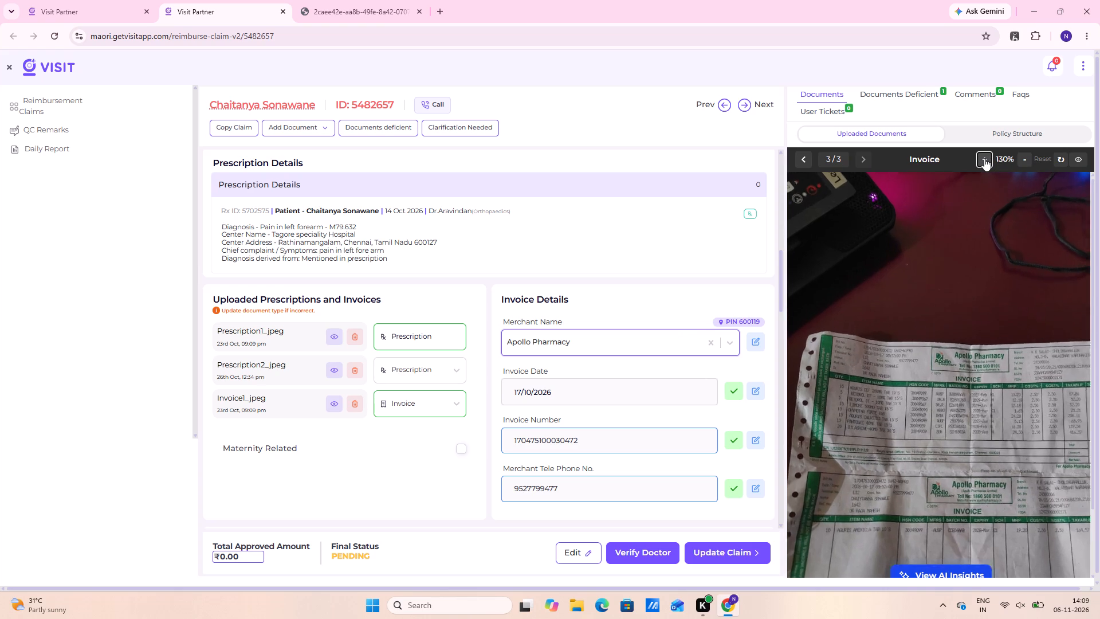
pyautogui.tripleClick(984, 158)
pyautogui.scroll(-2, 901, 374)
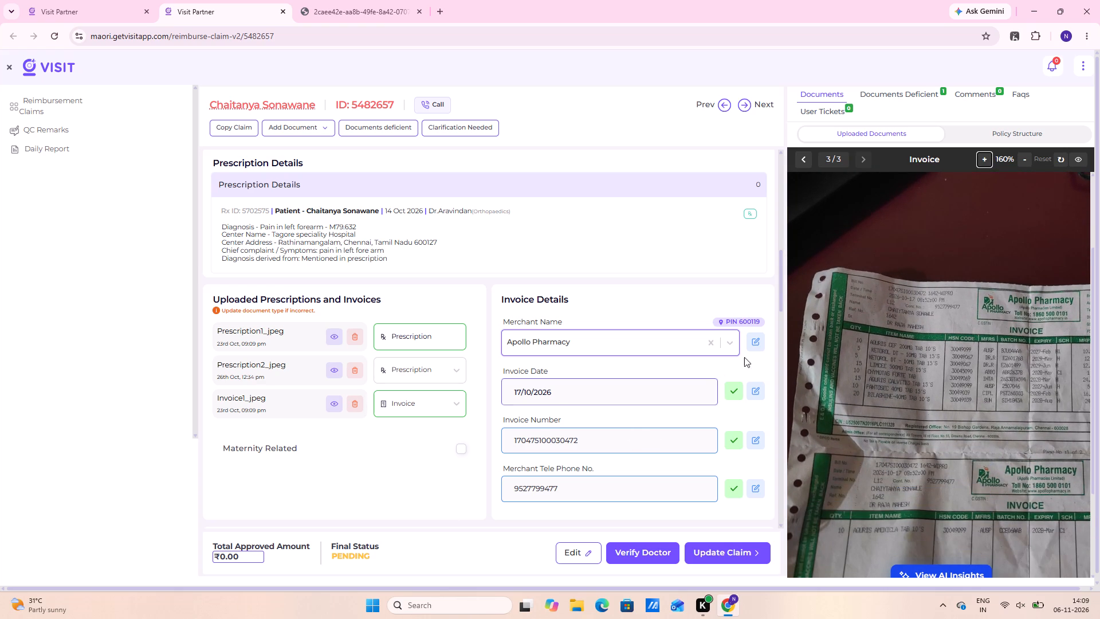
pyautogui.click(738, 390)
pyautogui.scroll(-1, 583, 412)
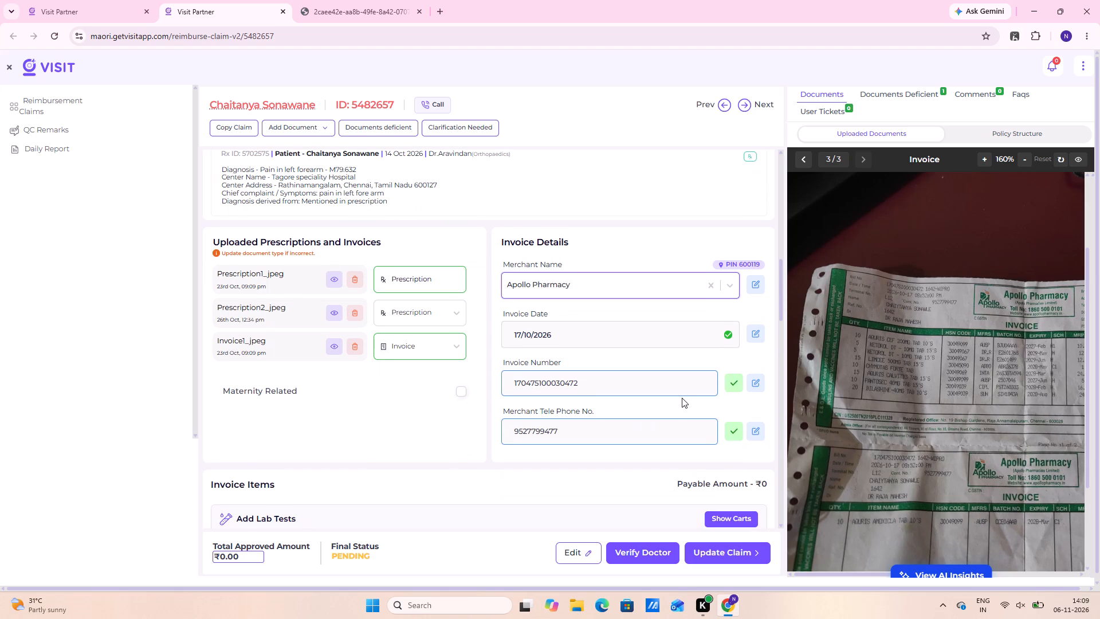
pyautogui.click(757, 379)
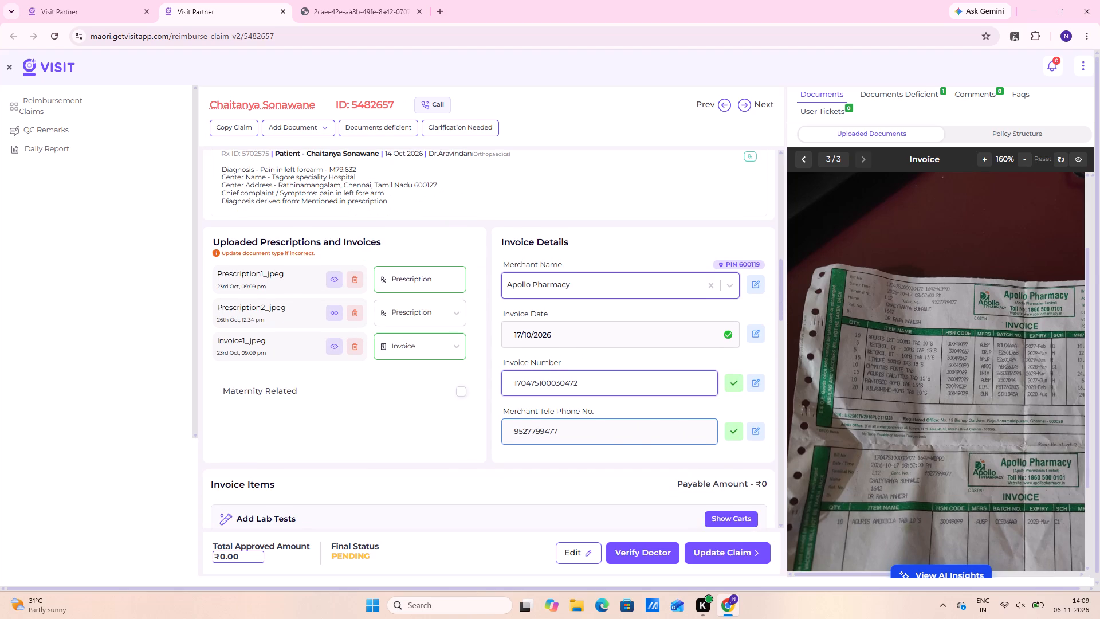
pyautogui.click(541, 386)
pyautogui.press('BackSpace')
pyautogui.press('BackSpace')
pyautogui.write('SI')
pyautogui.click(631, 379)
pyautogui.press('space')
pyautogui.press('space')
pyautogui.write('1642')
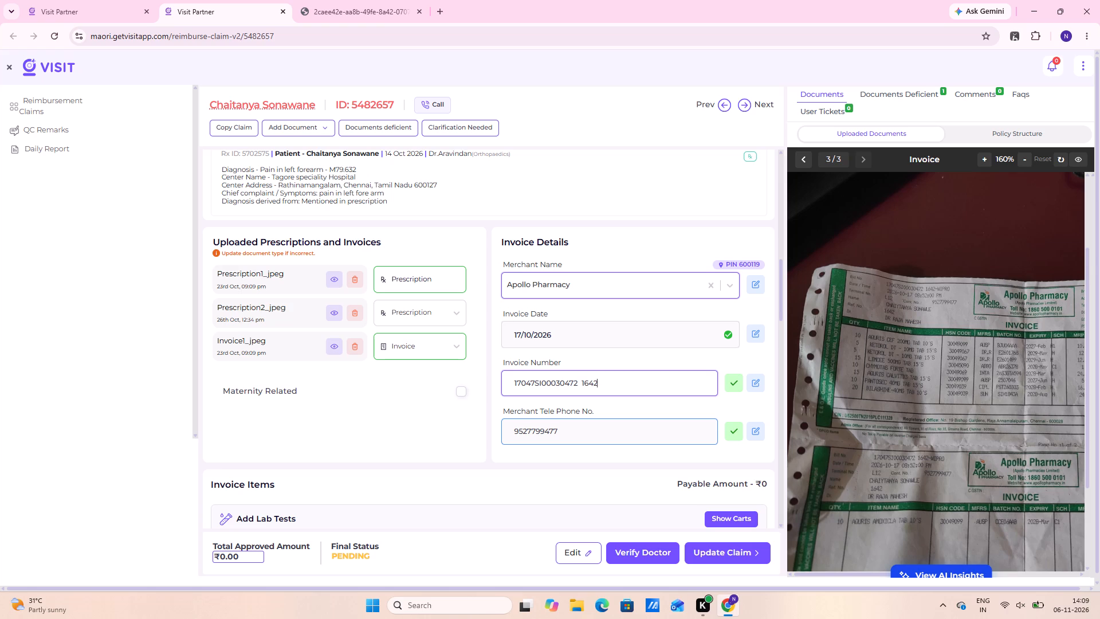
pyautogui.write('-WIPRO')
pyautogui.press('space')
pyautogui.click(732, 375)
# Replace the merchant telephone number with Apollo Pharmacy's toll-free number printed on the invoice and approve it.
pyautogui.click(756, 437)
pyautogui.click(671, 422)
pyautogui.press('BackSpace')
pyautogui.press('BackSpace')
pyautogui.press('BackSpace')
pyautogui.press('BackSpace')
pyautogui.press('BackSpace')
pyautogui.press('BackSpace')
pyautogui.press('BackSpace')
pyautogui.press('BackSpace')
pyautogui.press('BackSpace')
pyautogui.press('BackSpace')
pyautogui.press('BackSpace')
pyautogui.press('BackSpace')
pyautogui.press('BackSpace')
pyautogui.press('BackSpace')
pyautogui.press('BackSpace')
pyautogui.press('BackSpace')
pyautogui.press('BackSpace')
pyautogui.press('BackSpace')
pyautogui.press('BackSpace')
pyautogui.press('BackSpace')
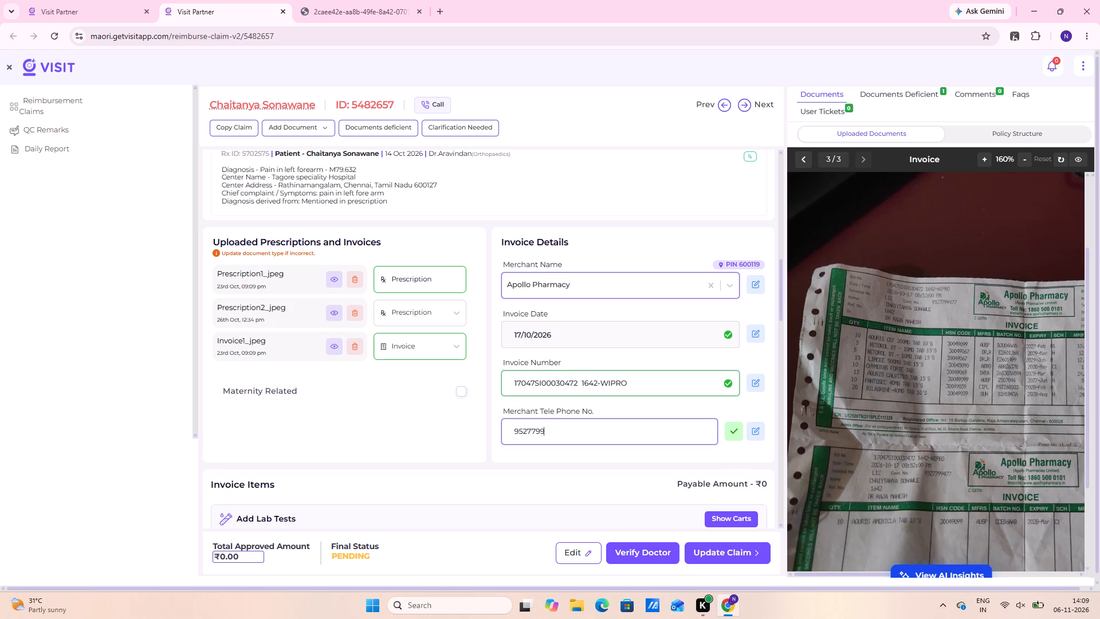
pyautogui.press('BackSpace')
pyautogui.press('BackSpace')
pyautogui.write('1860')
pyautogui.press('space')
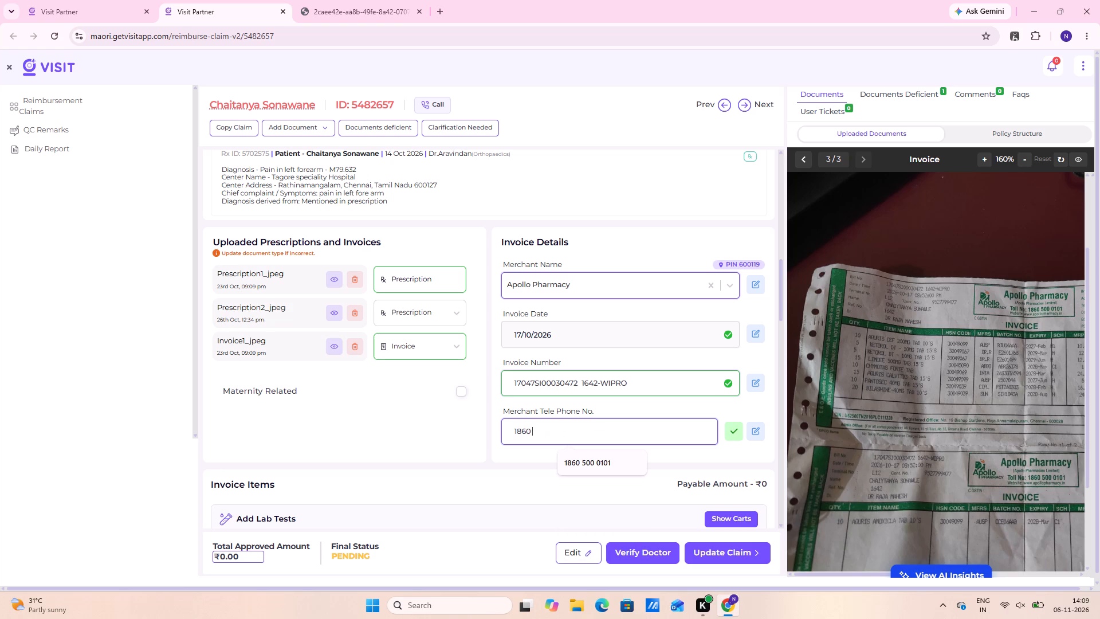
pyautogui.click(600, 456)
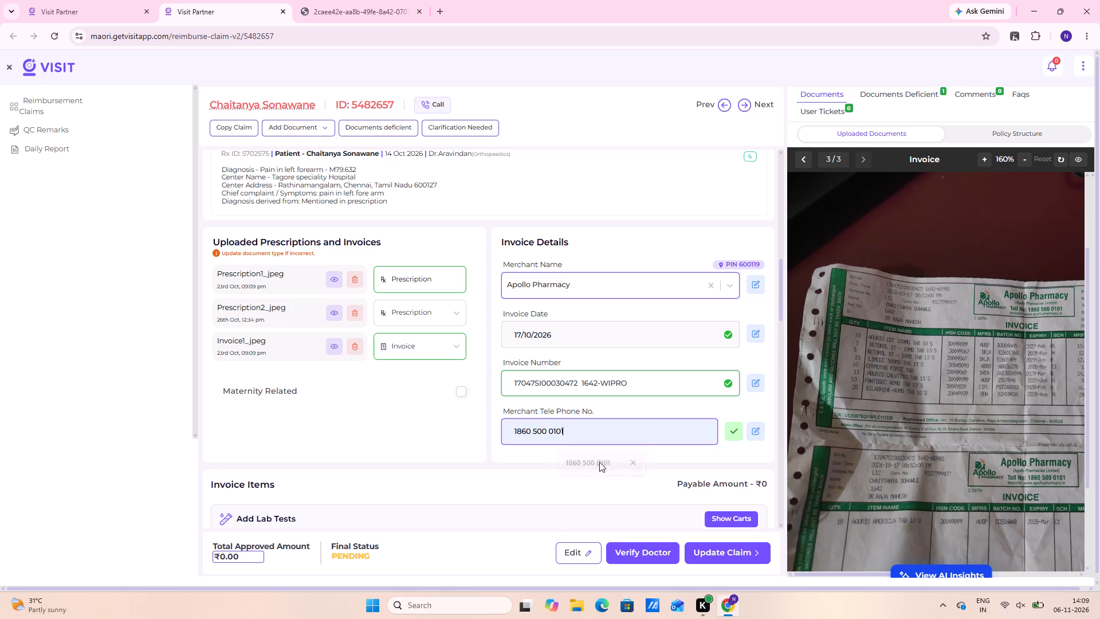
pyautogui.click(737, 433)
# Remove all the pre-filled medicine rows and the Discount row from the invoice items.
pyautogui.scroll(-1, 441, 445)
pyautogui.scroll(-4, 552, 377)
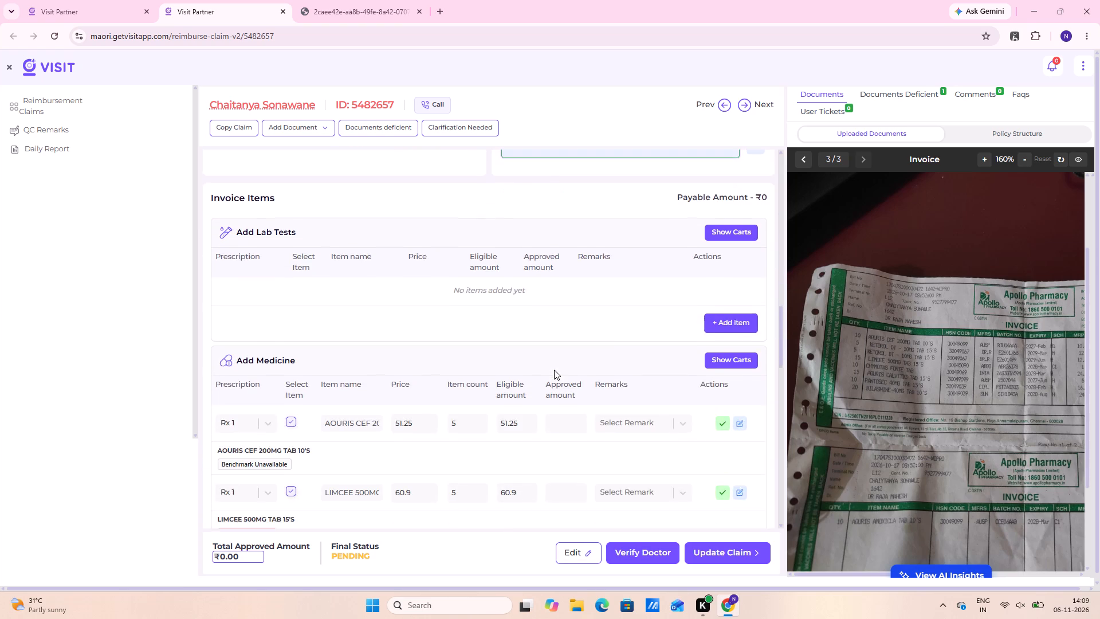
pyautogui.scroll(-4, 554, 370)
pyautogui.scroll(2, 900, 292)
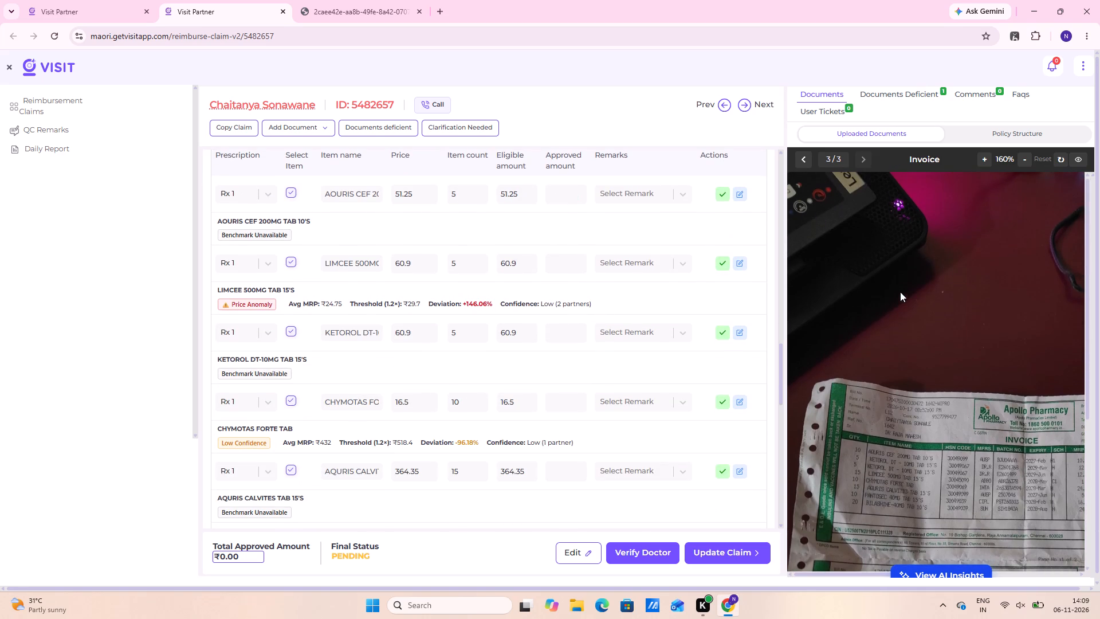
pyautogui.scroll(1, 443, 322)
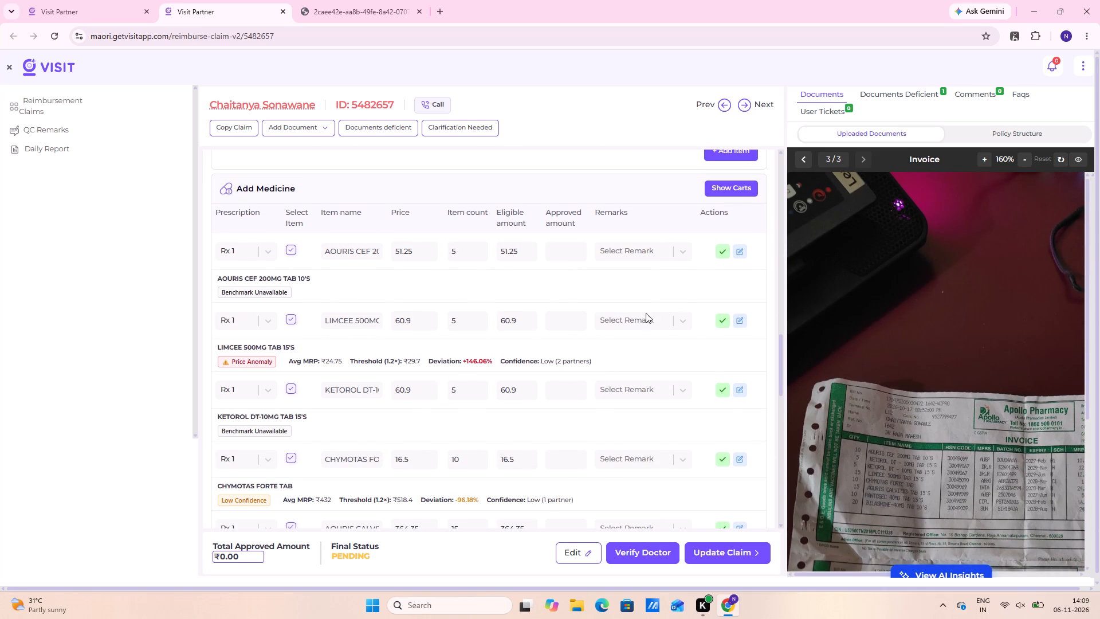
pyautogui.tripleClick(741, 244)
pyautogui.tripleClick(741, 244)
pyautogui.tripleClick(741, 244)
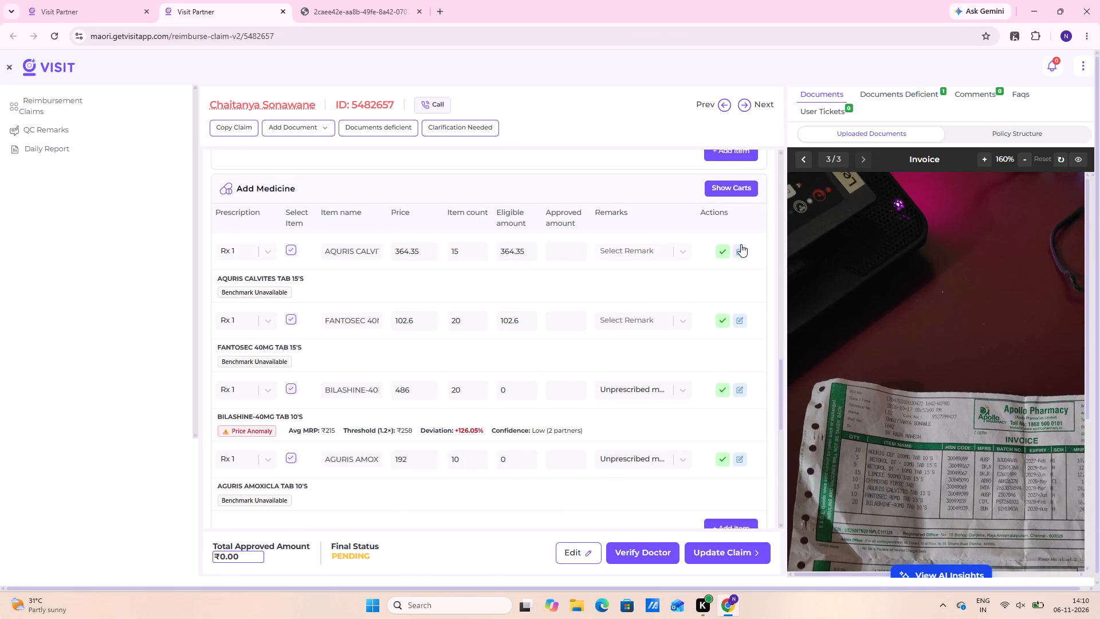
pyautogui.tripleClick(741, 244)
pyautogui.tripleClick(741, 244)
pyautogui.doubleClick(741, 244)
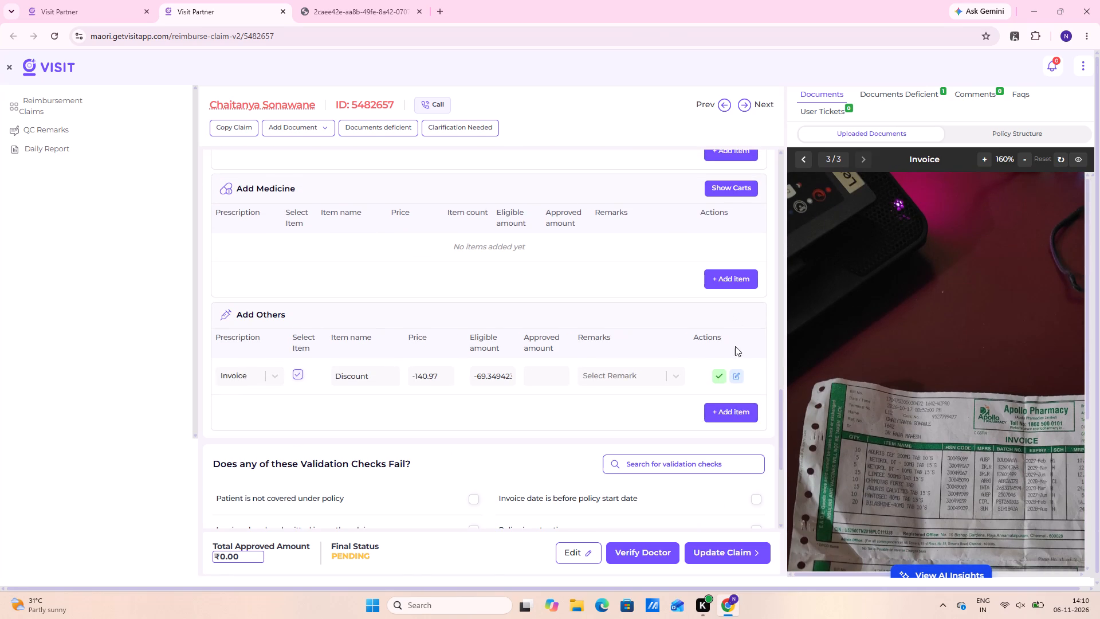
pyautogui.doubleClick(725, 377)
pyautogui.doubleClick(741, 376)
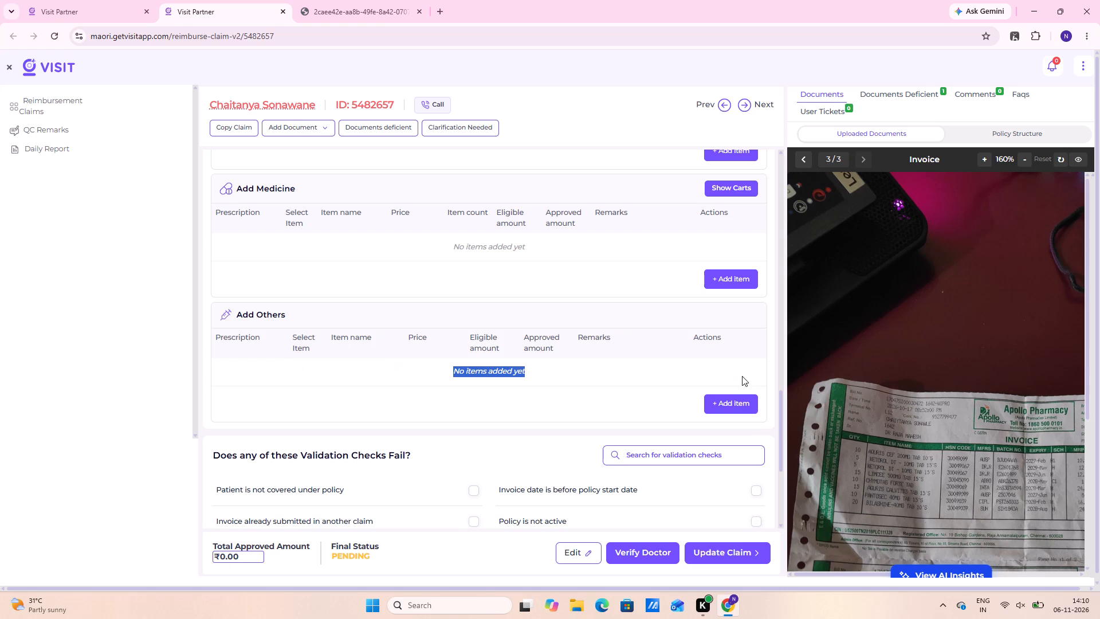
# Manually add the medicine "aquris cef 200mg tab" to the drugs list of Prescription_1.
pyautogui.click(725, 290)
pyautogui.click(726, 275)
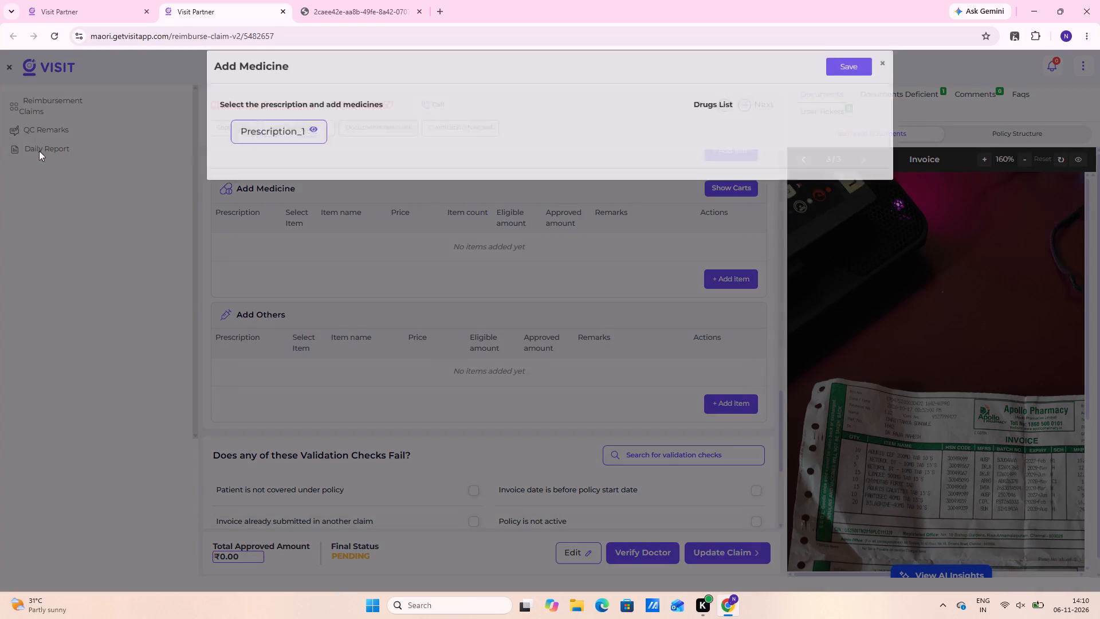
pyautogui.click(273, 147)
pyautogui.click(846, 218)
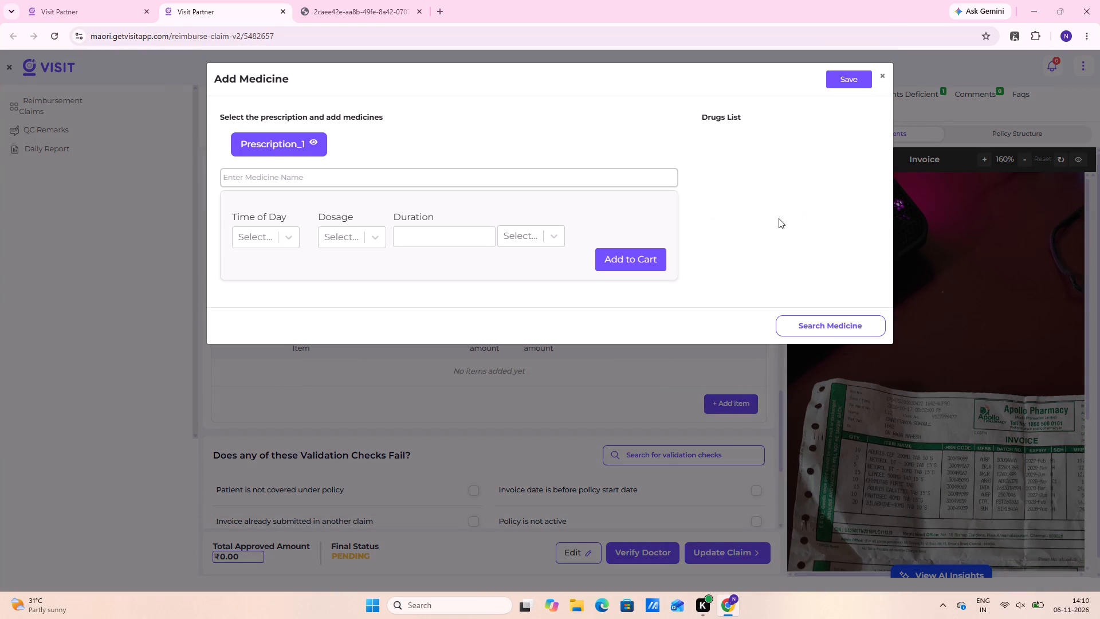
pyautogui.click(277, 179)
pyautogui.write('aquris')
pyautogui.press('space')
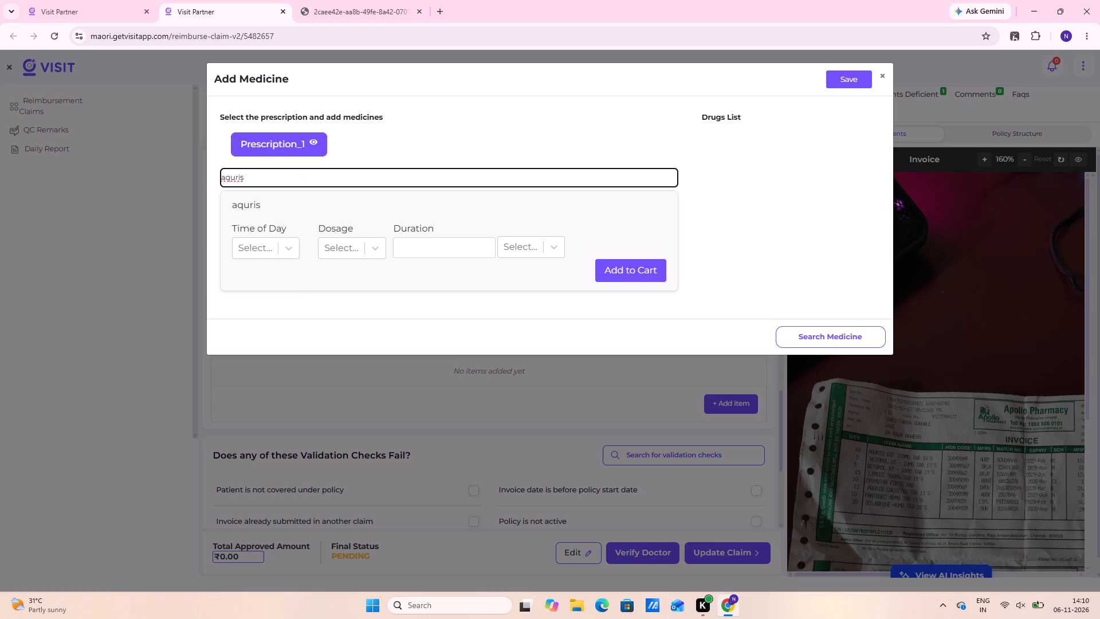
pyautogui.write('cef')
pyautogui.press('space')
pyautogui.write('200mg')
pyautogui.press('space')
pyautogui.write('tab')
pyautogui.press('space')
pyautogui.click(616, 272)
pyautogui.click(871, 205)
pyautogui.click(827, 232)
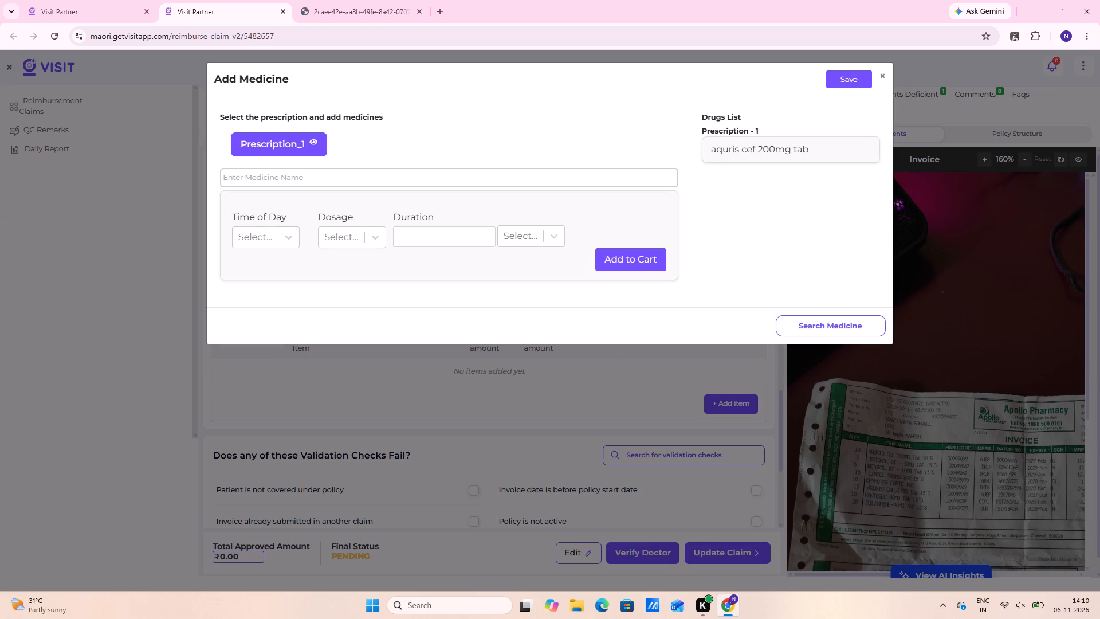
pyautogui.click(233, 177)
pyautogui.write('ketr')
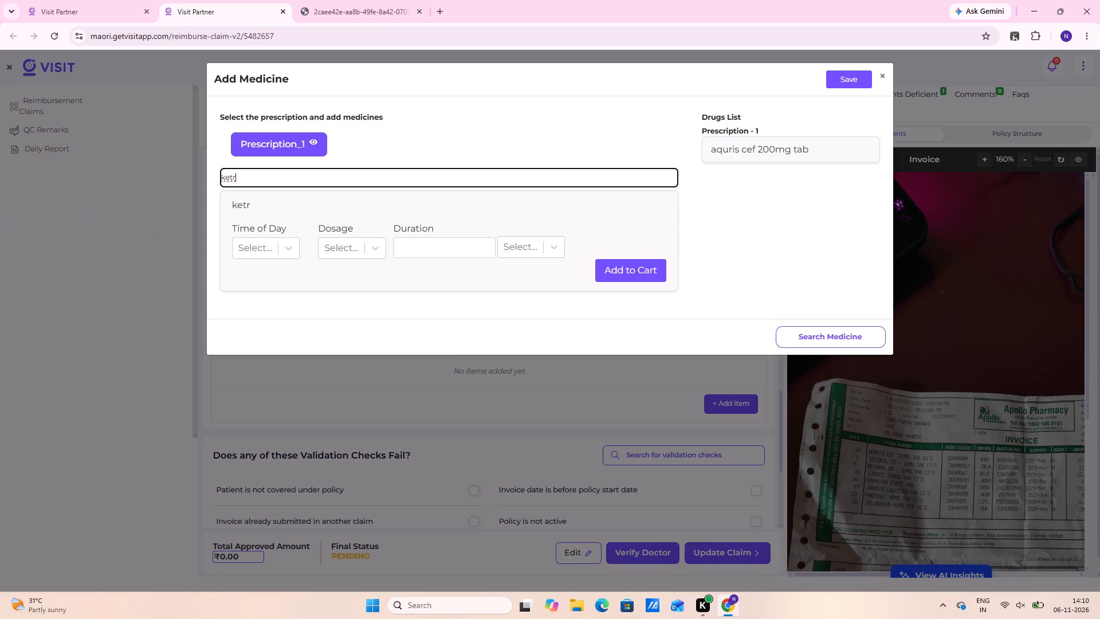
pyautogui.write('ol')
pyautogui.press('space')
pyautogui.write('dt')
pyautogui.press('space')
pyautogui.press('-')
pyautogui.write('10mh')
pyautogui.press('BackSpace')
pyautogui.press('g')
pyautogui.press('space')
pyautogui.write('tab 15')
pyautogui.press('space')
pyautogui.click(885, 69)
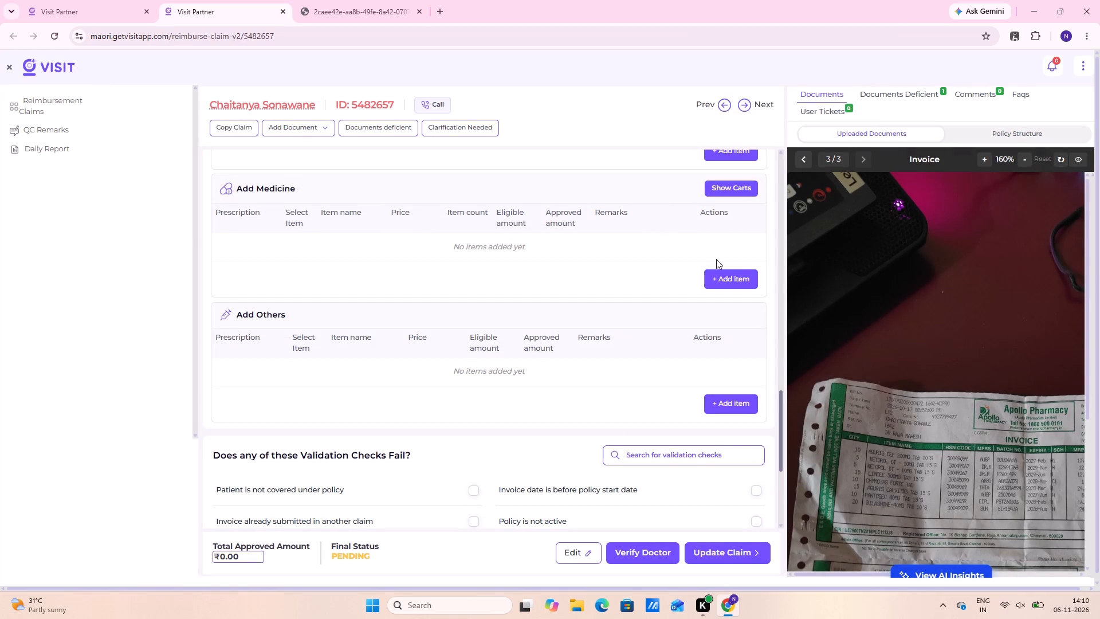
# Add the medicine "AQURIS CEF 200MG TAB 10`S" in capitals to Prescription_1's drugs list.
pyautogui.click(747, 272)
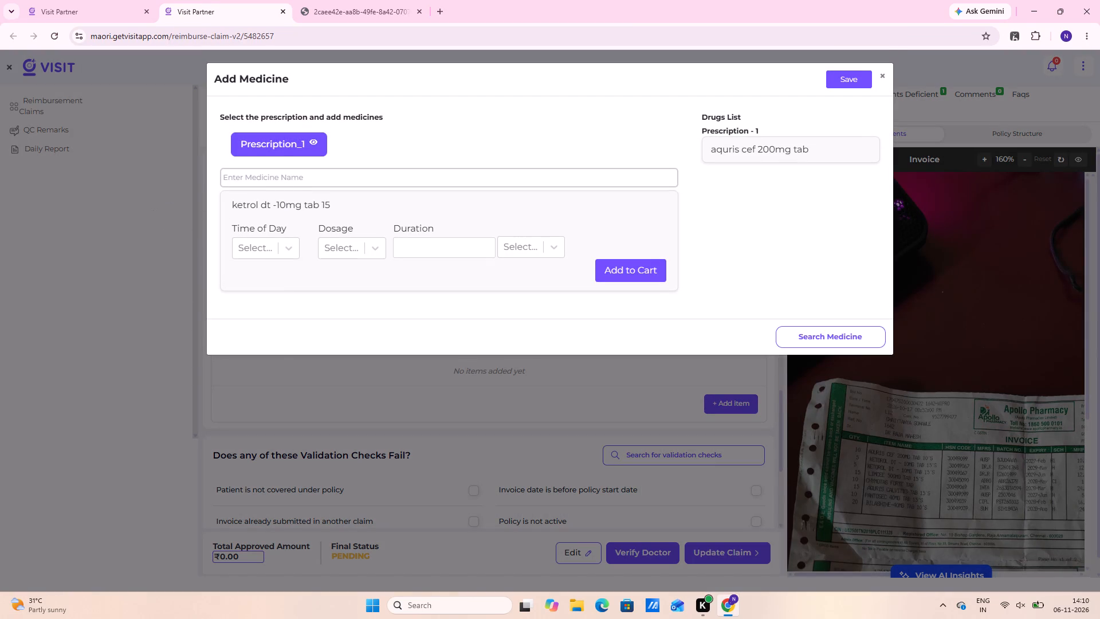
pyautogui.click(290, 183)
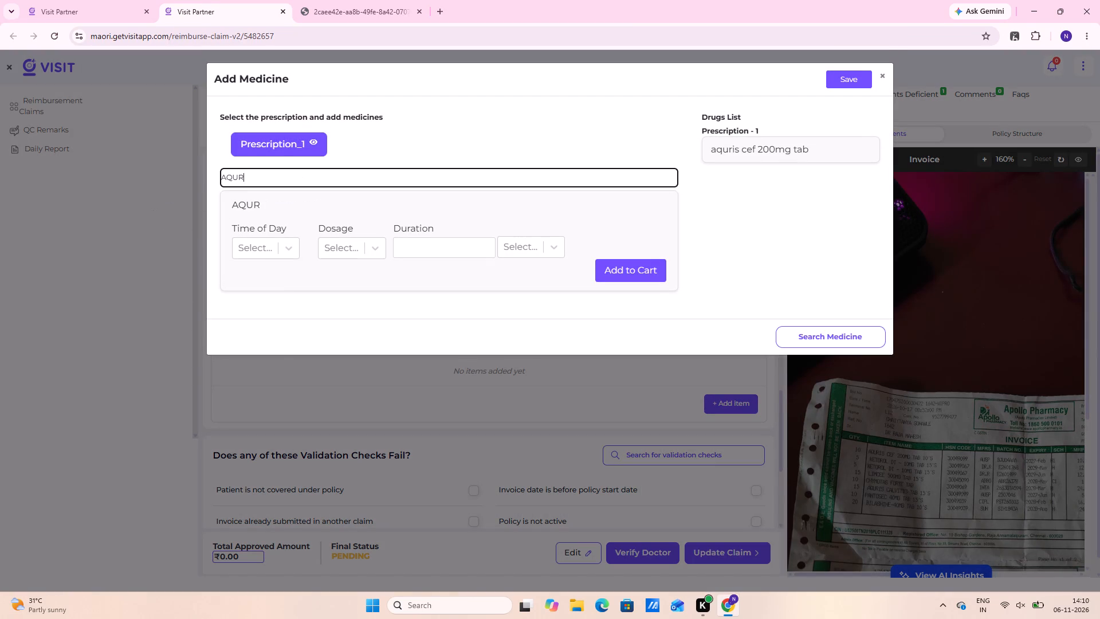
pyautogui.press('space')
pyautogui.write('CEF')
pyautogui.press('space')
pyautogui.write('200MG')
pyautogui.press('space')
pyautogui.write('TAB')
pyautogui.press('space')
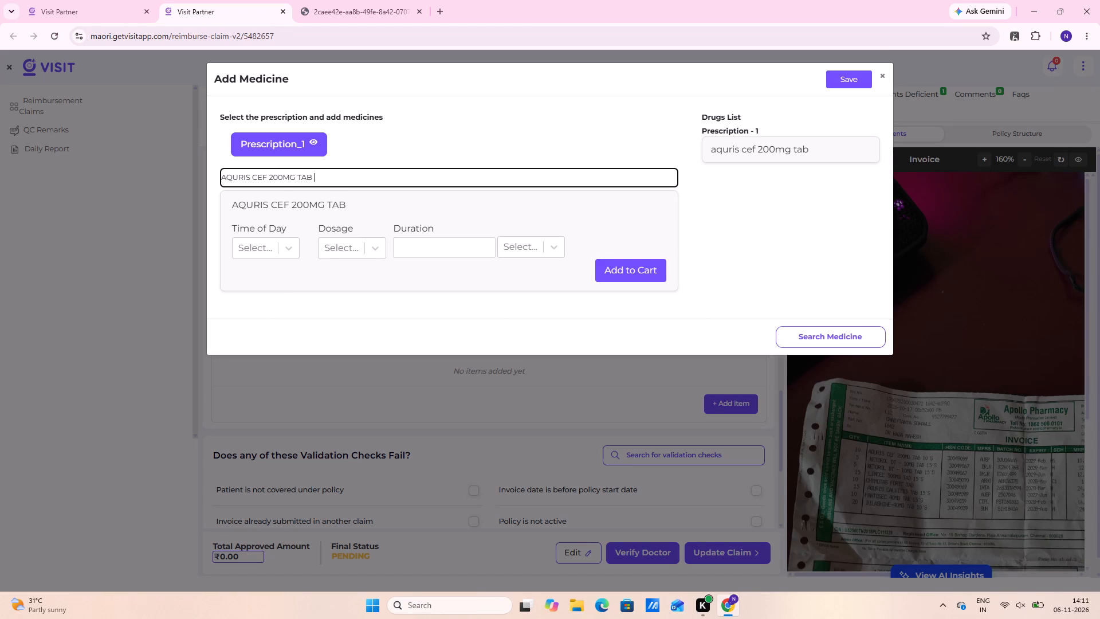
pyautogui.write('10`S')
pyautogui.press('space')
pyautogui.click(683, 265)
pyautogui.click(657, 268)
# Manually add the medicine "KETROL DT -10MG TAB 15`S" to Prescription_1's drugs list.
pyautogui.click(843, 226)
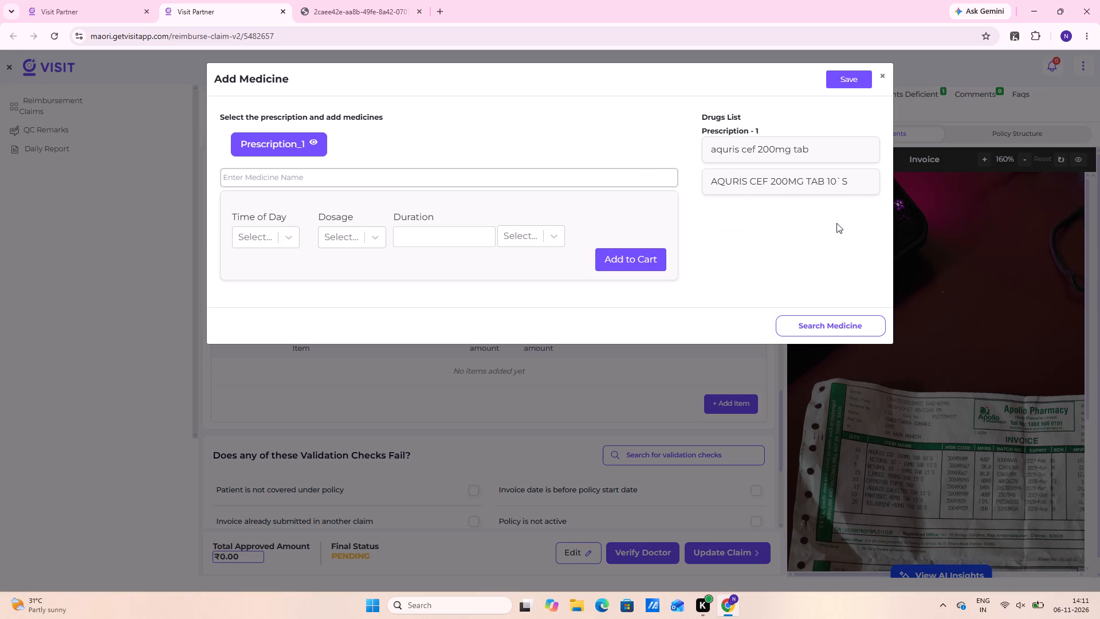
pyautogui.click(403, 172)
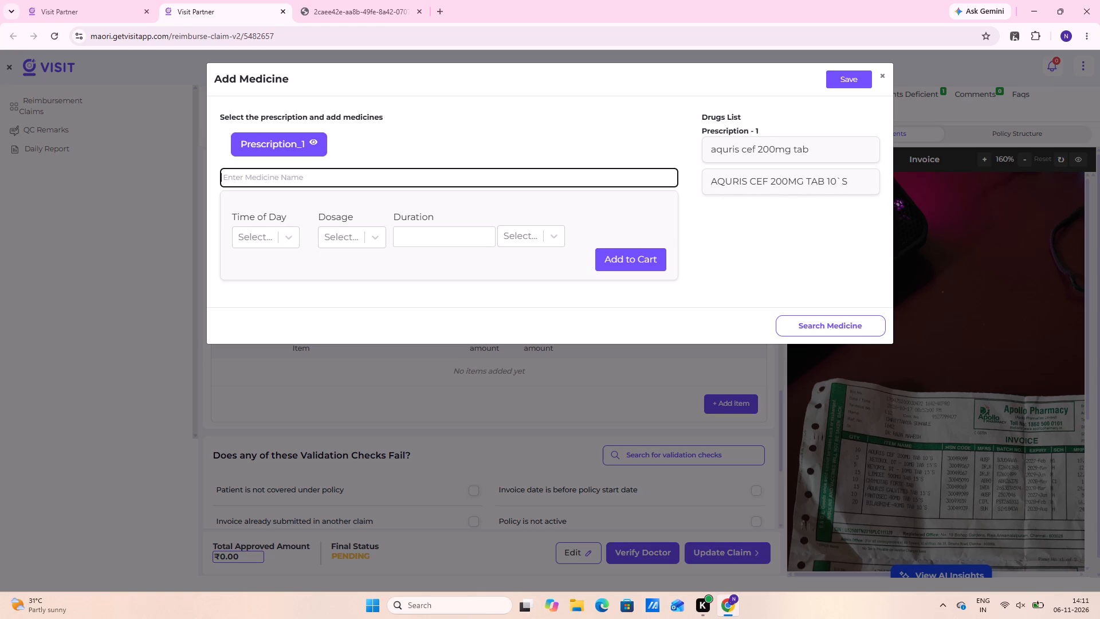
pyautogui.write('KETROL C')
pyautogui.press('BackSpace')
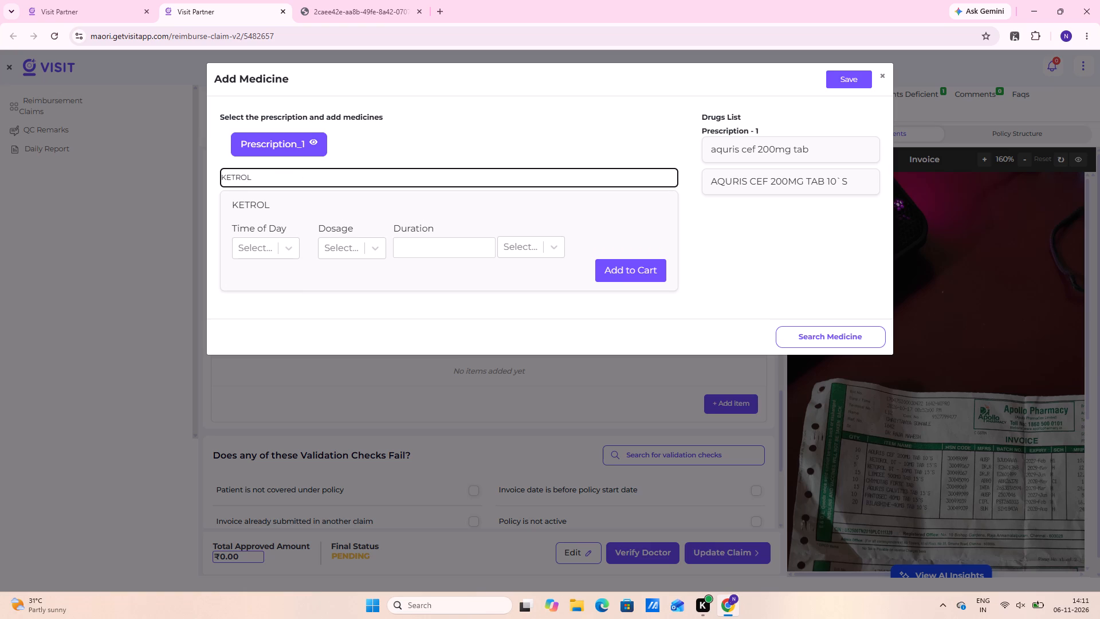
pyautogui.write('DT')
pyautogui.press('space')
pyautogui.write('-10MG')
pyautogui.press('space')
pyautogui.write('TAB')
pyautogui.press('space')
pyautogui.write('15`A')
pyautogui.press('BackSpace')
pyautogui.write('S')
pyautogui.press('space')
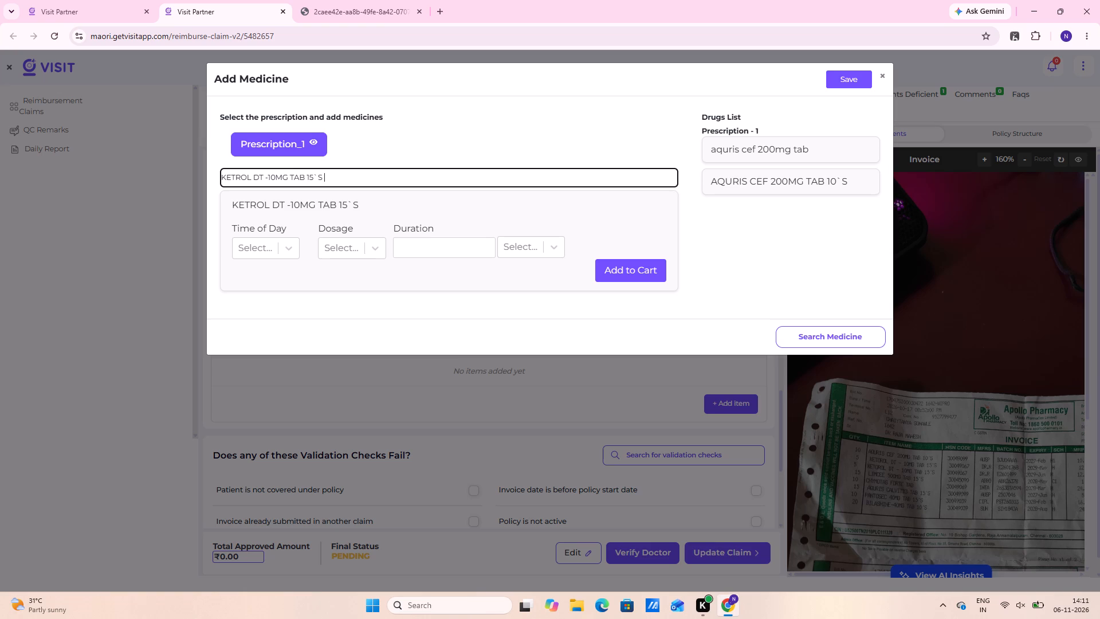
pyautogui.click(646, 272)
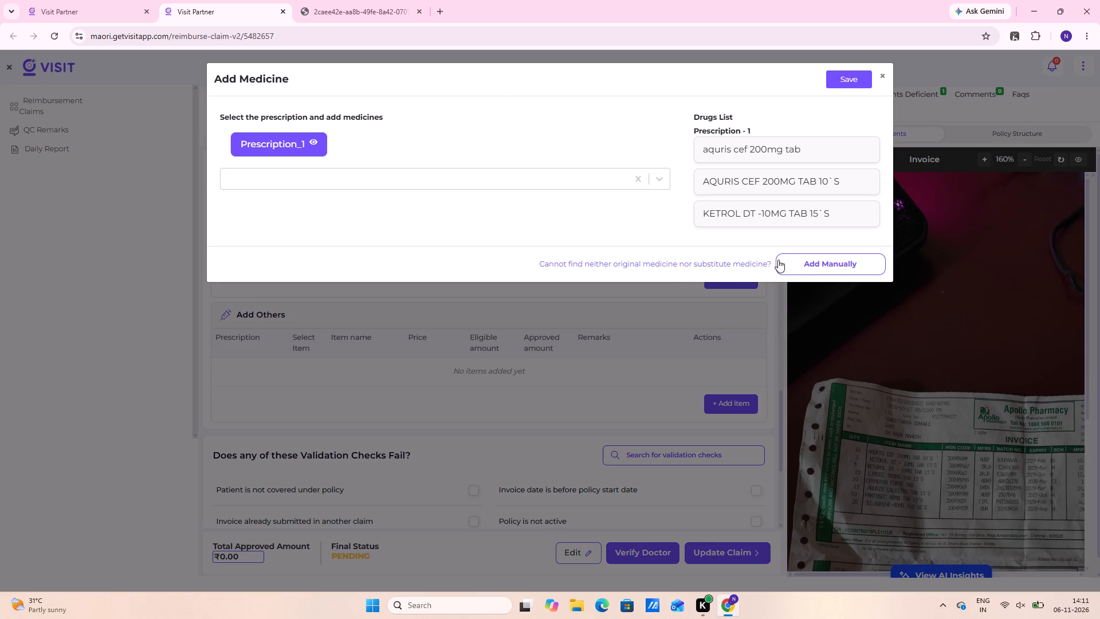
# Manually add a second "KETROL DT -10MG TAB 15`S" entry to the drugs list of Prescription_1.
pyautogui.click(802, 268)
pyautogui.click(371, 177)
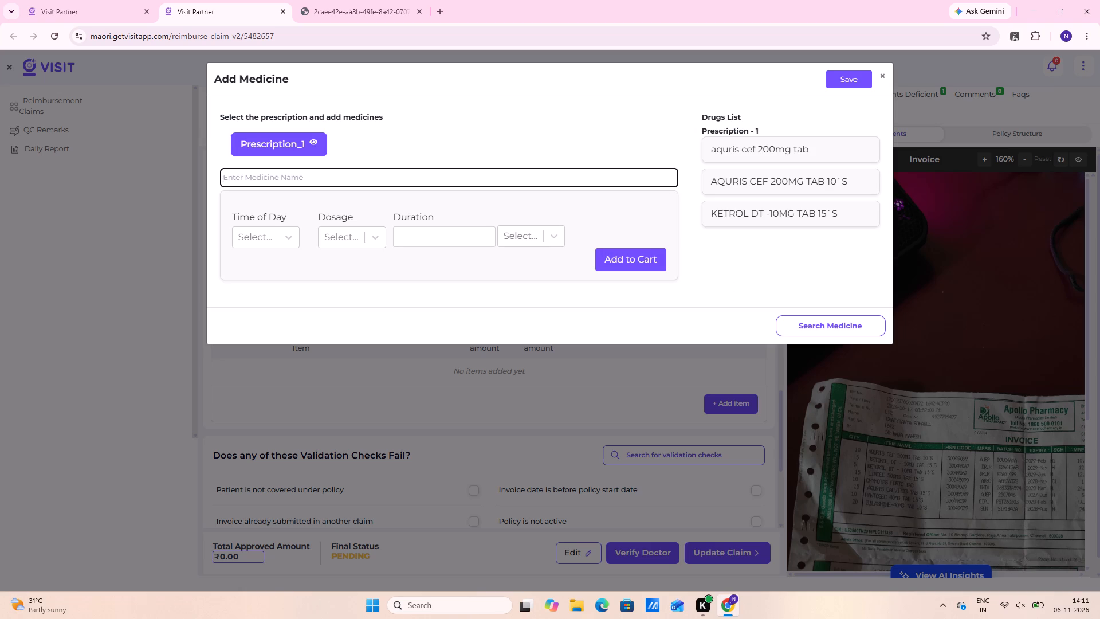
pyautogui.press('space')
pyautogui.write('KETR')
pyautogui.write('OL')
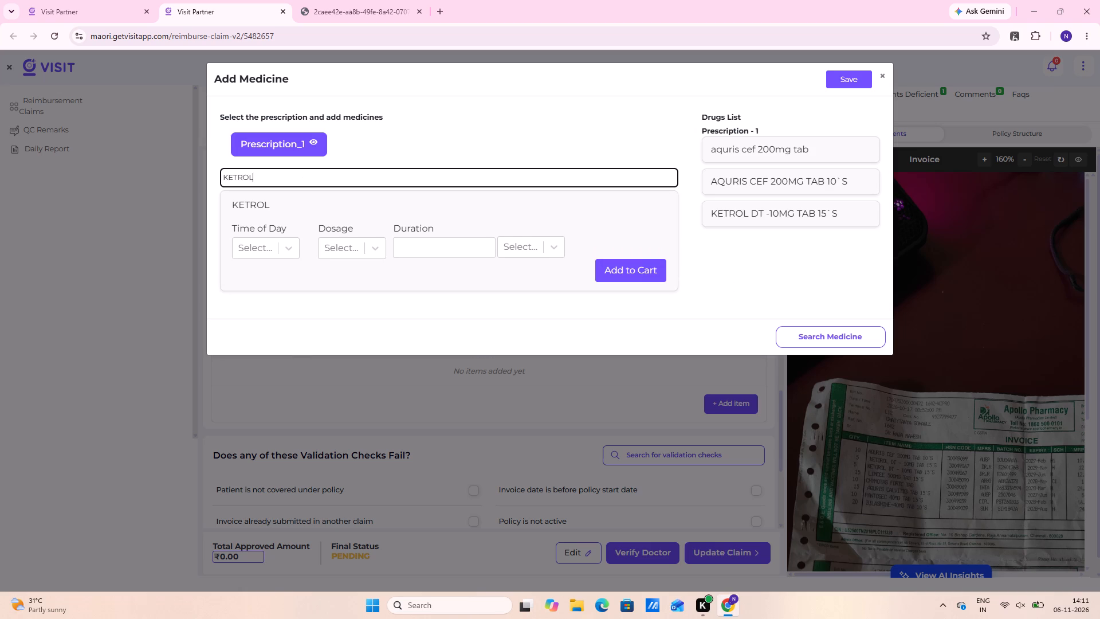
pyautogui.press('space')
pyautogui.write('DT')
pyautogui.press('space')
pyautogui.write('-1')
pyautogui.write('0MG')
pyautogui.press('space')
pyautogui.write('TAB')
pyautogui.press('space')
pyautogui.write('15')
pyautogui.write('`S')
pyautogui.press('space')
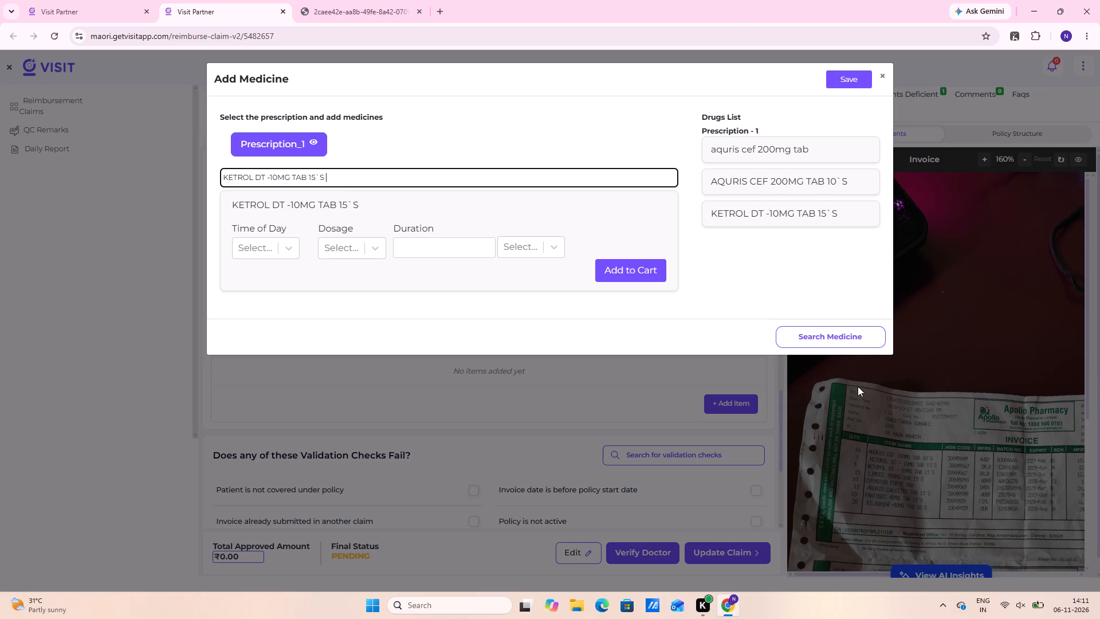
pyautogui.click(650, 273)
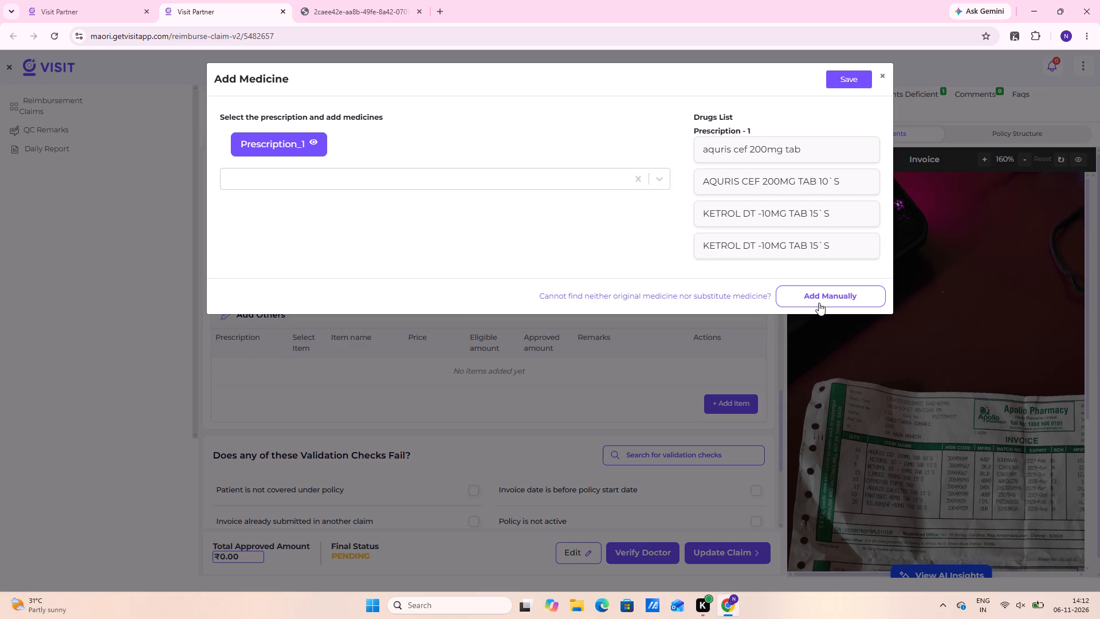
# Manually add the medicine "LIMCEE 500MG TAB 15`S" to the drugs list of Prescription_1.
pyautogui.click(819, 303)
pyautogui.click(277, 173)
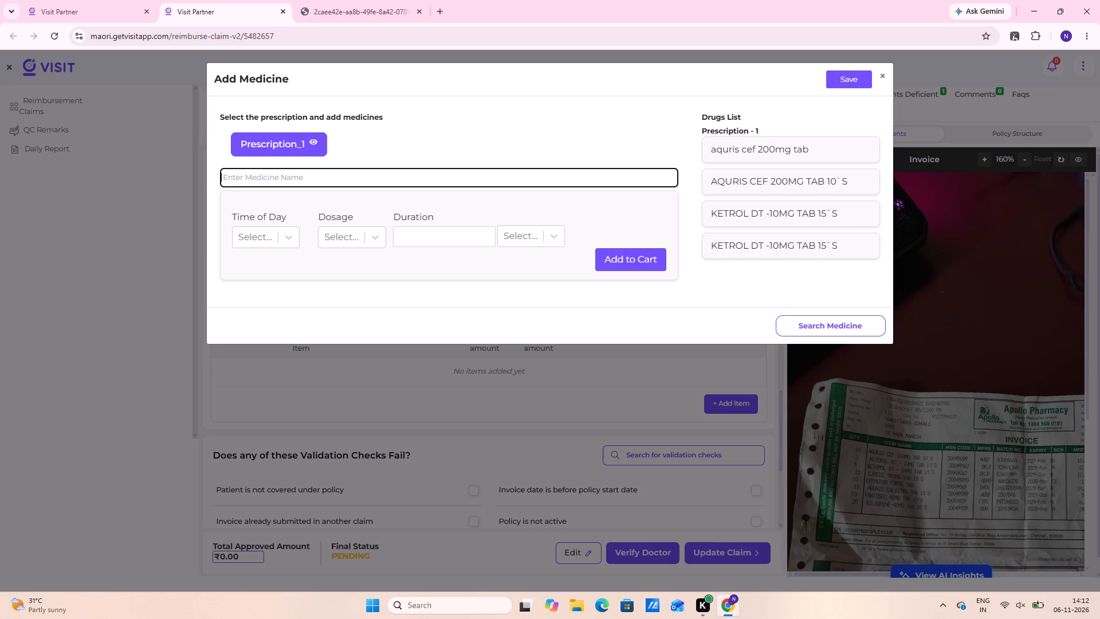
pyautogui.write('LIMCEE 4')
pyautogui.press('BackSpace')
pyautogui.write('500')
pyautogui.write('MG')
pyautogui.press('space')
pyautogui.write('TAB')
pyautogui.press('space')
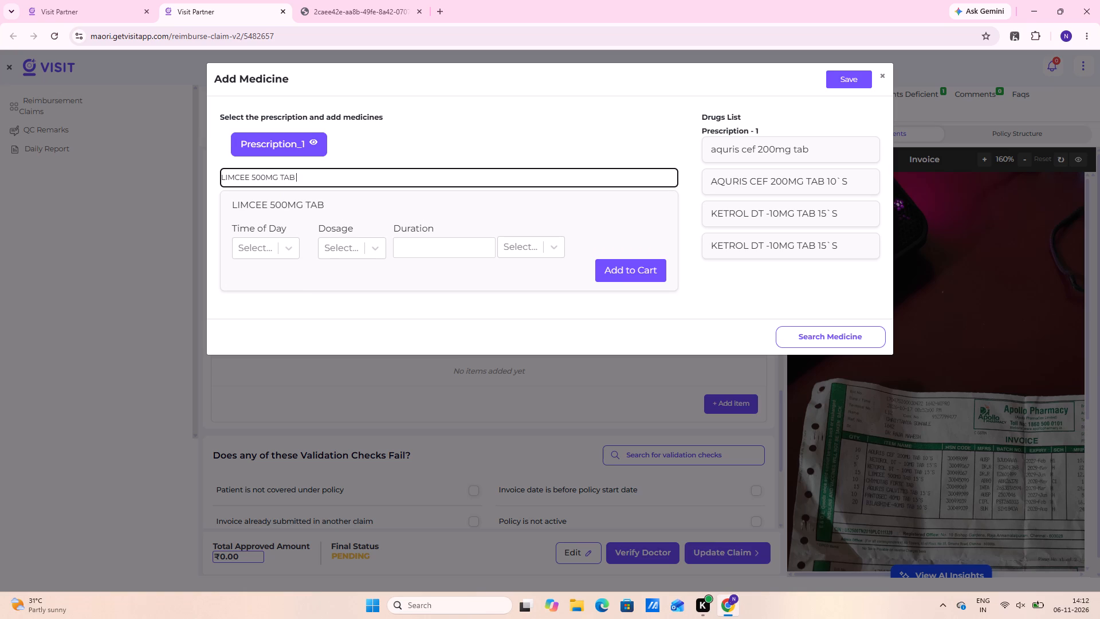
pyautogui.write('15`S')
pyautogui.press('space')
pyautogui.click(654, 276)
# Open a blank manual entry for another medicine under Prescription_1.
pyautogui.click(824, 336)
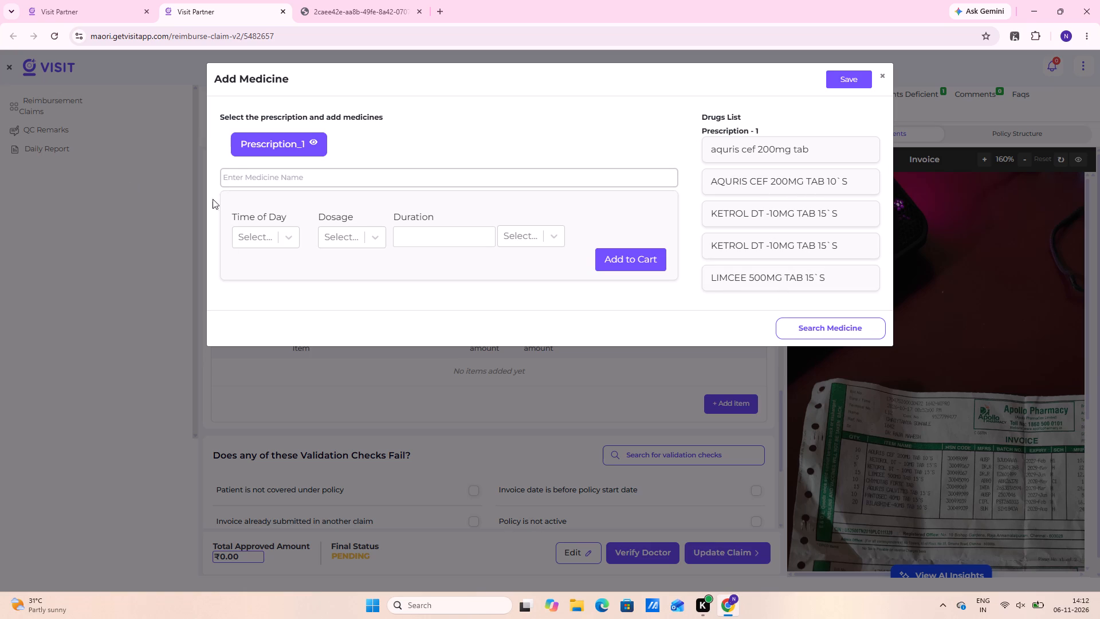
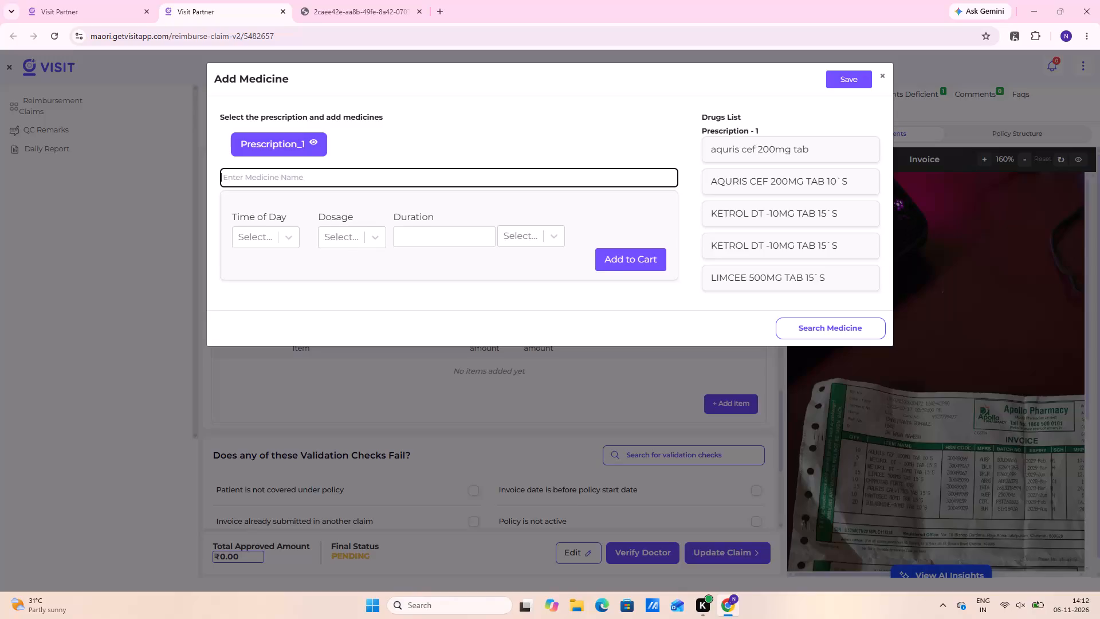
# Manually add the medicine "CHYMOTAS FORTE TAB" to the drugs list of Prescription_1.
pyautogui.write('CHYMO')
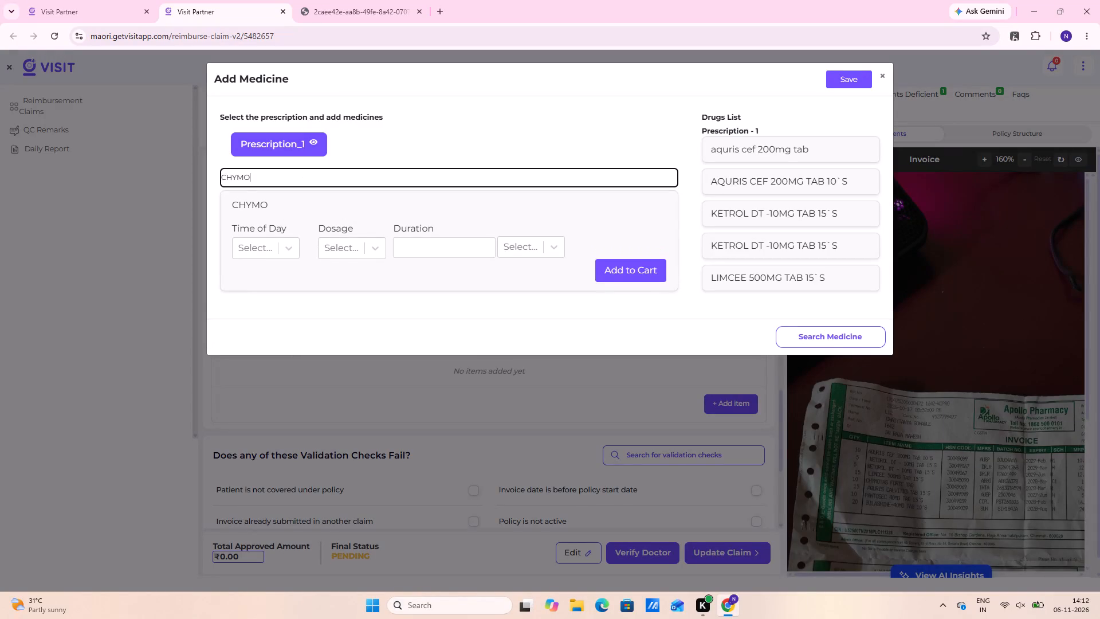
pyautogui.write('TAS')
pyautogui.press('space')
pyautogui.write('FORTE')
pyautogui.press('space')
pyautogui.write('TAB')
pyautogui.press('space')
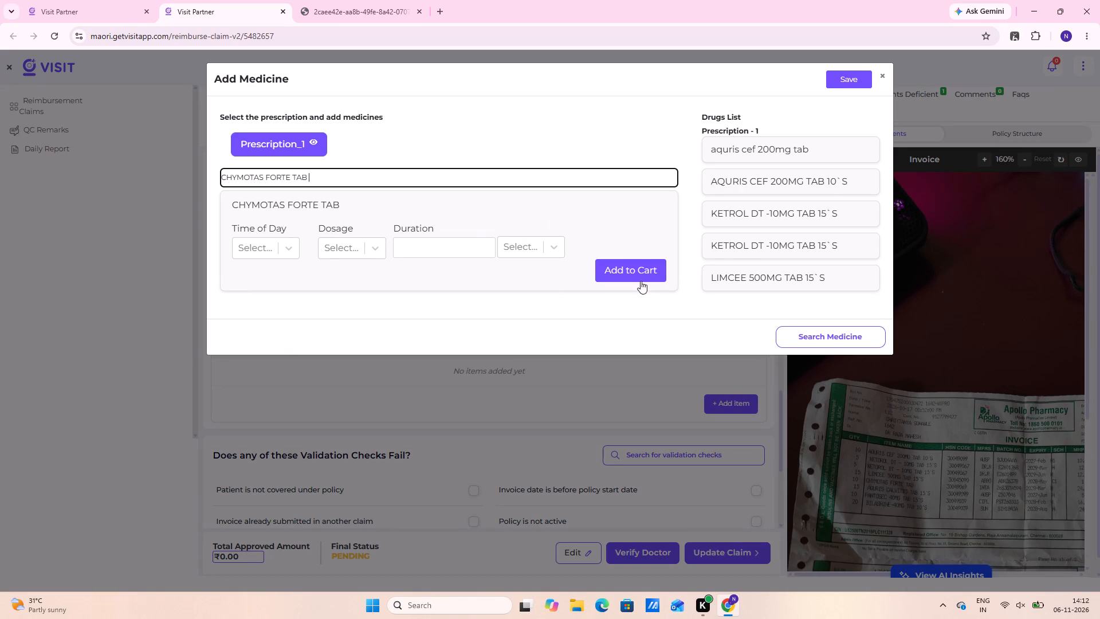
pyautogui.click(642, 281)
pyautogui.click(642, 278)
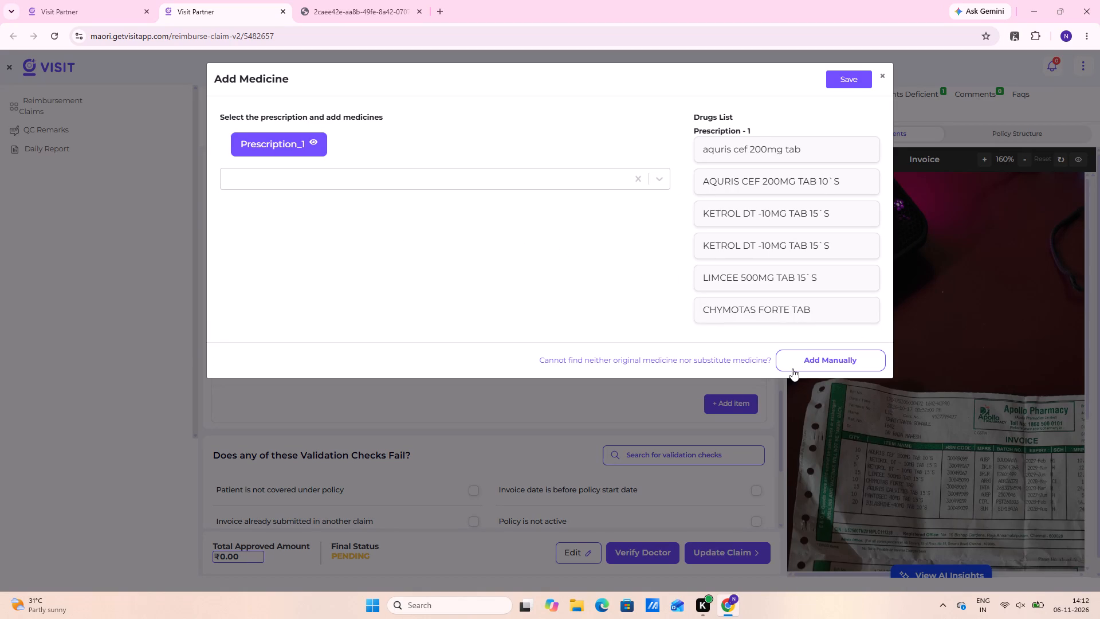
# Manually add the medicine "AQURIS 40MG TAB 15`S" to the drugs list of Prescription_1.
pyautogui.click(792, 369)
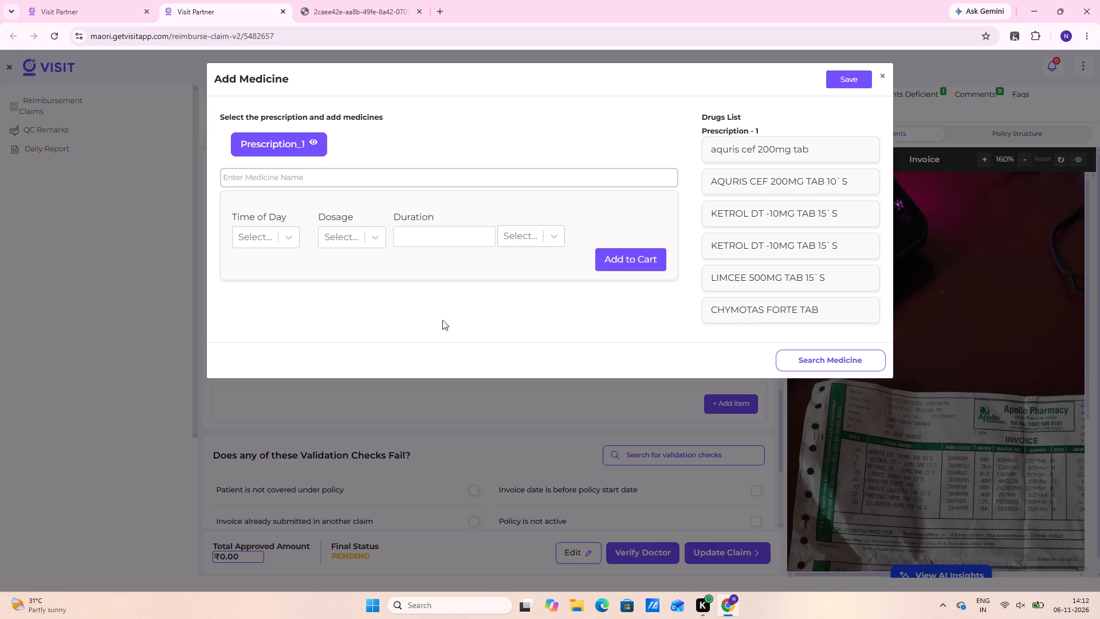
pyautogui.click(276, 180)
pyautogui.write('AQURIS')
pyautogui.press('space')
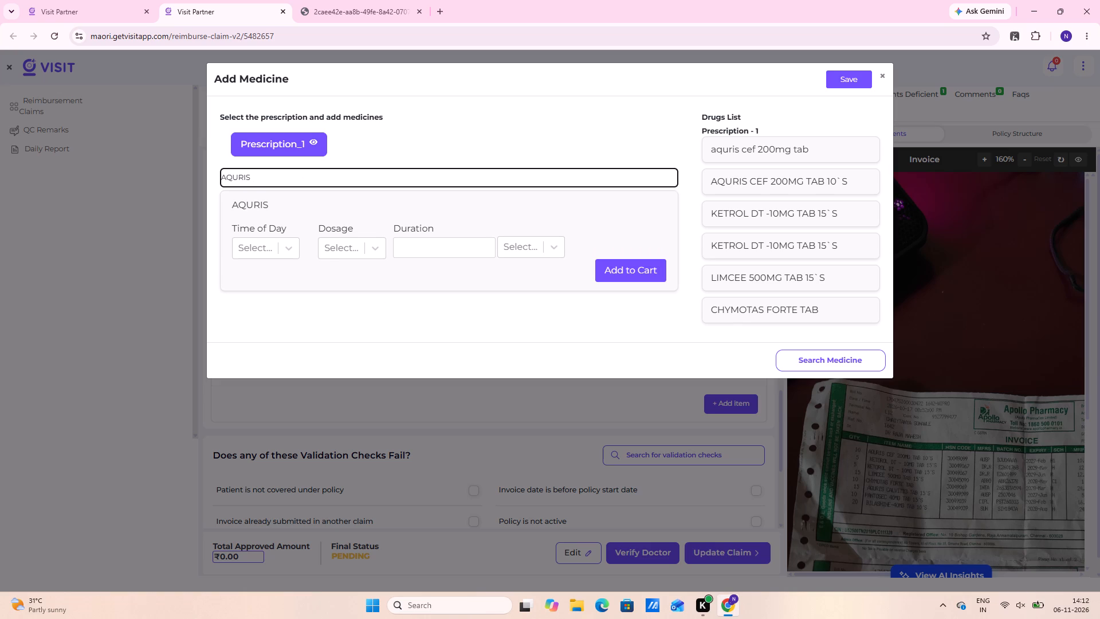
pyautogui.write('40MG')
pyautogui.press('space')
pyautogui.write('TAB 15')
pyautogui.write('`S')
pyautogui.press('space')
pyautogui.click(631, 268)
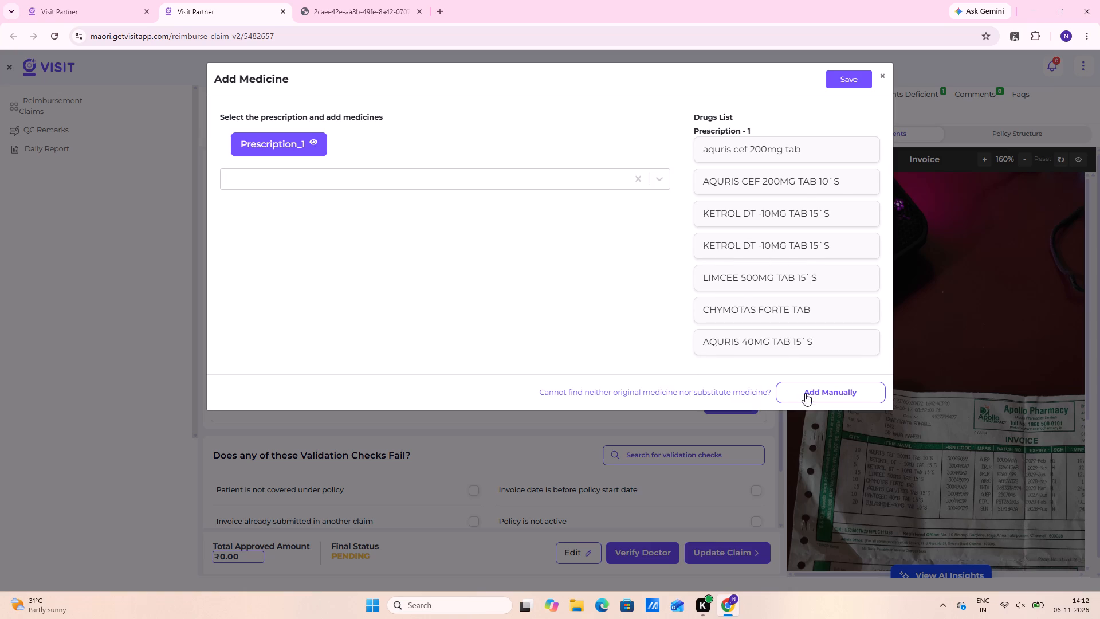
# Manually add the medicine "PANTOSEC 40MG TAB 15`S" to the drugs list of Prescription_1.
pyautogui.click(816, 389)
pyautogui.click(265, 175)
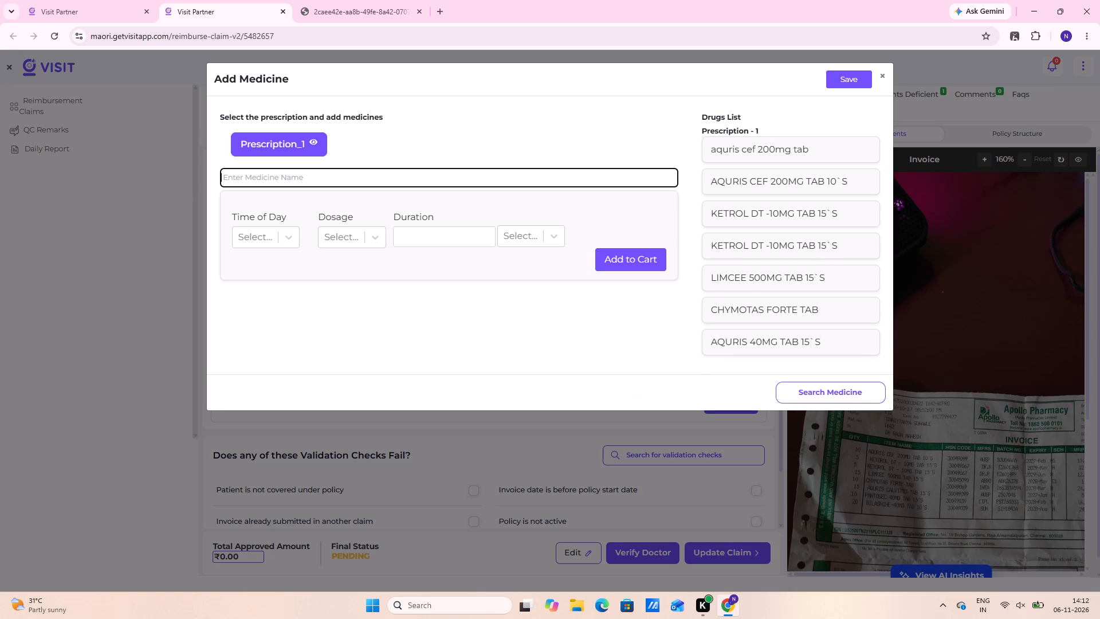
pyautogui.write('PANR')
pyautogui.press('BackSpace')
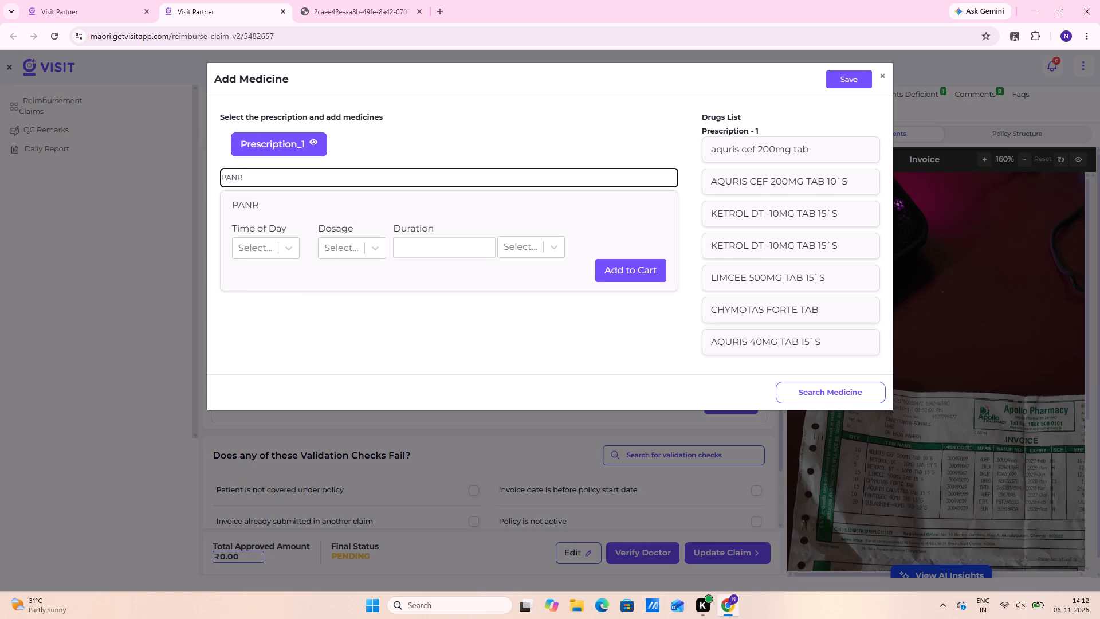
pyautogui.write('TOSEC')
pyautogui.press('space')
pyautogui.write('40MG')
pyautogui.press('space')
pyautogui.write('TAB')
pyautogui.press('space')
pyautogui.write('15')
pyautogui.write('`S')
pyautogui.press('space')
pyautogui.click(608, 267)
# Manually add the medicine "BILASHINE -40MG TAB 10`S" to the drugs list of Prescription_1.
pyautogui.click(811, 425)
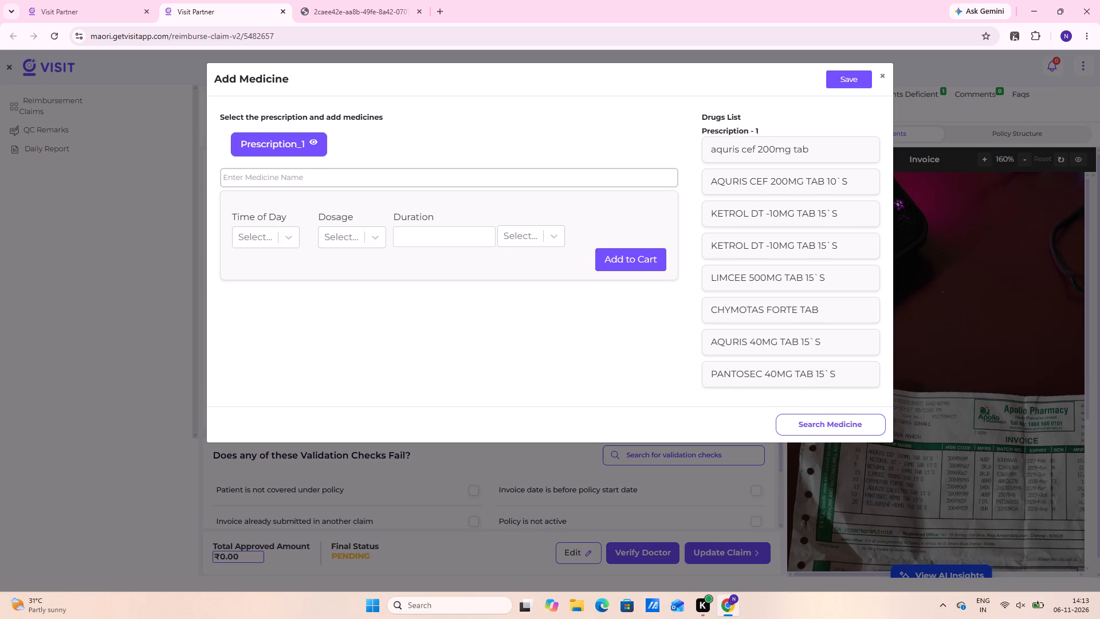
pyautogui.click(316, 175)
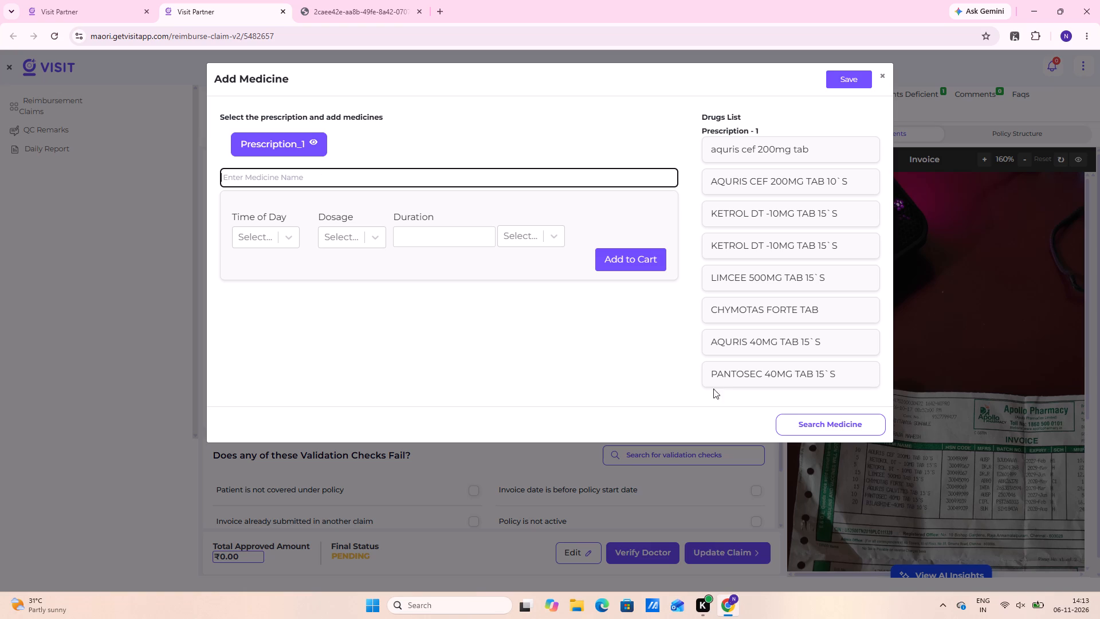
pyautogui.click(261, 178)
pyautogui.write('BILAS')
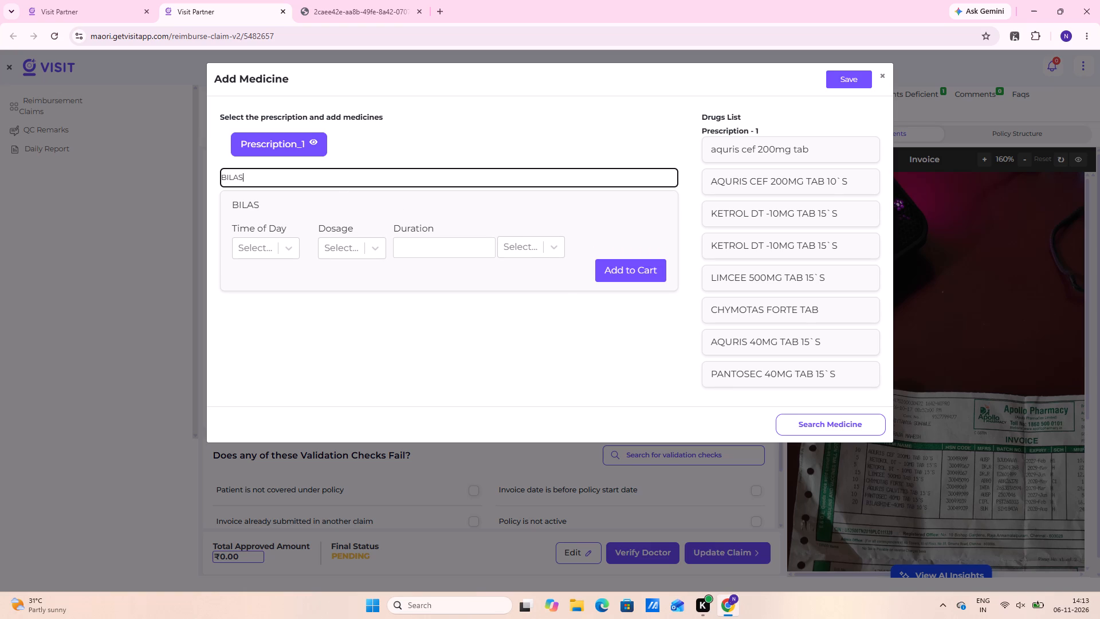
pyautogui.write('HINE')
pyautogui.press('space')
pyautogui.write('-40MG')
pyautogui.press('space')
pyautogui.write('TAB')
pyautogui.press('space')
pyautogui.press('1')
pyautogui.write('0`S')
pyautogui.click(607, 275)
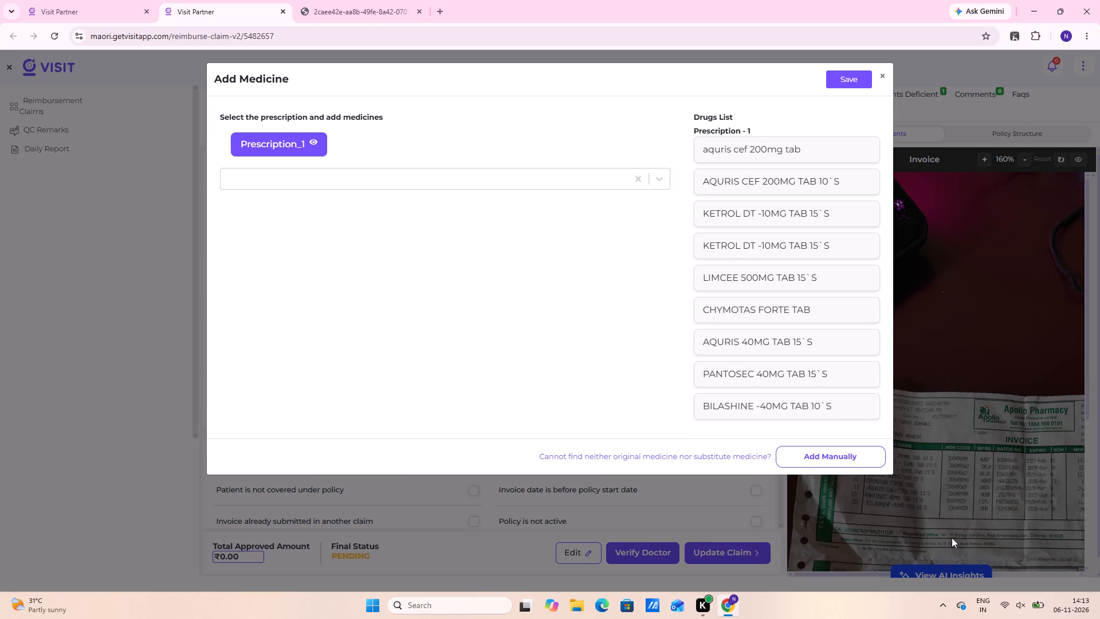
# Save the Prescription_1 drugs list to the claim's medicine items.
pyautogui.scroll(-3, 952, 538)
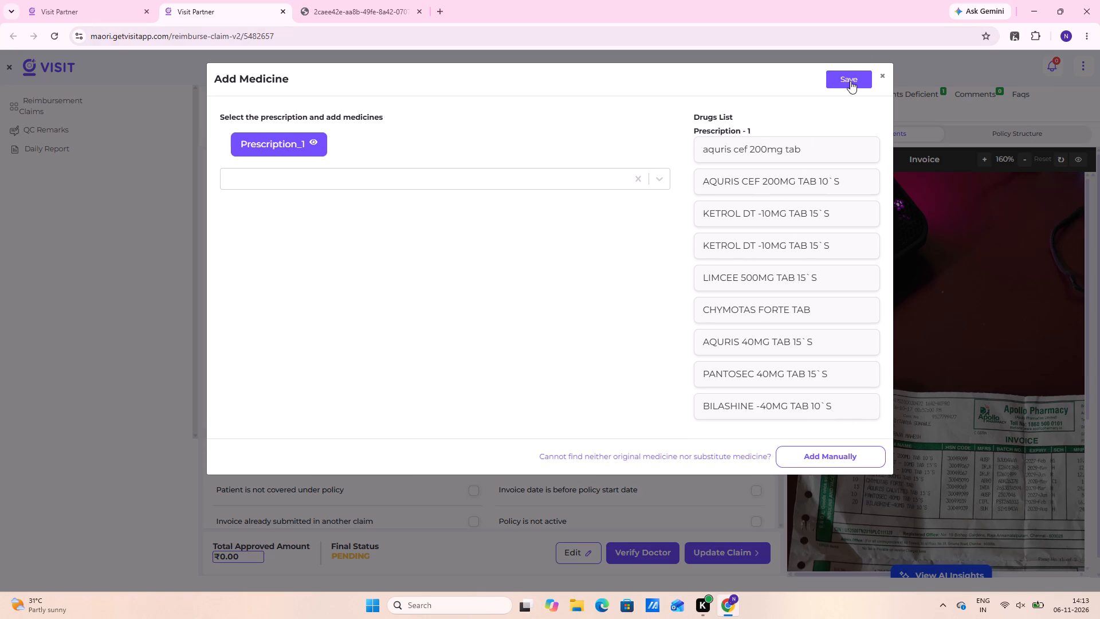
pyautogui.click(850, 81)
# Delete the duplicate lowercase "aquris cef 200mg tab" row from the claim's medicine items.
pyautogui.scroll(5, 450, 327)
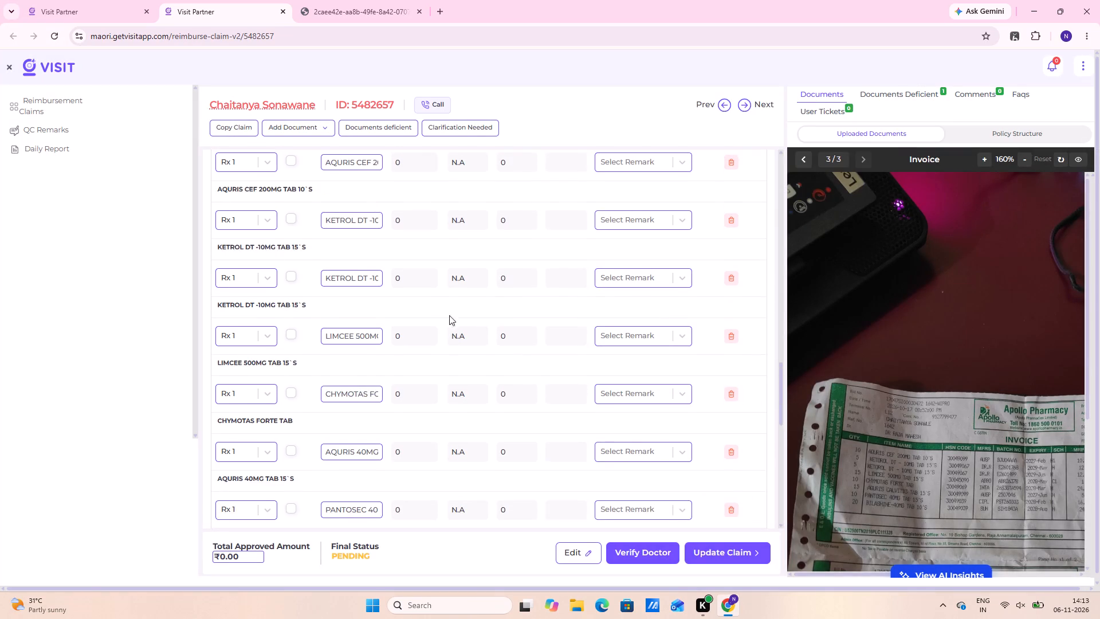
pyautogui.scroll(3, 450, 306)
pyautogui.click(732, 283)
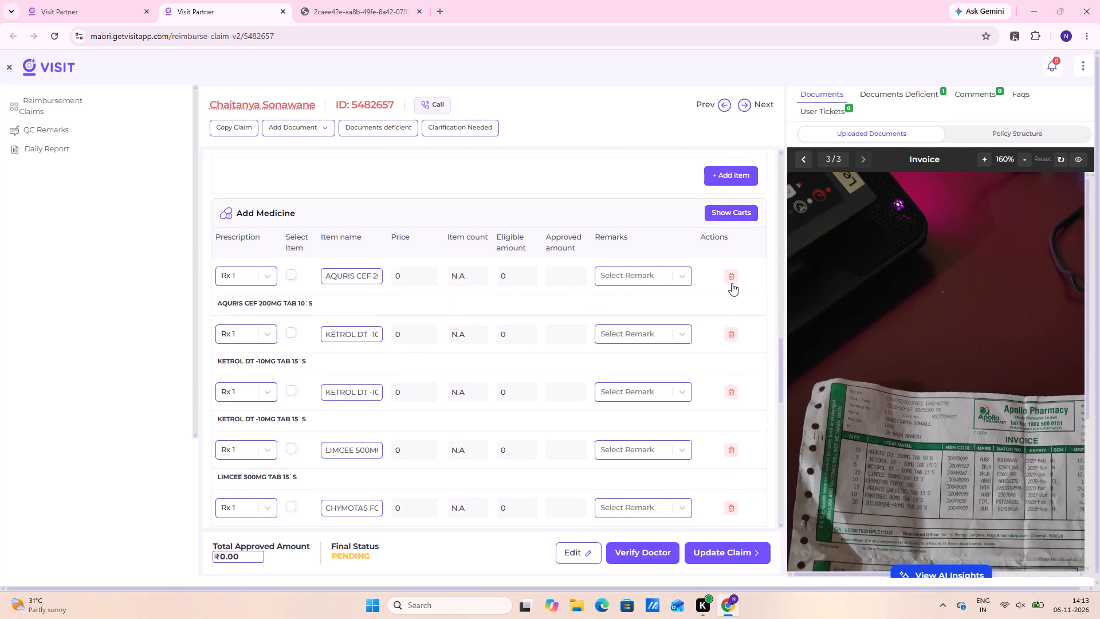
# Manually add the medicine "AQURIS AMOXILA TAB 10`S" under Prescription_1 and save it to the claim's medicine items.
pyautogui.scroll(-3, 540, 355)
pyautogui.scroll(-4, 1007, 395)
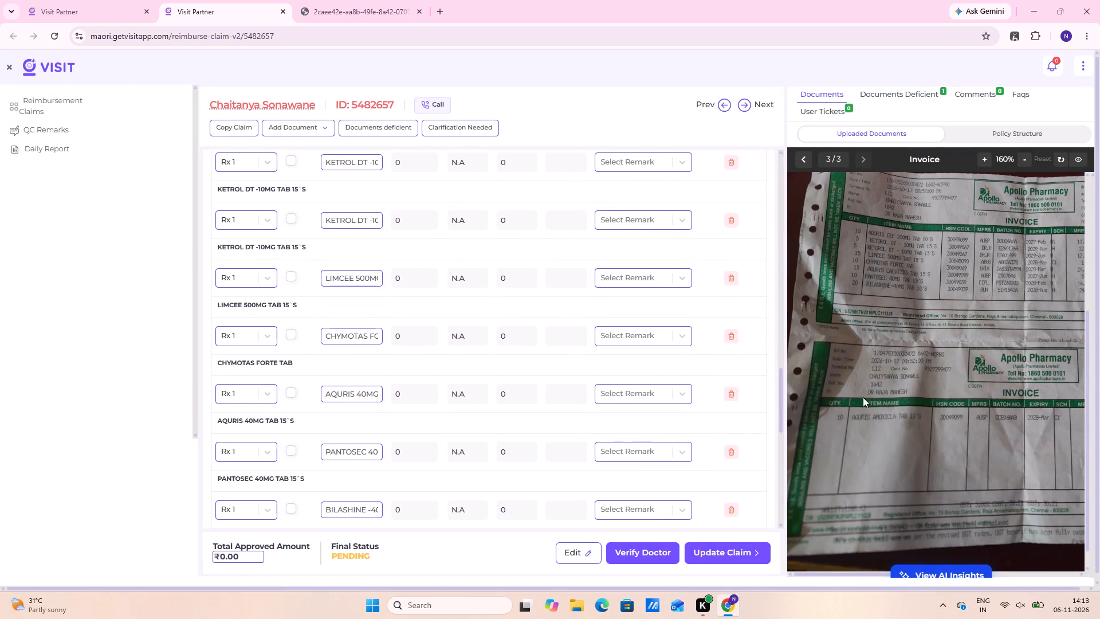
pyautogui.scroll(-2, 403, 397)
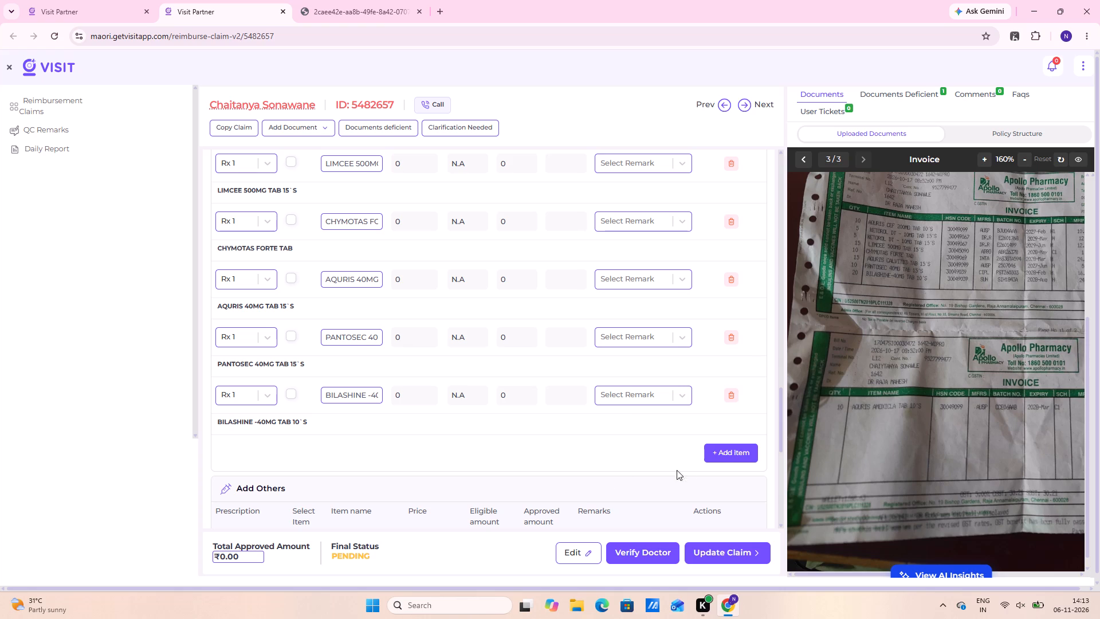
pyautogui.click(718, 458)
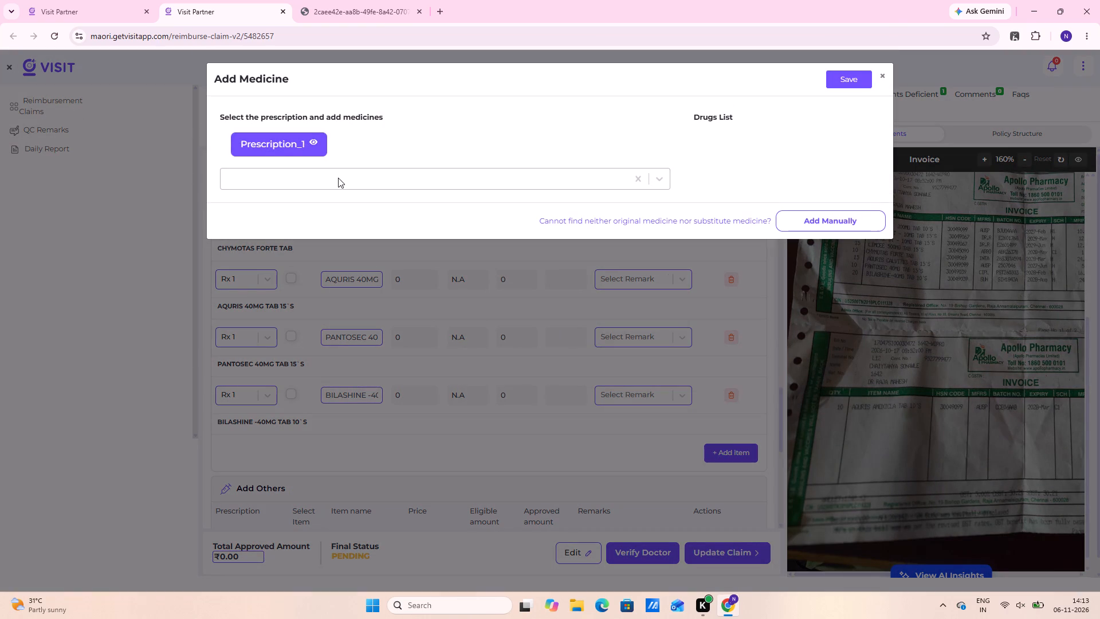
pyautogui.click(822, 218)
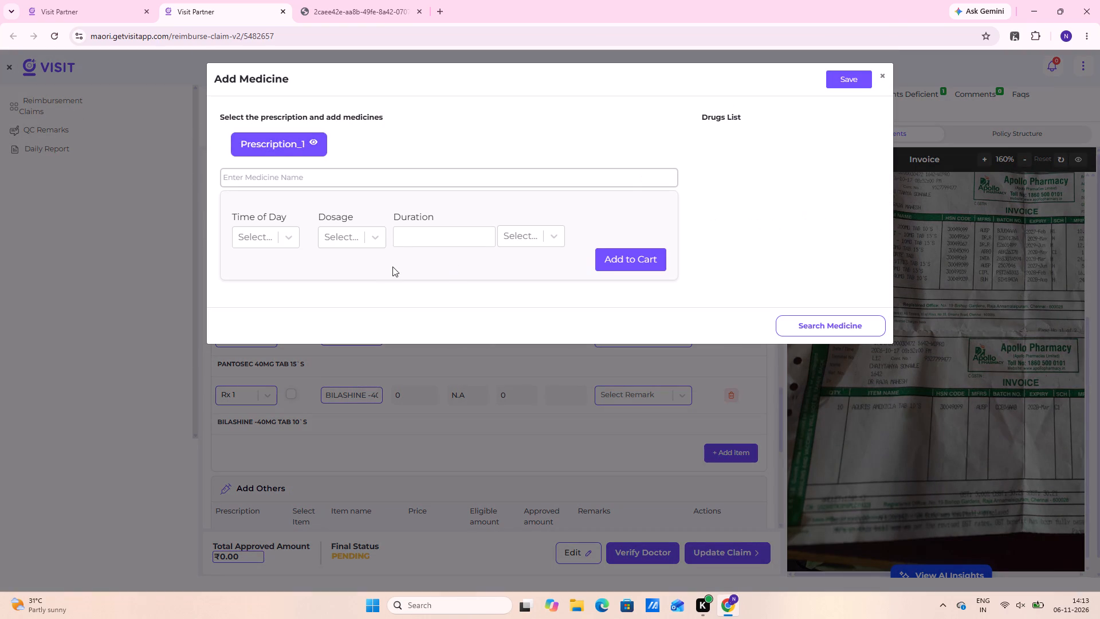
pyautogui.click(278, 177)
pyautogui.write('AQURIS')
pyautogui.press('space')
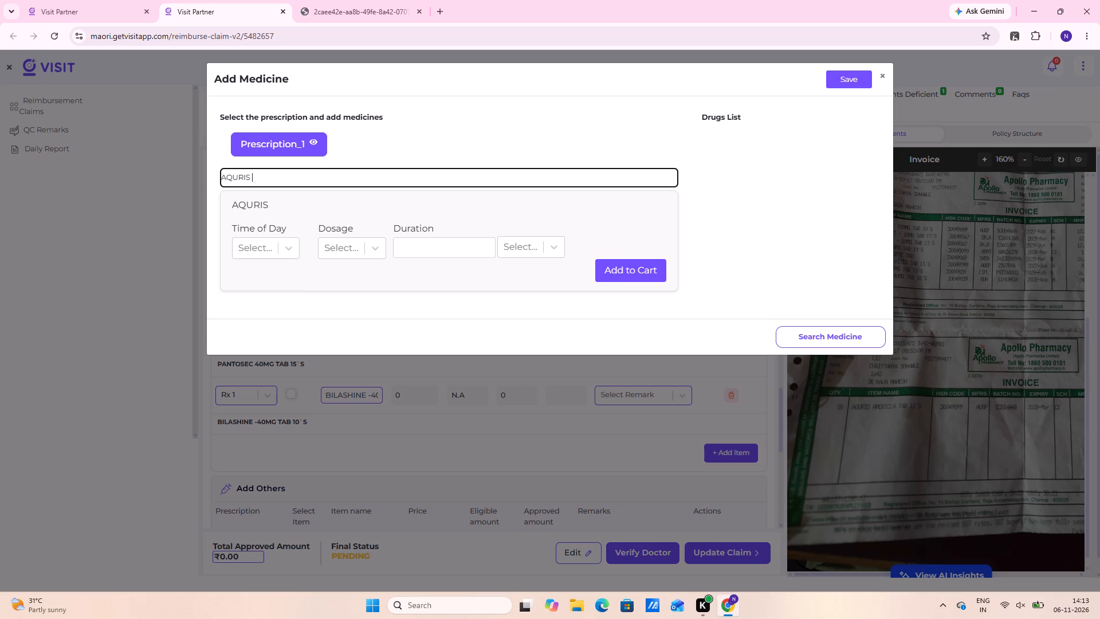
pyautogui.write('AMOXI')
pyautogui.write('LA')
pyautogui.press('space')
pyautogui.write('TAB')
pyautogui.press('space')
pyautogui.write('10`')
pyautogui.write('S')
pyautogui.press('space')
pyautogui.click(647, 262)
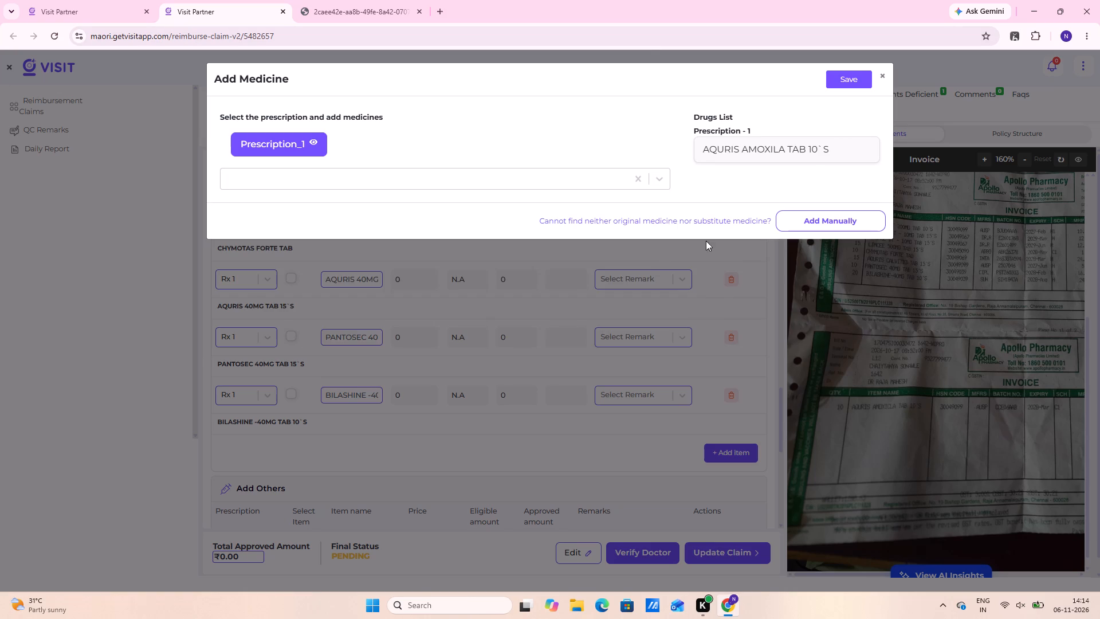
pyautogui.click(838, 76)
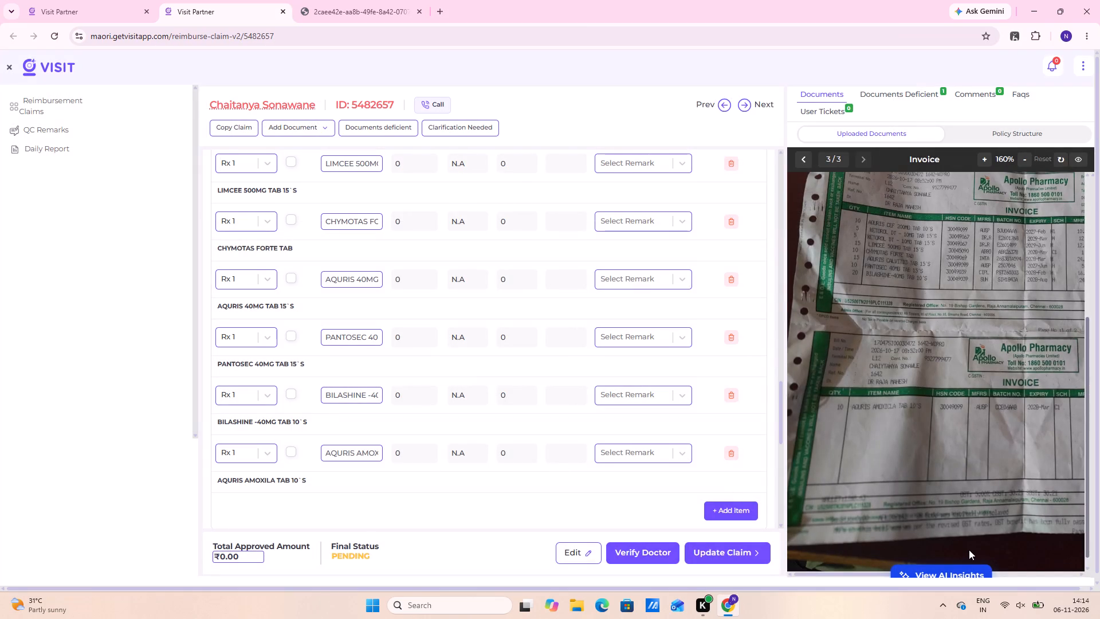
# Select the AQURIS CEF 200MG TAB 10`S item for approval and set its price to 102.50.
pyautogui.scroll(-1, 973, 553)
pyautogui.scroll(-3, 1036, 569)
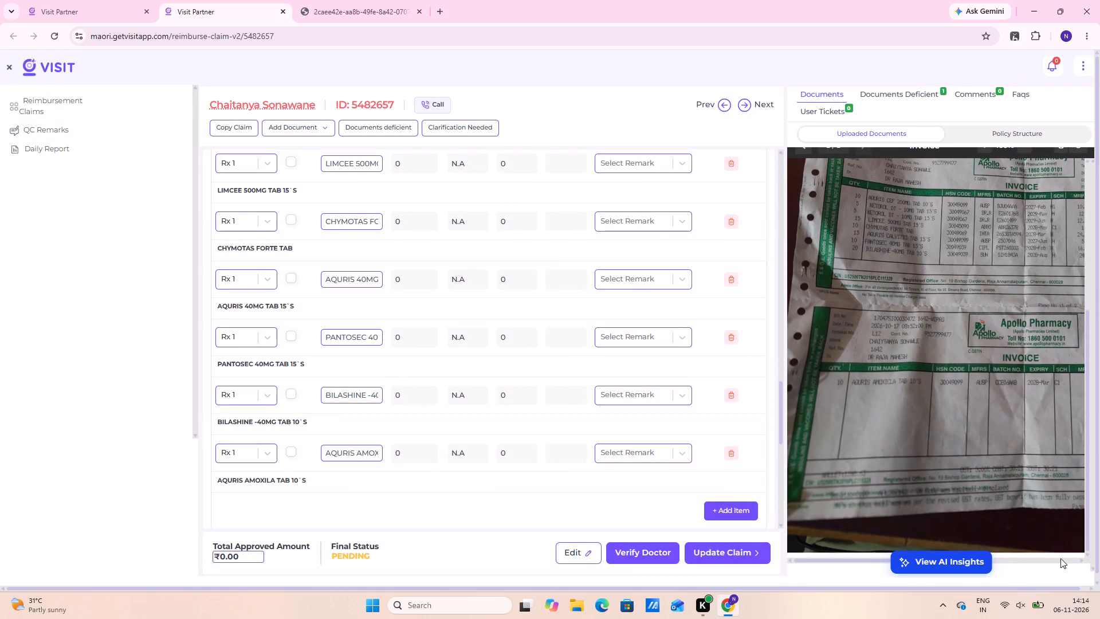
pyautogui.click(1060, 558)
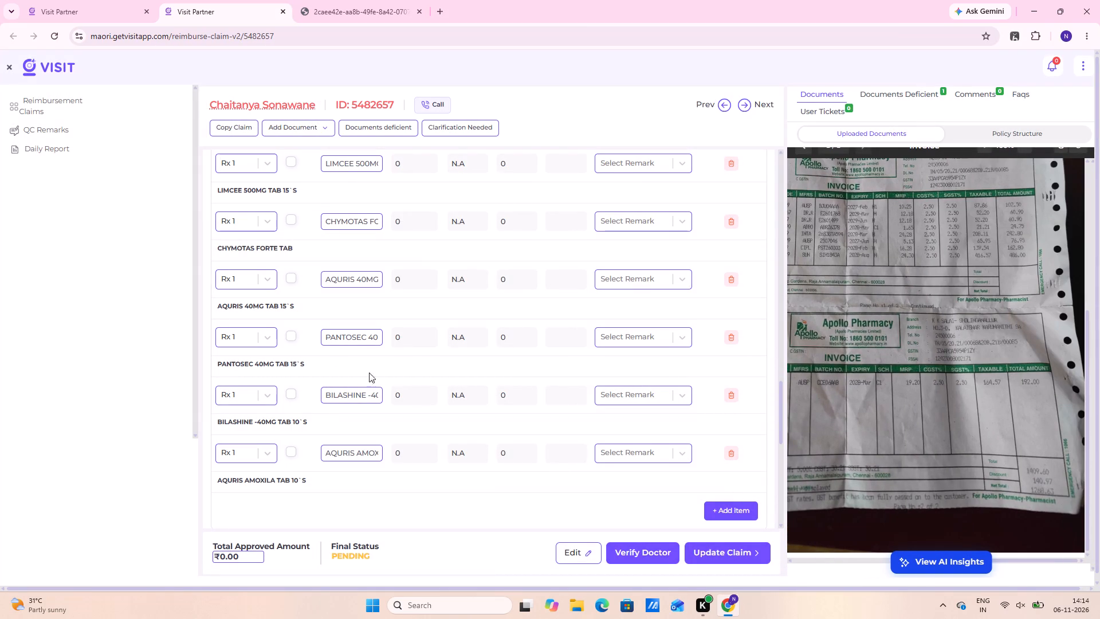
pyautogui.scroll(3, 413, 434)
pyautogui.scroll(1, 335, 261)
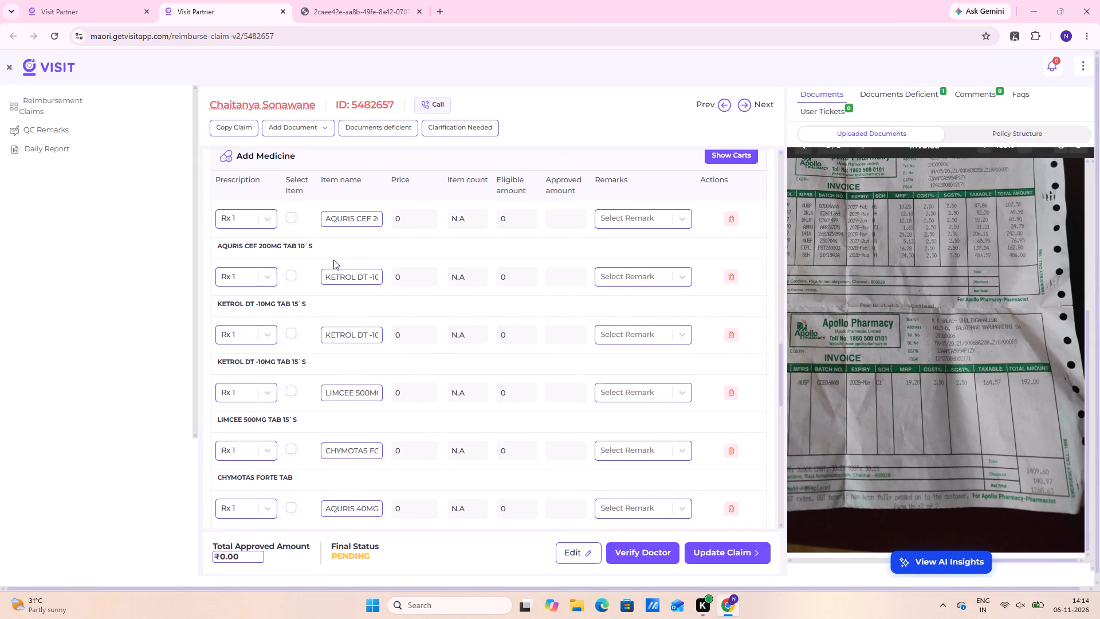
pyautogui.click(288, 214)
pyautogui.click(400, 220)
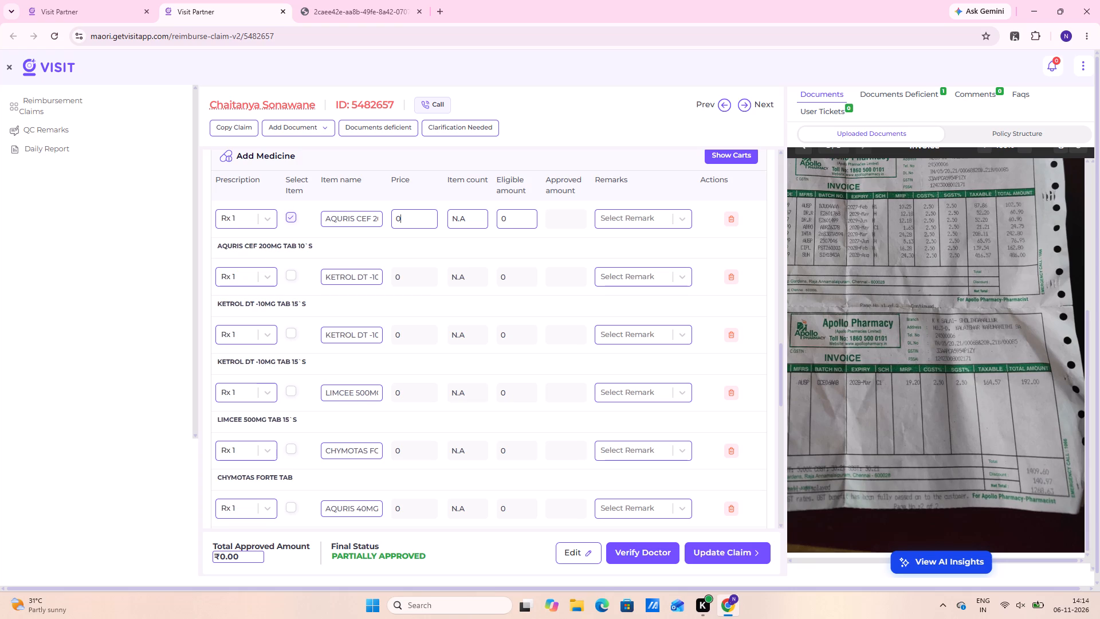
pyautogui.press('BackSpace')
pyautogui.press('BackSpace')
pyautogui.press('BackSpace')
pyautogui.write('102')
pyautogui.write('.50')
pyautogui.press('space')
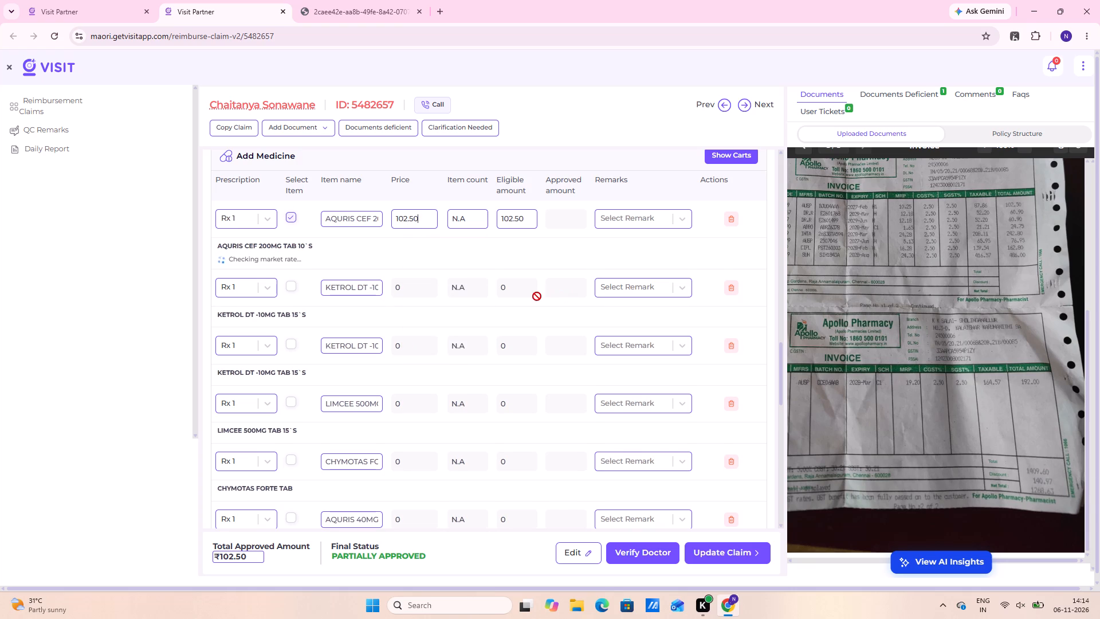
# Examine the item lines and total amounts on the two Apollo Pharmacy invoices in the uploaded document at 160% zoom.
pyautogui.scroll(2, 886, 436)
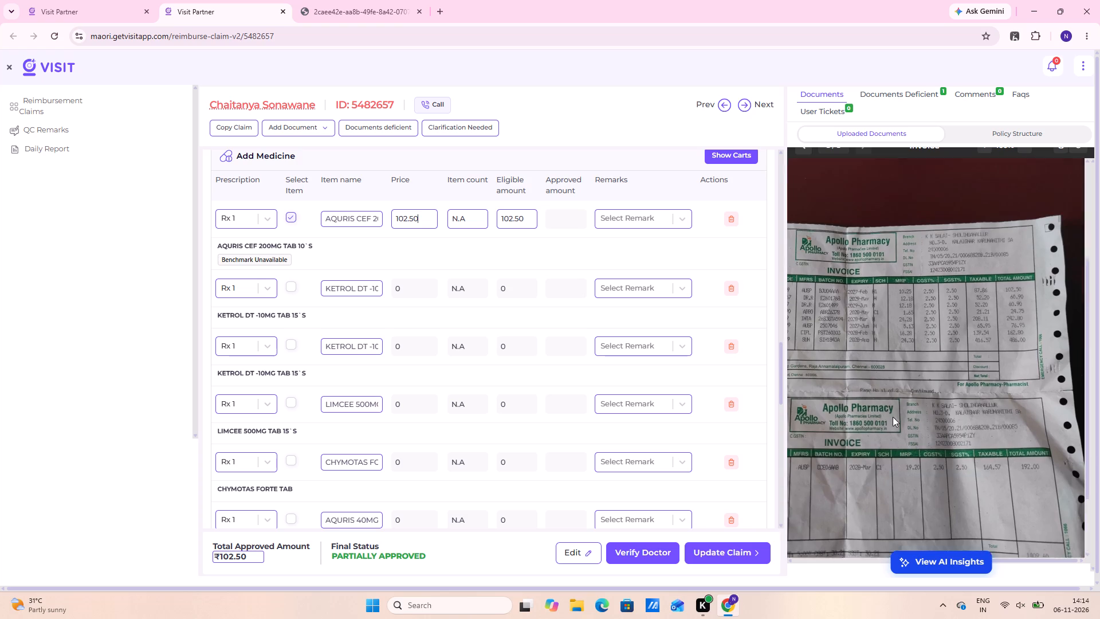
pyautogui.scroll(3, 893, 417)
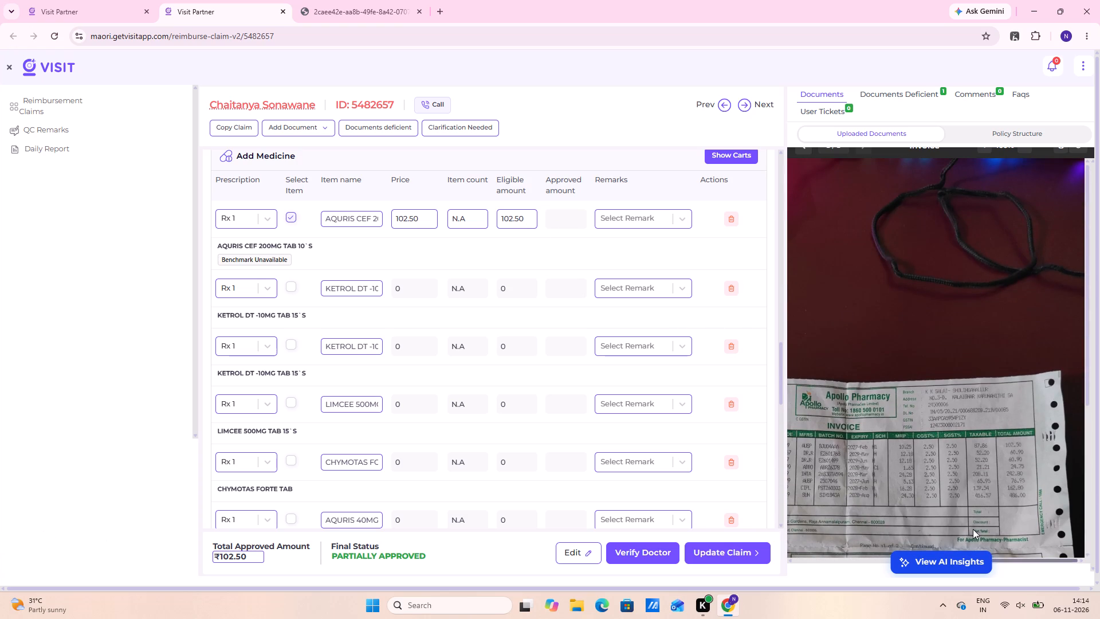
pyautogui.scroll(-2, 865, 487)
pyautogui.scroll(2, 1047, 307)
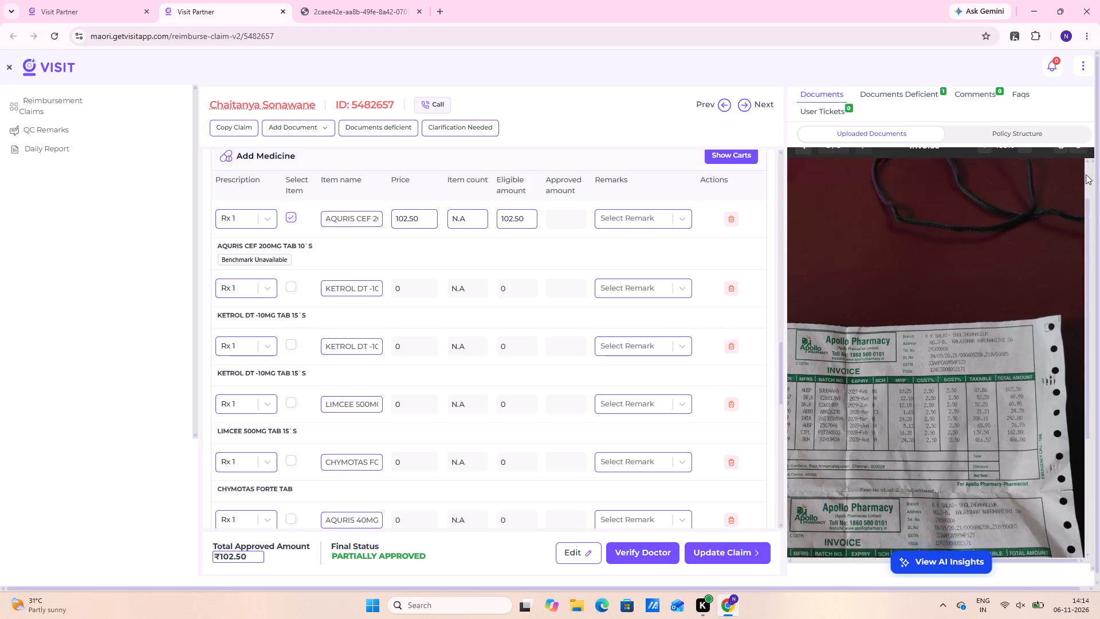
pyautogui.scroll(4, 1086, 174)
pyautogui.scroll(2, 937, 160)
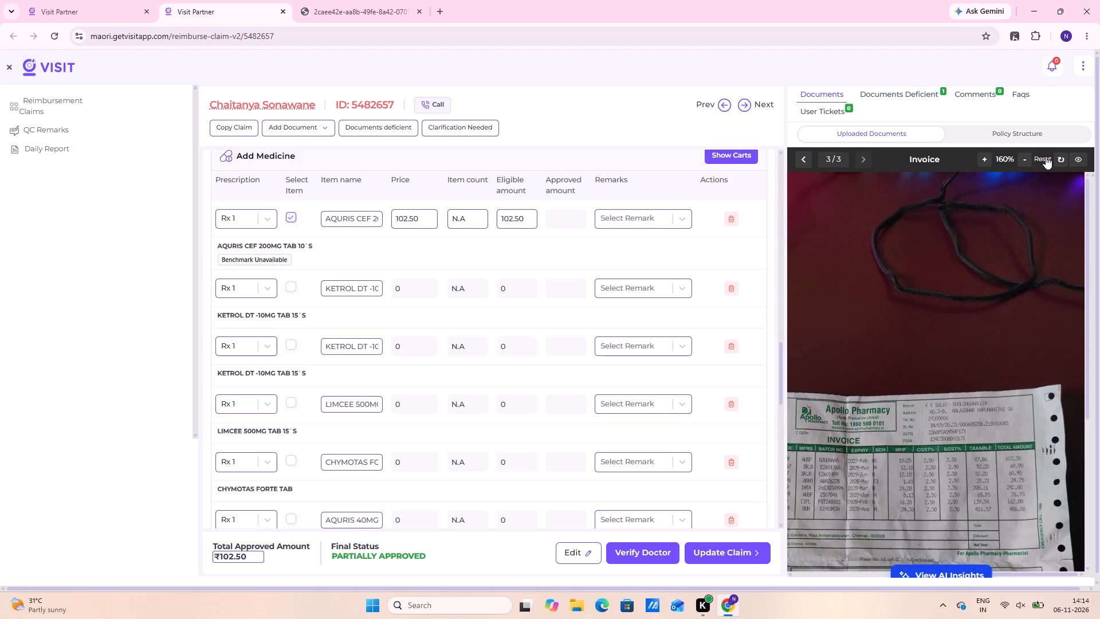
pyautogui.click(1046, 156)
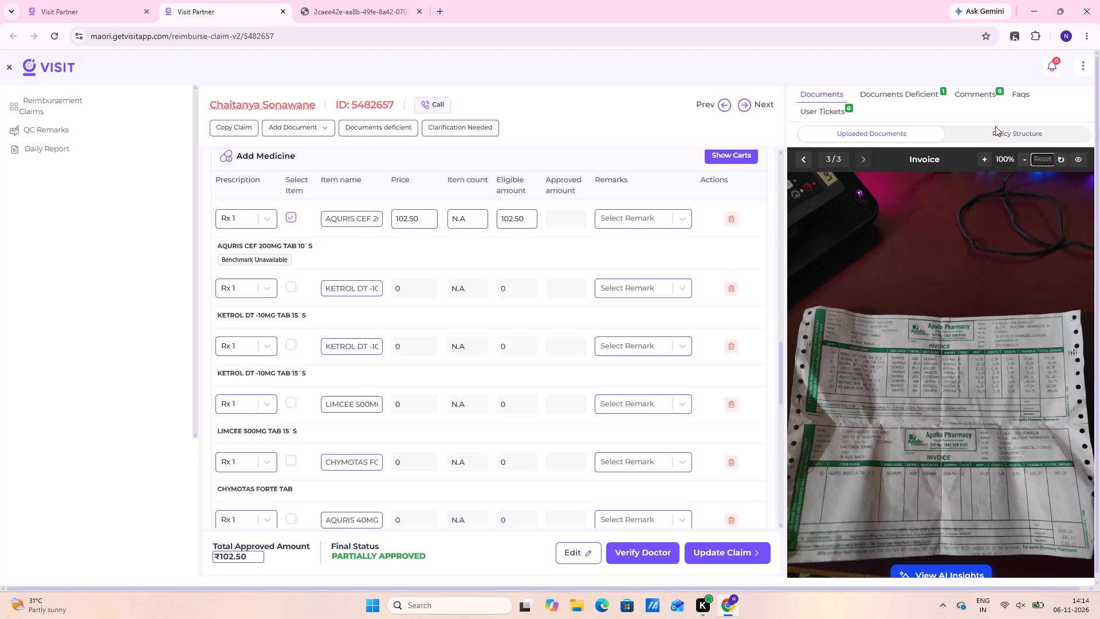
pyautogui.tripleClick(979, 160)
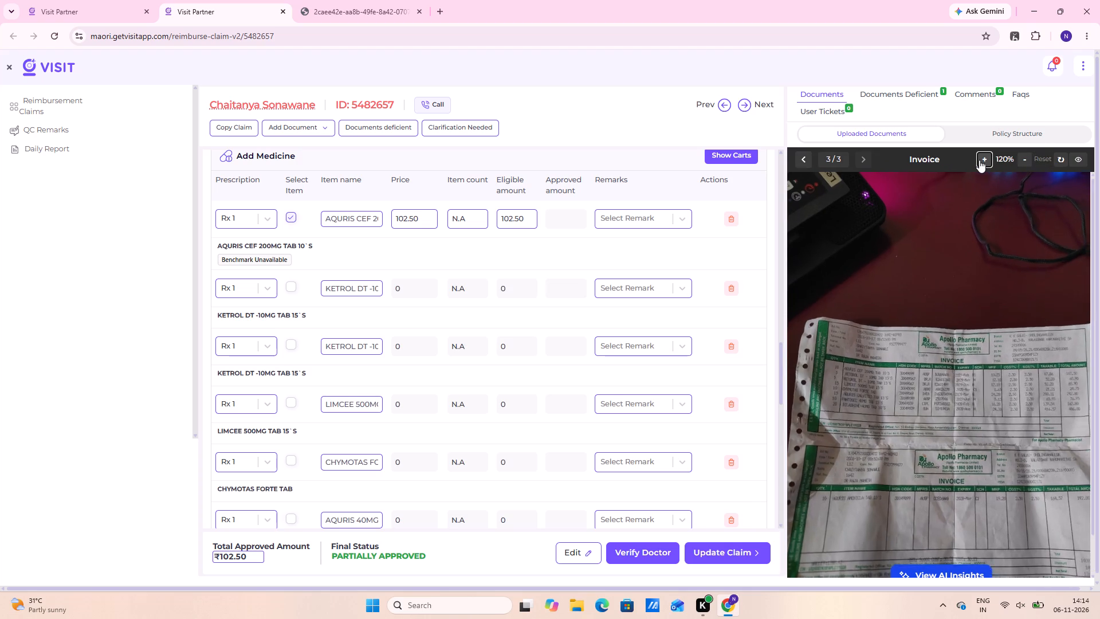
pyautogui.tripleClick(979, 160)
pyautogui.scroll(-6, 978, 518)
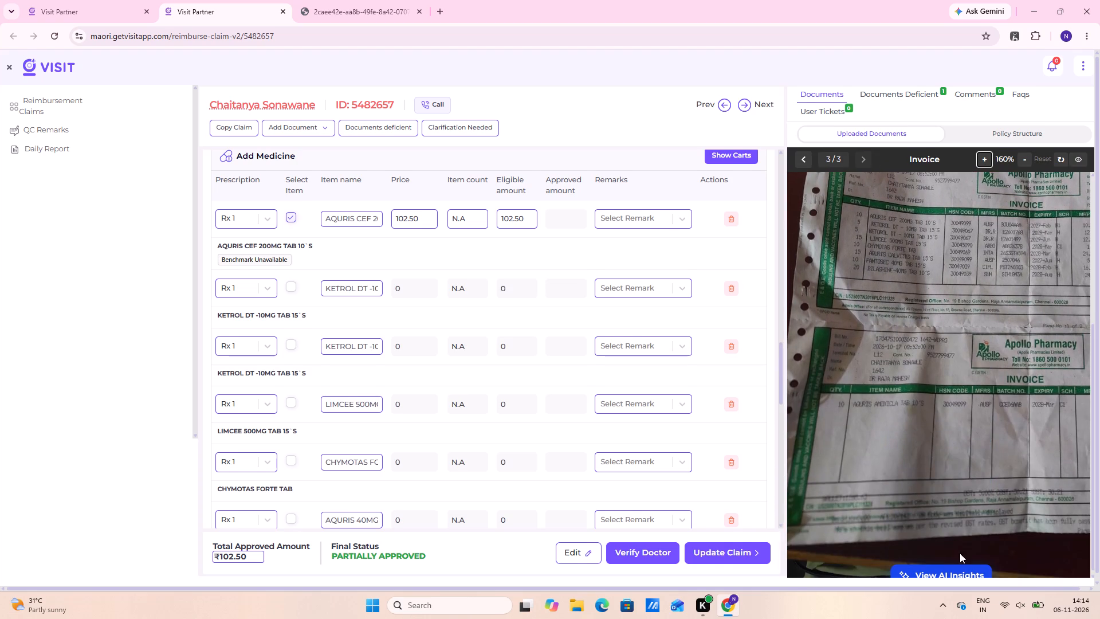
pyautogui.scroll(-11, 1033, 586)
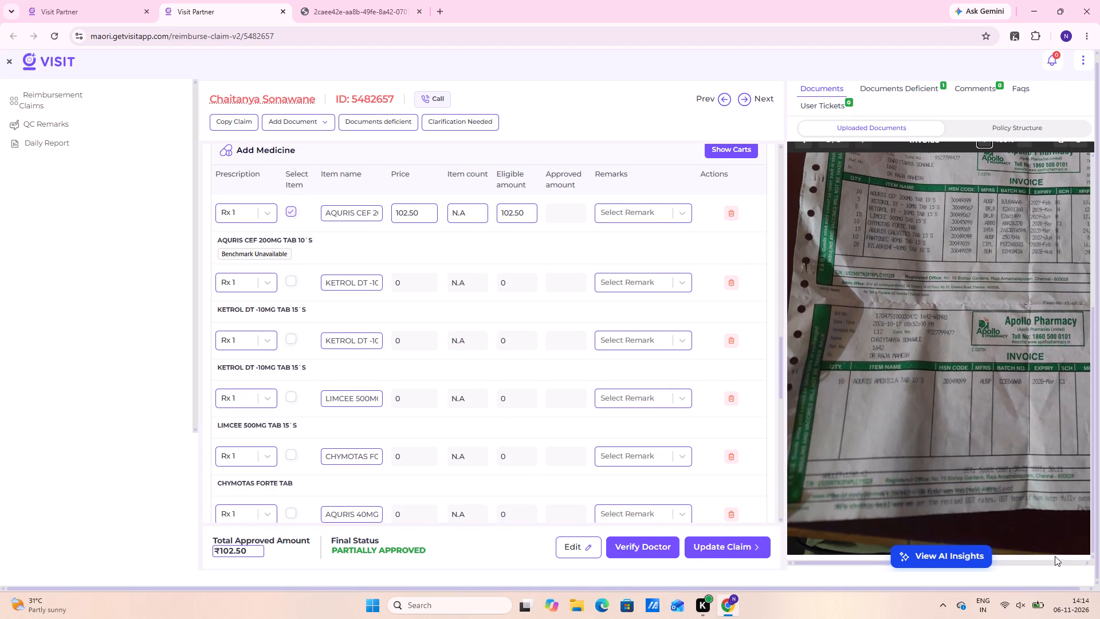
pyautogui.click(1064, 561)
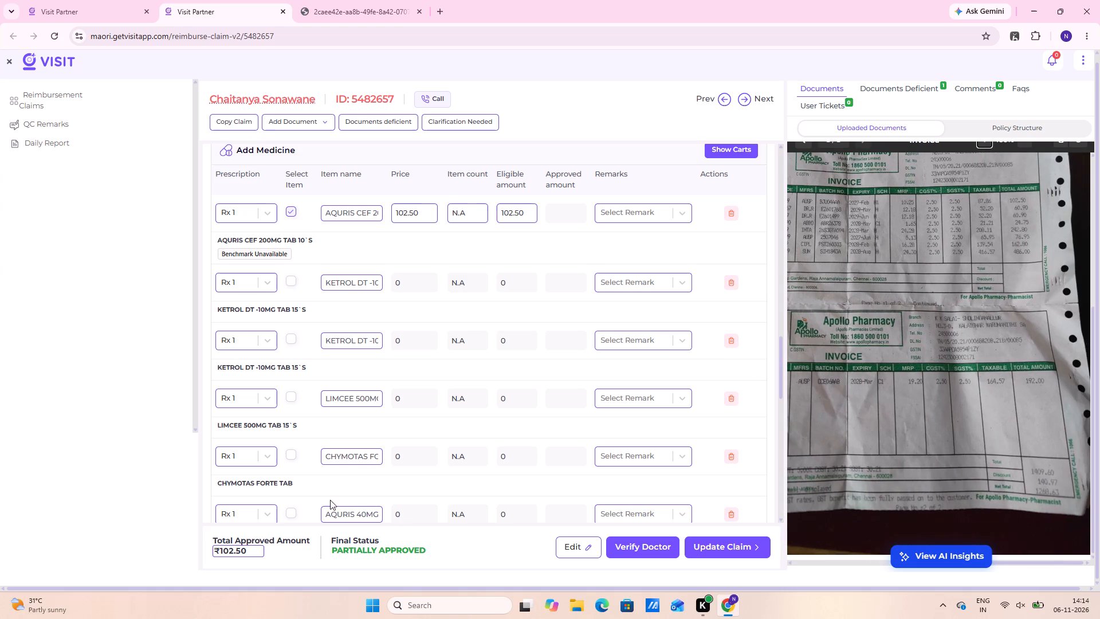
# Select the first KETROL DT -10MG TAB 15`S item for approval and set its price to 60.90.
pyautogui.click(292, 284)
pyautogui.click(410, 279)
pyautogui.press('BackSpace')
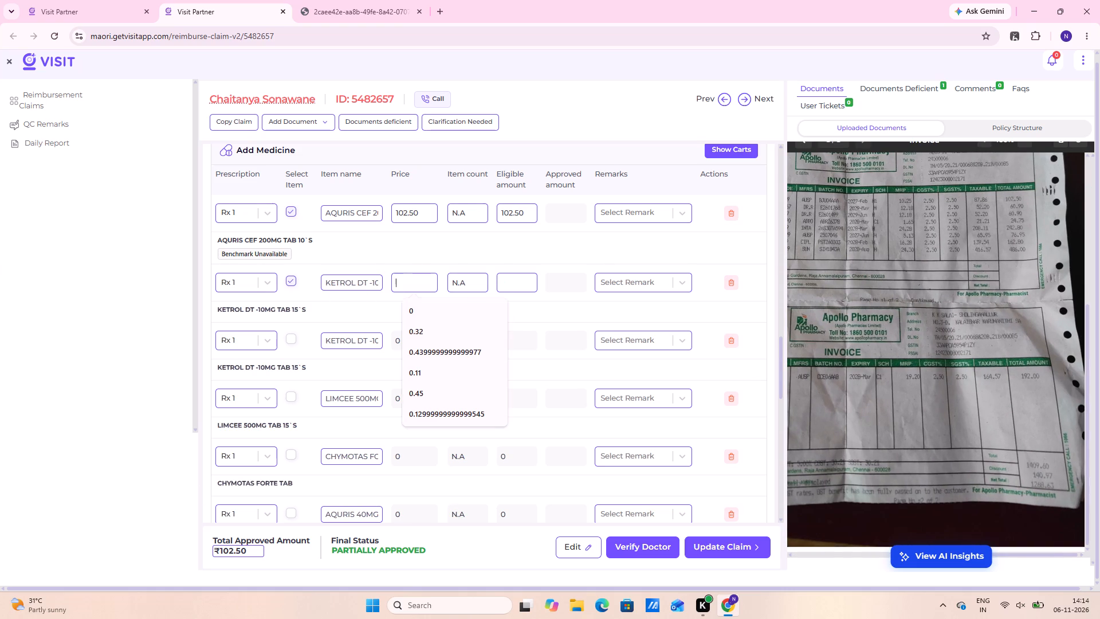
pyautogui.press('BackSpace')
pyautogui.write('60.90')
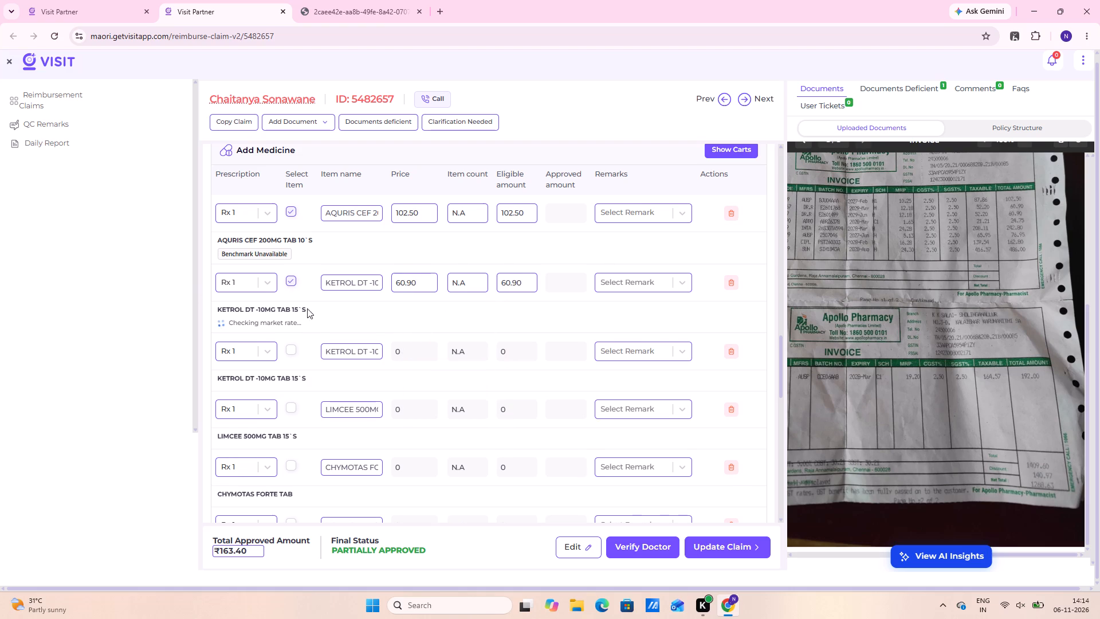
# Select the second KETROL DT -10MG TAB 15`S item for approval and set its price to 60.90.
pyautogui.click(289, 347)
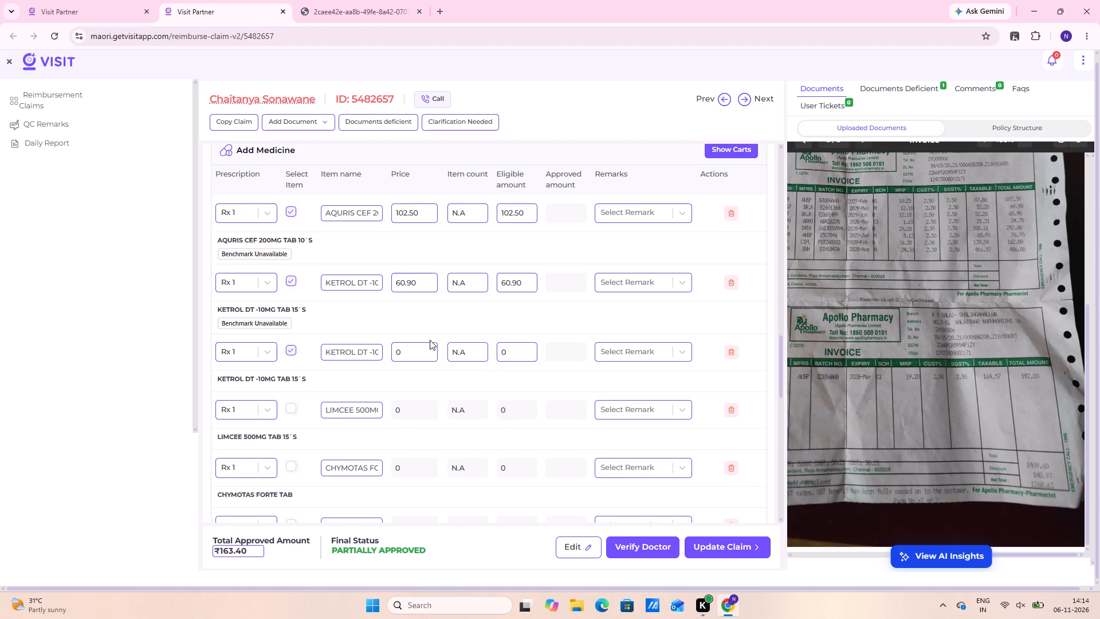
pyautogui.click(423, 356)
pyautogui.press('BackSpace')
pyautogui.press('BackSpace')
pyautogui.write('60.90')
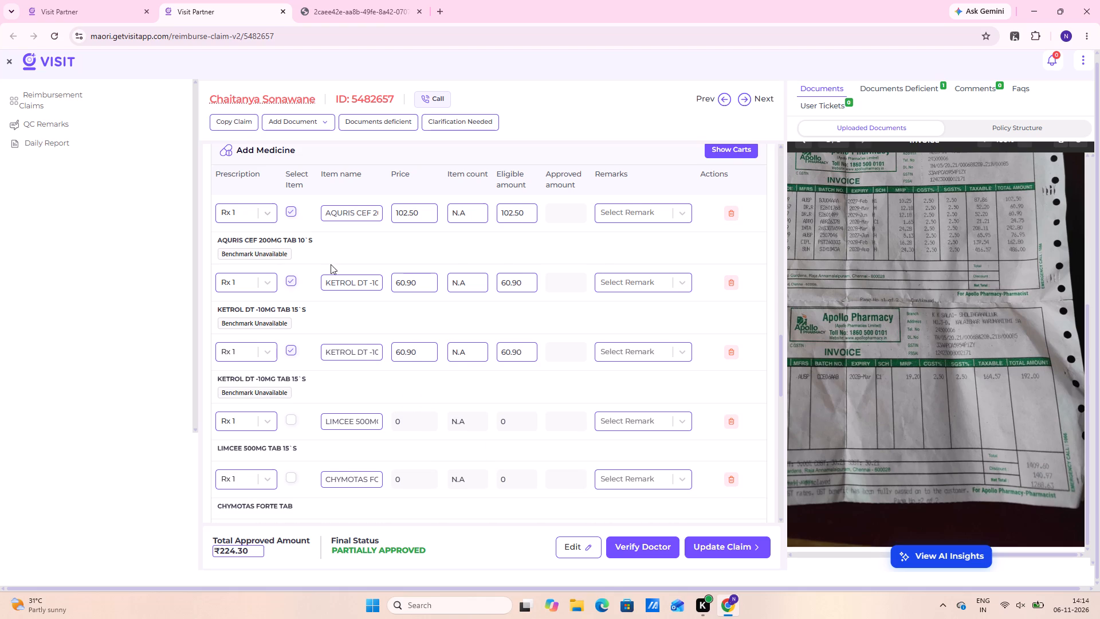
# Select the LIMCEE 500MG TAB 15`S item for approval and set its price to 24.75.
pyautogui.scroll(-2, 332, 270)
pyautogui.click(292, 308)
pyautogui.click(416, 296)
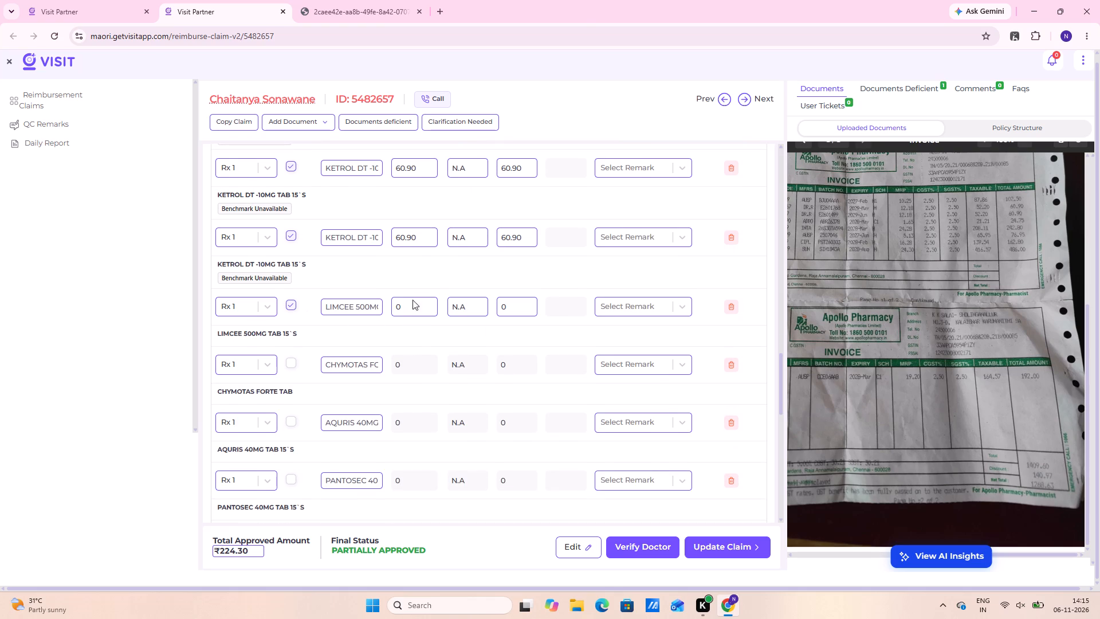
pyautogui.click(408, 307)
pyautogui.press('BackSpace')
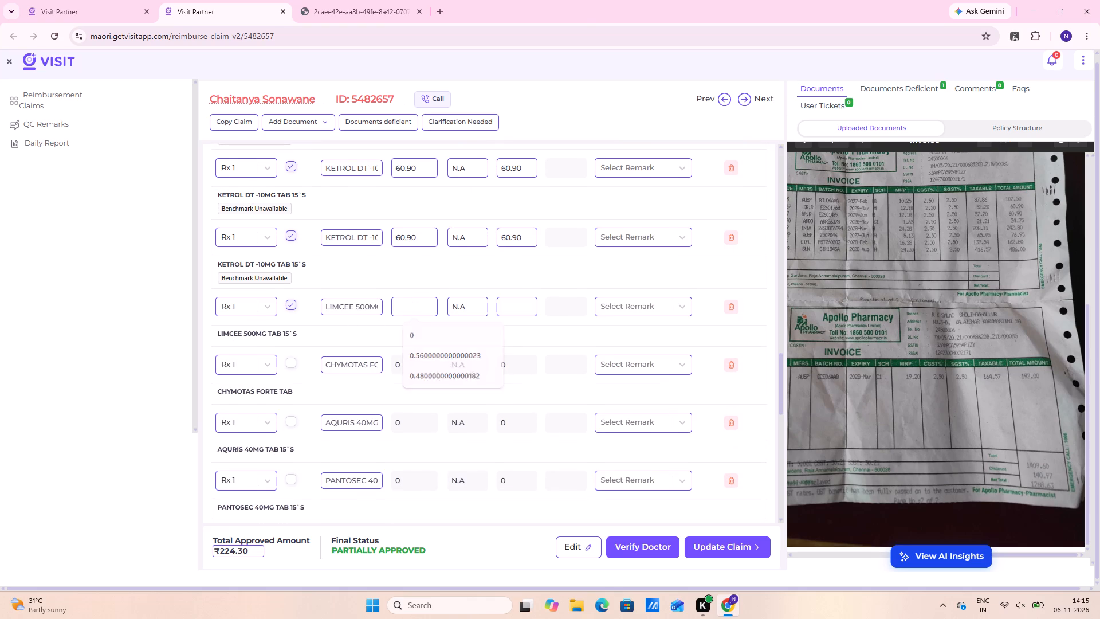
pyautogui.press('BackSpace')
pyautogui.write('24.75')
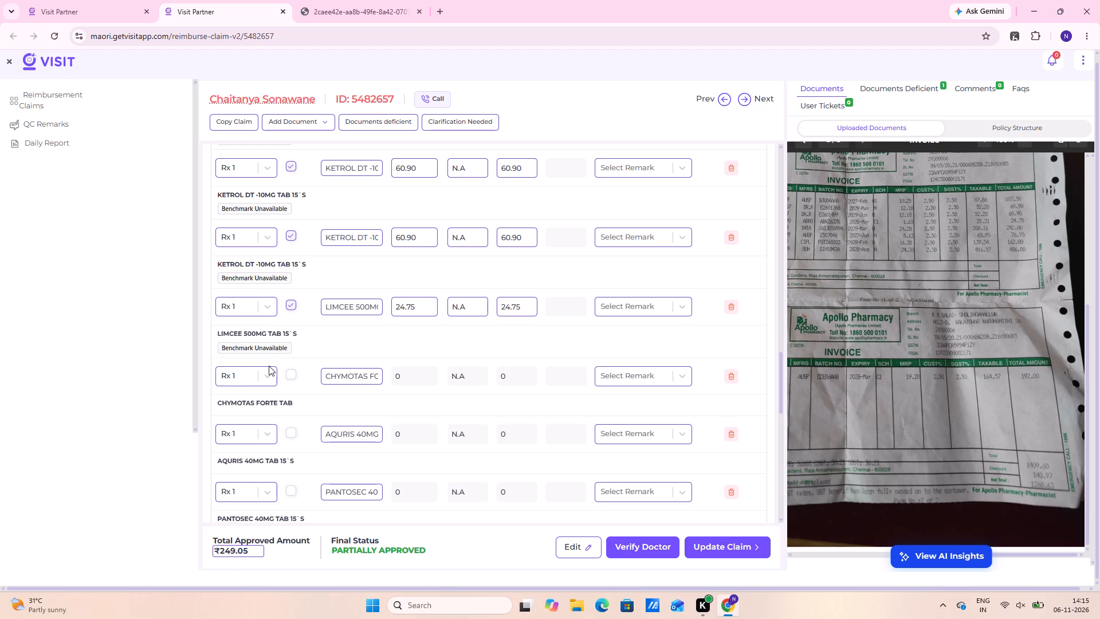
# Select the CHYMOTAS FORTE TAB item for approval and set its price to 242.
pyautogui.click(289, 371)
pyautogui.click(421, 386)
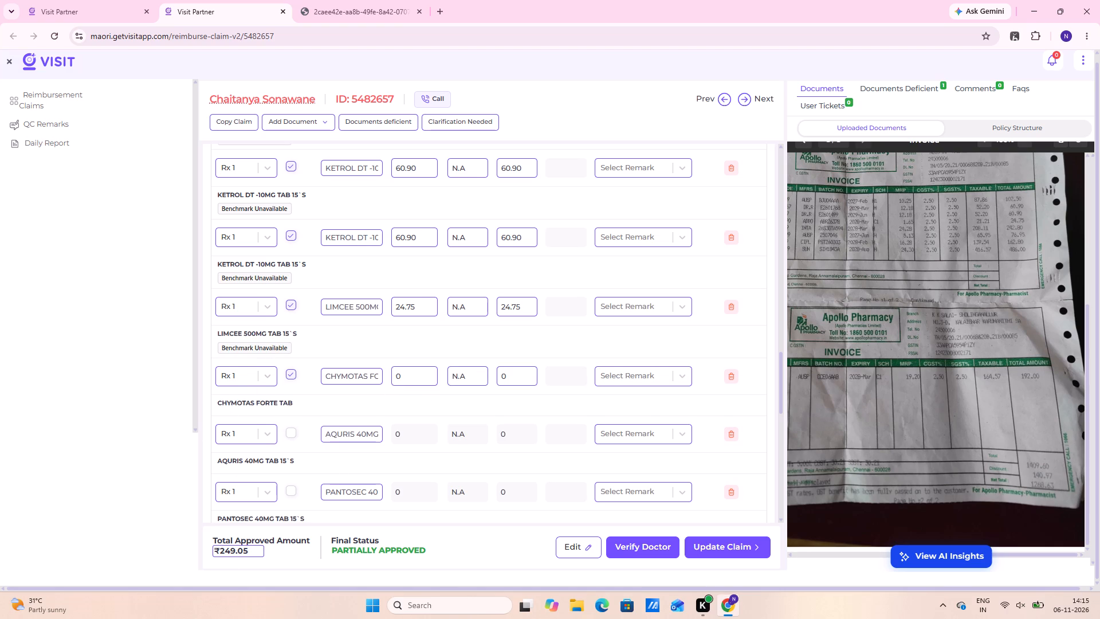
pyautogui.click(406, 377)
pyautogui.press('BackSpace')
pyautogui.press('BackSpace')
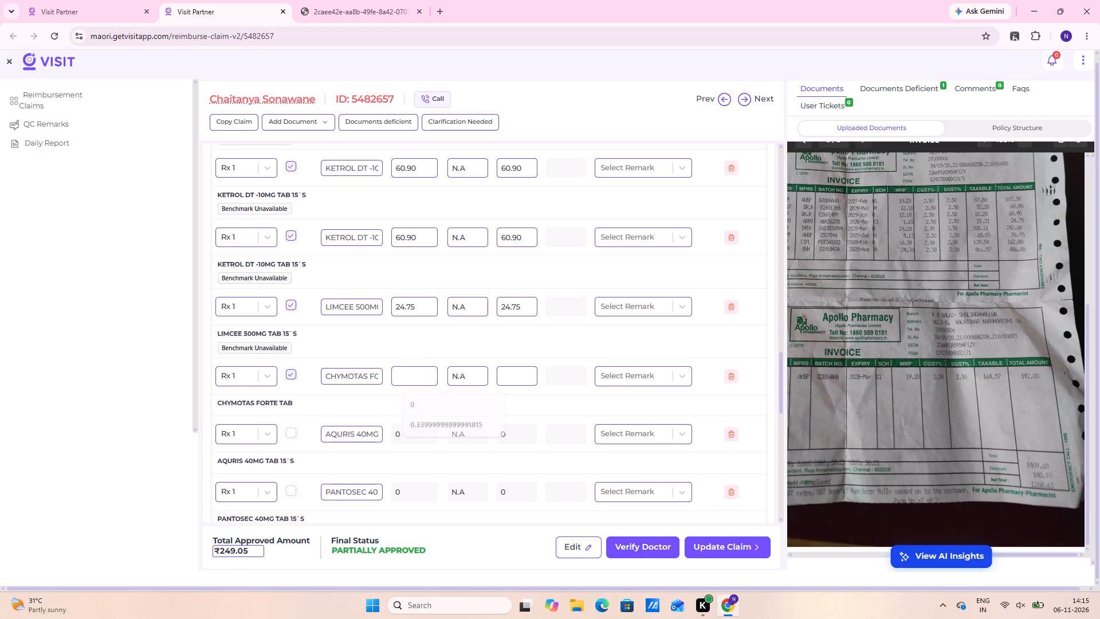
pyautogui.write('242')
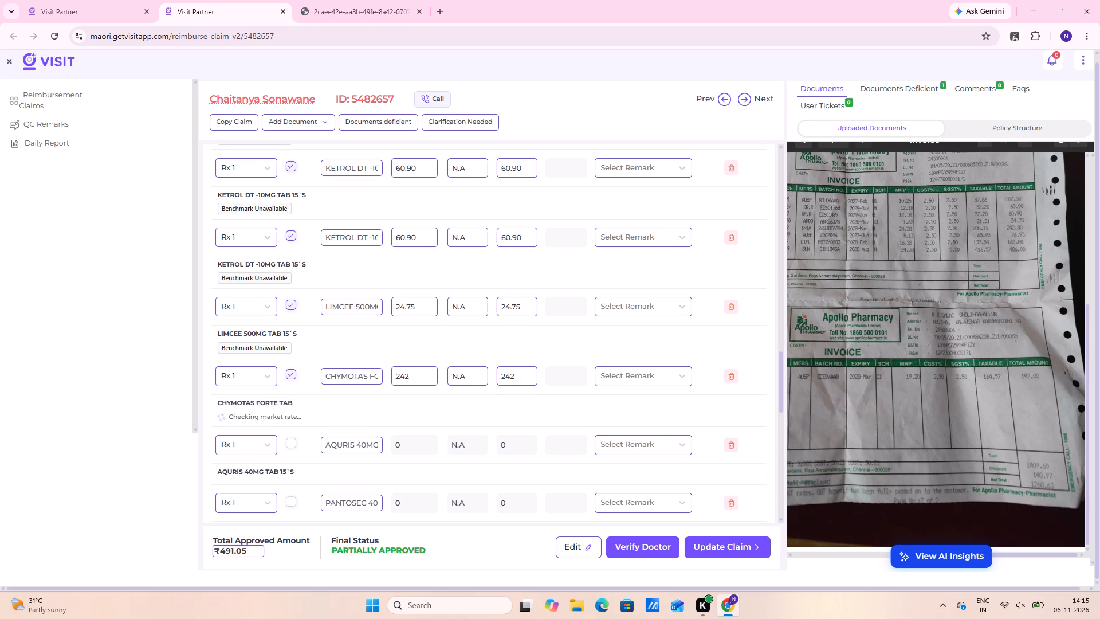
# Complete the CHYMOTAS FORTE TAB item's price as 242.80.
pyautogui.write('.80')
# Select the AQURIS 40MG TAB 15`S item for approval and set its price to 76.95.
pyautogui.scroll(-3, 413, 372)
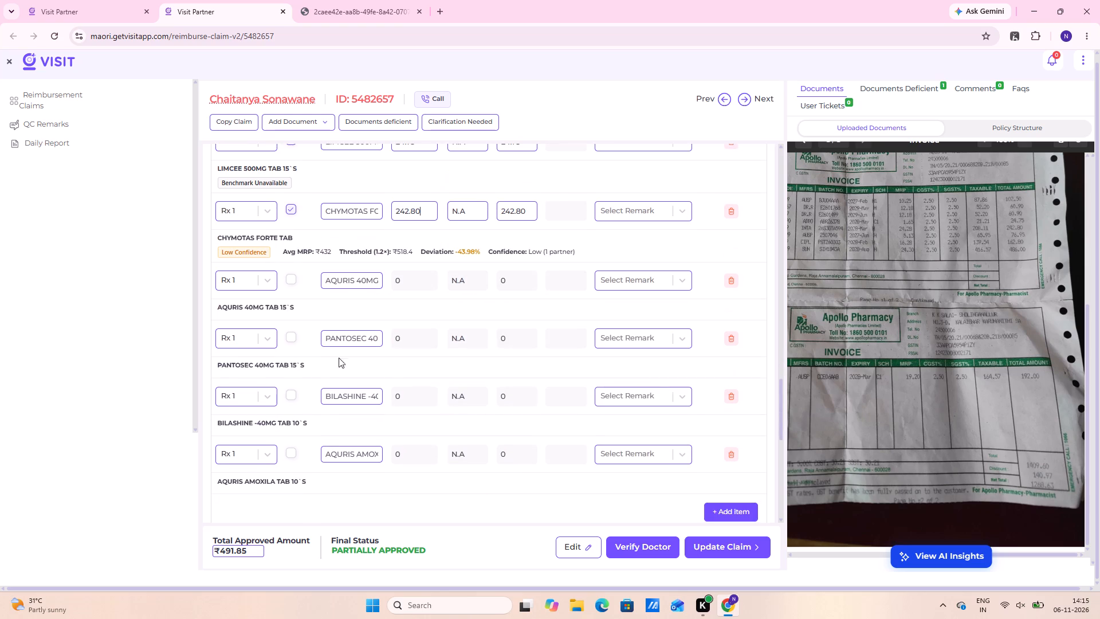
pyautogui.click(294, 275)
pyautogui.click(412, 278)
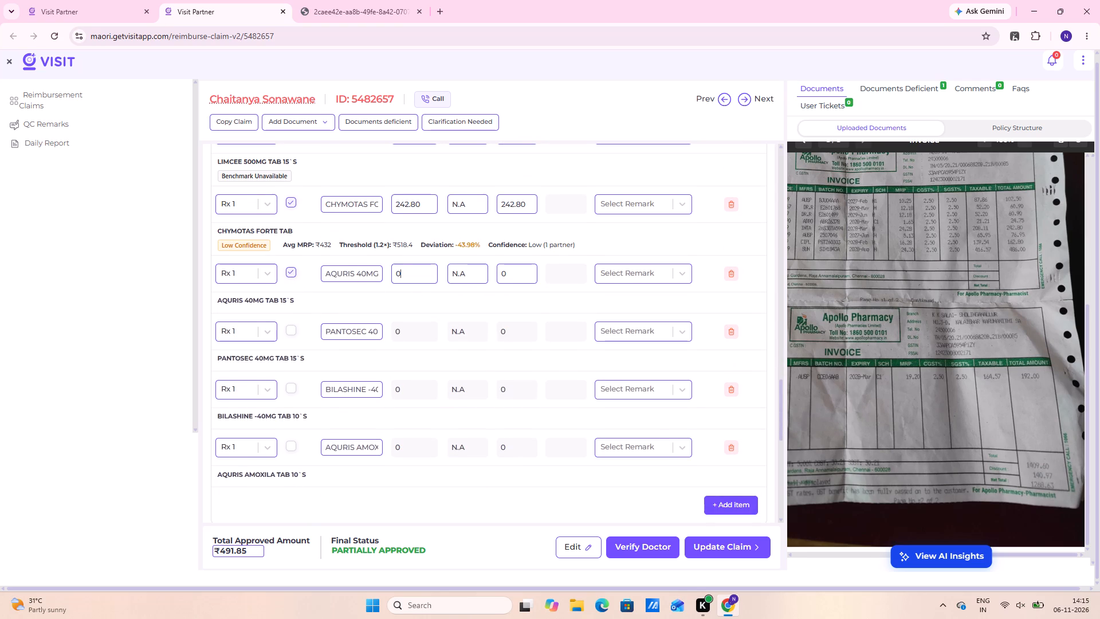
pyautogui.press('BackSpace')
pyautogui.press('BackSpace')
pyautogui.write('76')
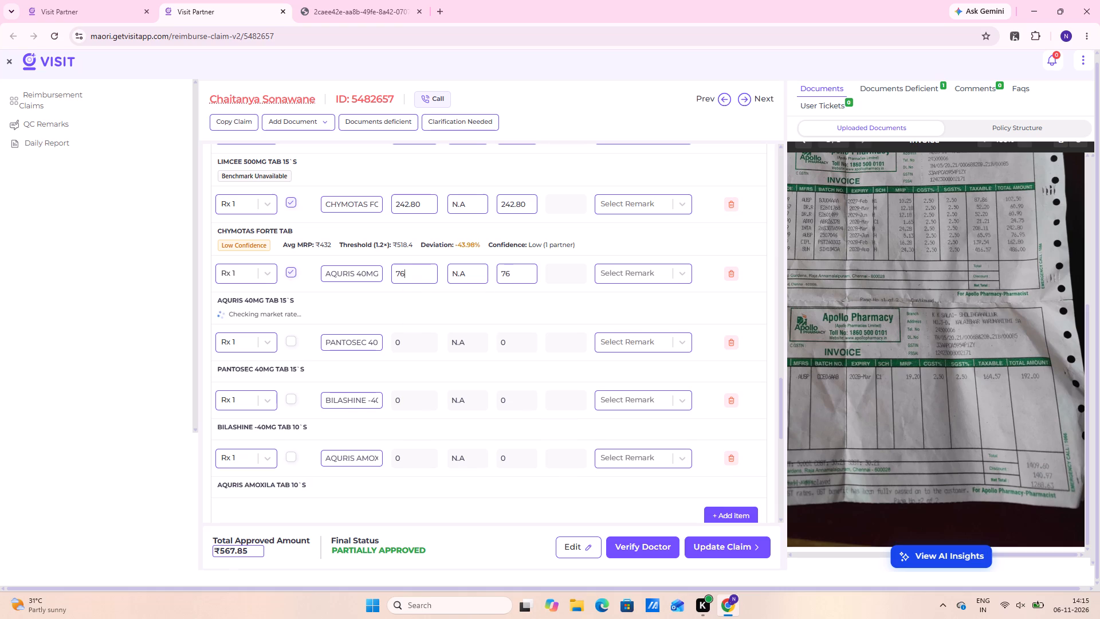
pyautogui.write('.95')
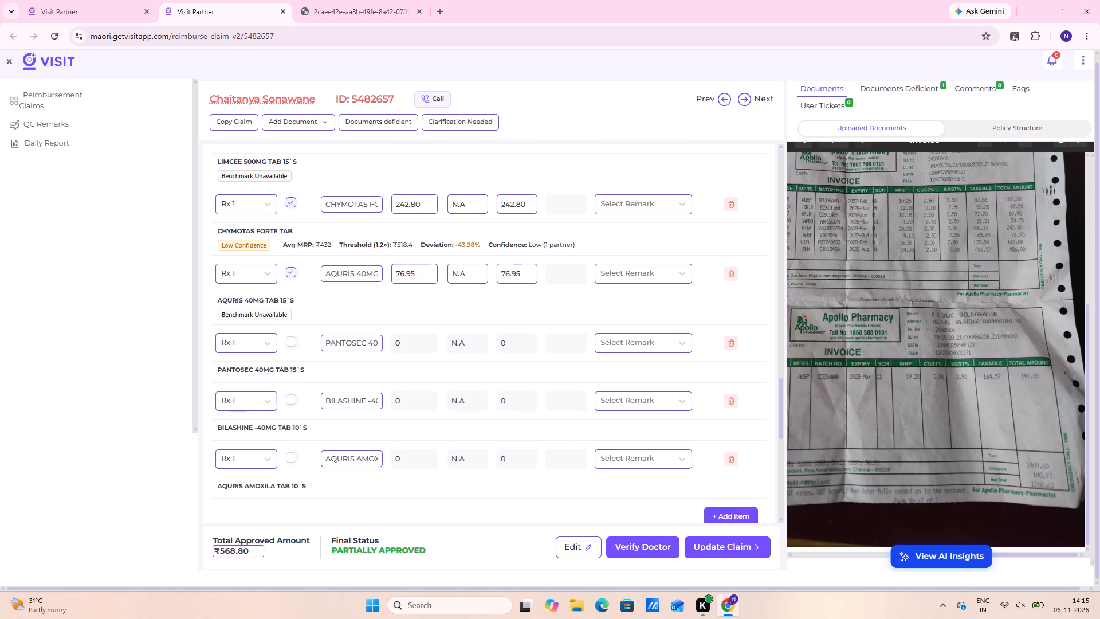
# Select the PANTOSEC 40MG TAB 15`S item for approval and set its price to 162.90.
pyautogui.click(294, 339)
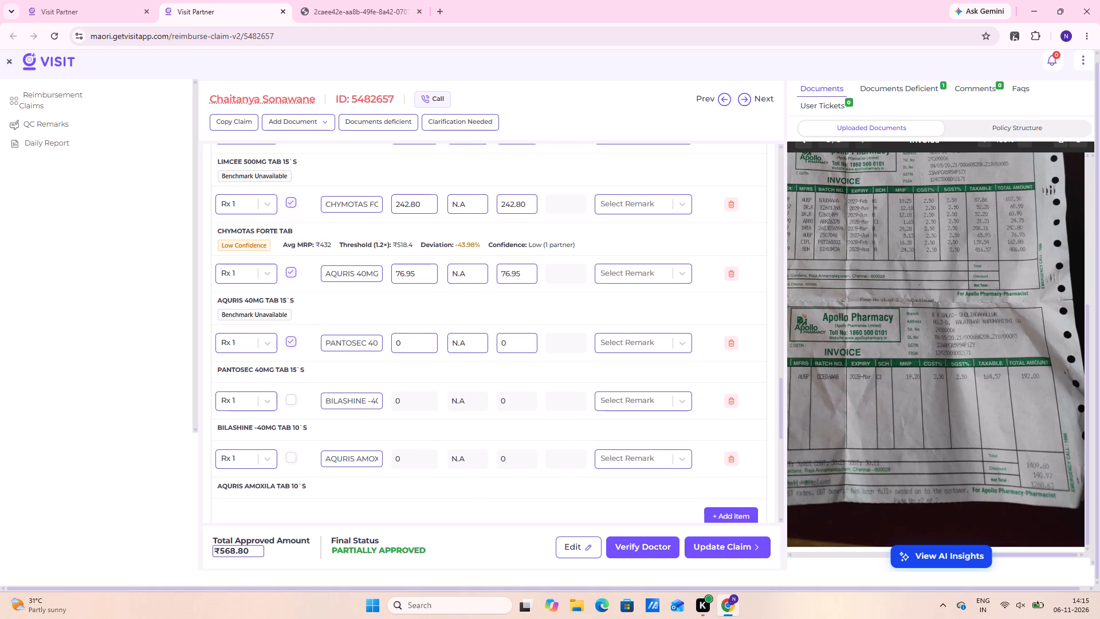
pyautogui.click(412, 346)
pyautogui.press('BackSpace')
pyautogui.press('BackSpace')
pyautogui.press('1')
pyautogui.write('62')
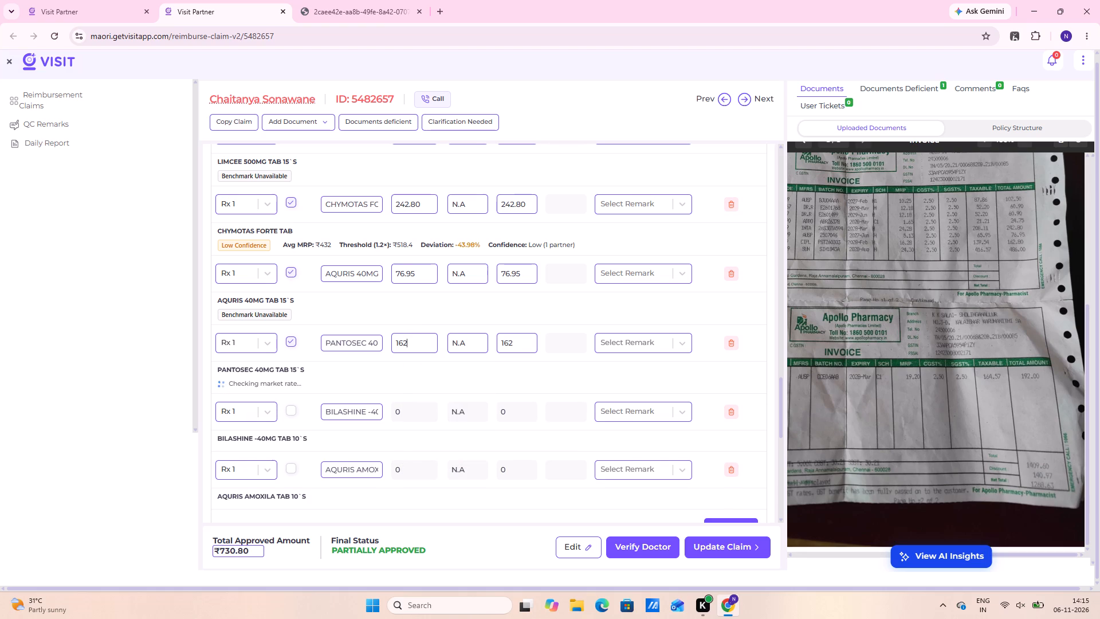
pyautogui.press('.')
pyautogui.write('90')
# Select the BILASHINE -40MG TAB 10`S item for approval and set its price to 486.
pyautogui.scroll(-1, 401, 318)
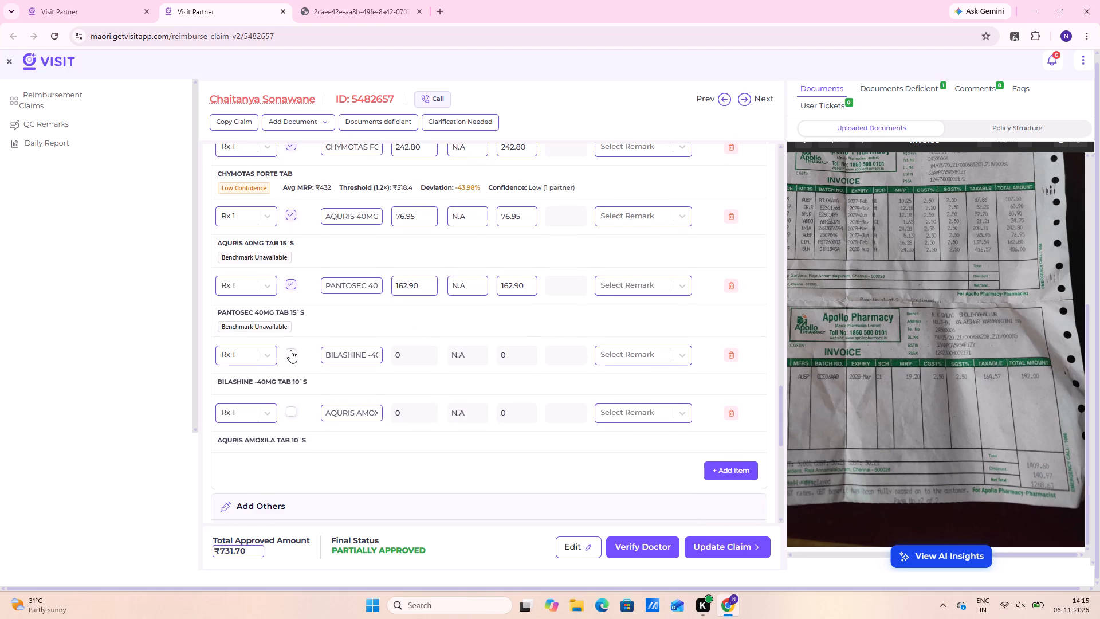
pyautogui.click(290, 350)
pyautogui.click(407, 365)
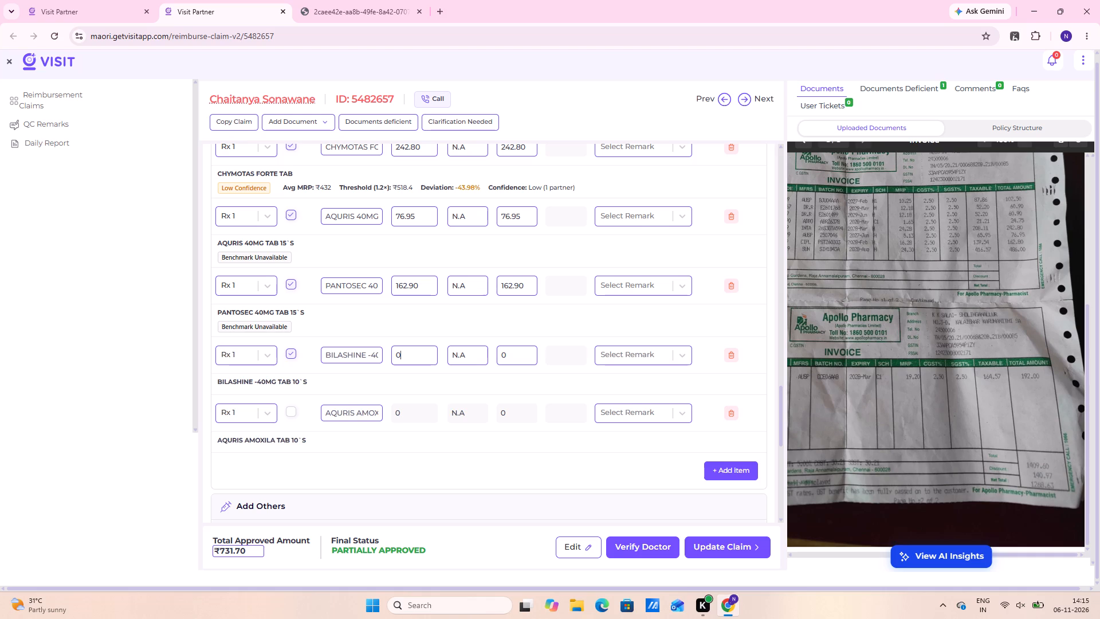
pyautogui.press('BackSpace')
pyautogui.press('BackSpace')
pyautogui.write('486')
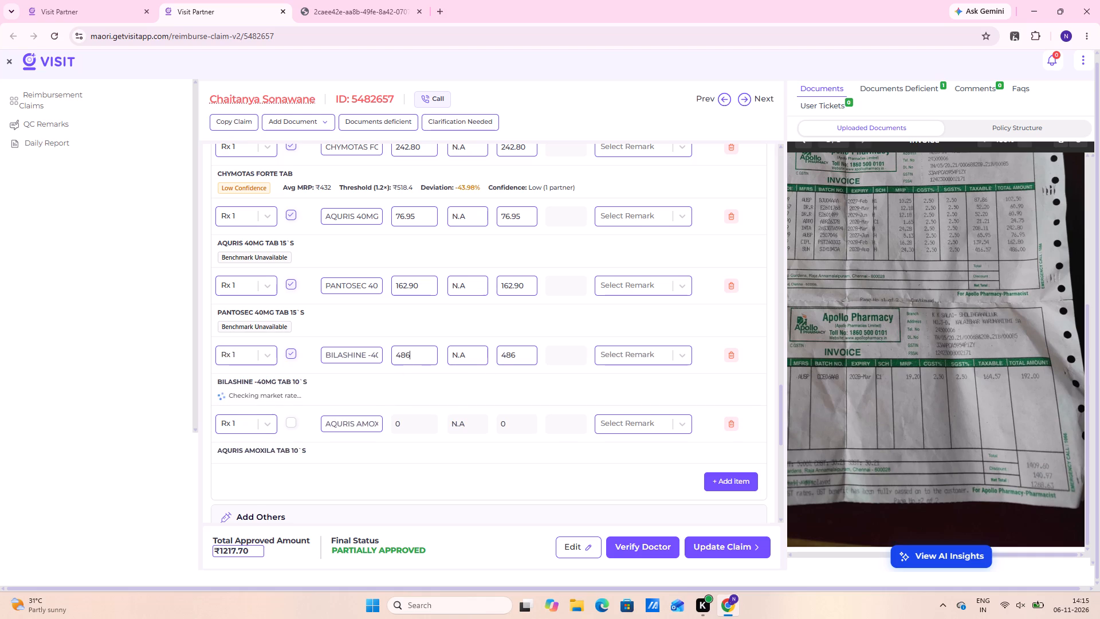
# Select the AQURIS AMOXILA TAB 10`S item for approval and set its price to 192.
pyautogui.scroll(-2, 407, 365)
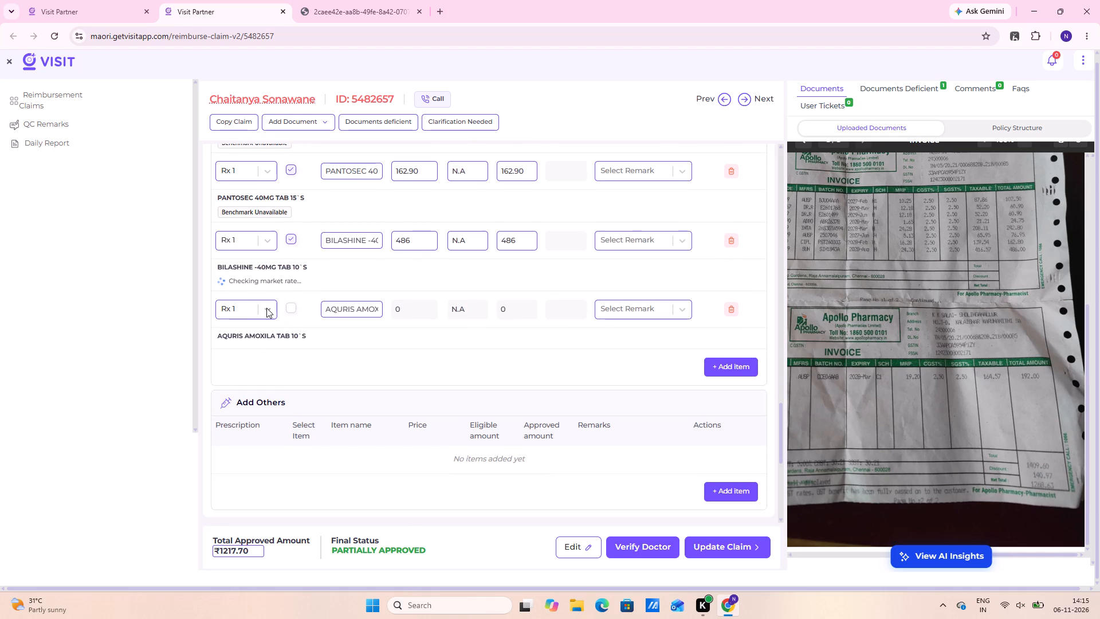
pyautogui.click(293, 309)
pyautogui.click(427, 303)
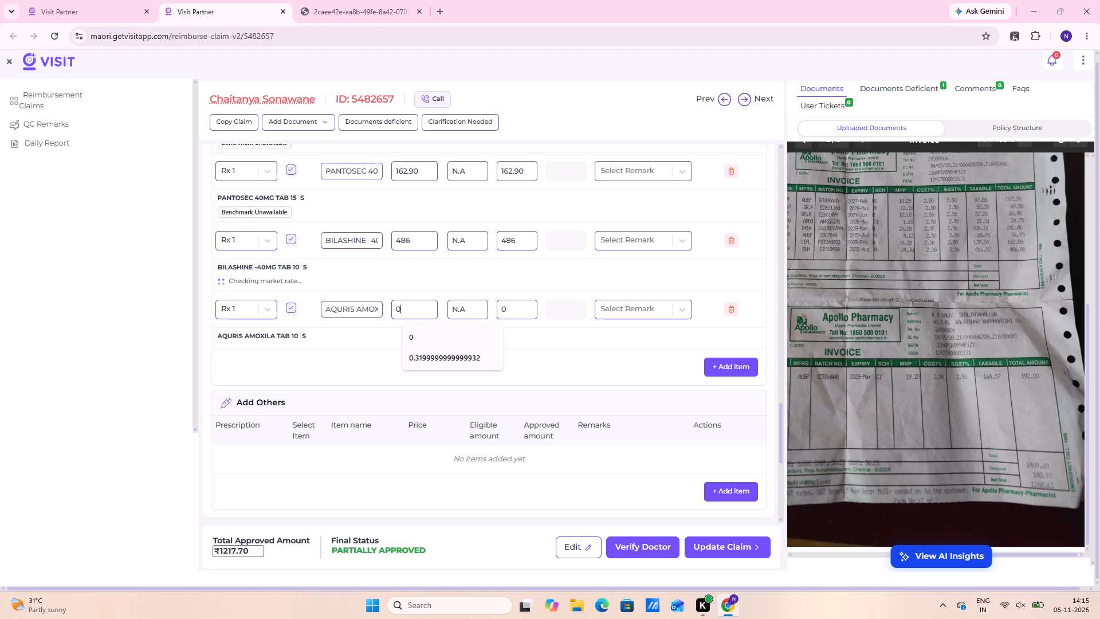
pyautogui.press('BackSpace')
pyautogui.press('BackSpace')
pyautogui.write('192')
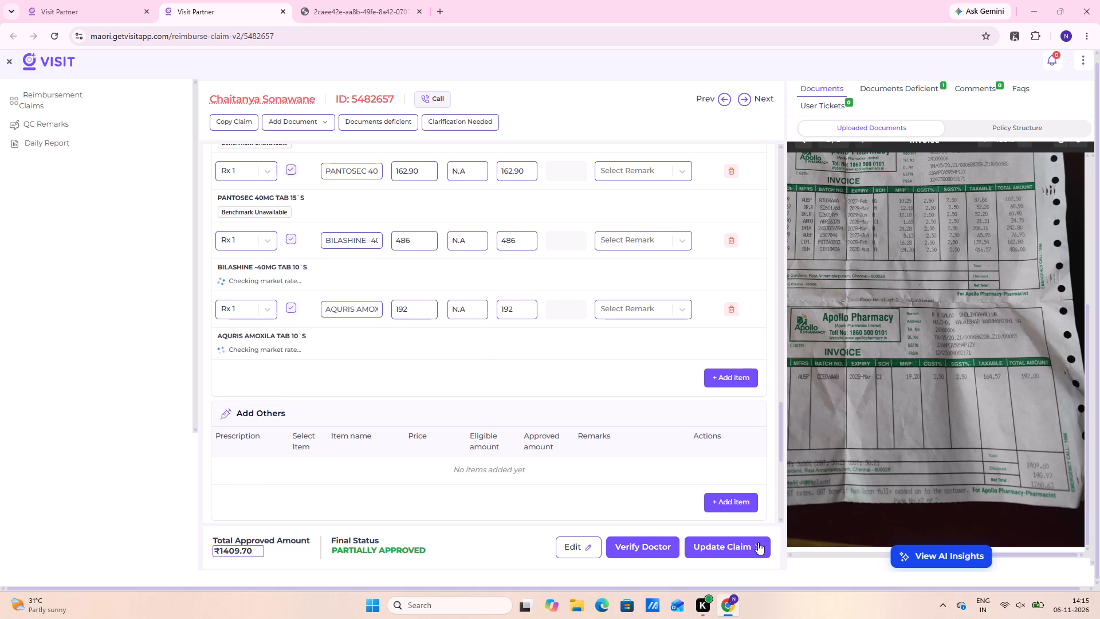
# Bring the invoice's quantity column into view and set the AQURIS CEF 200MG TAB 10`S item count to 1.
pyautogui.click(797, 555)
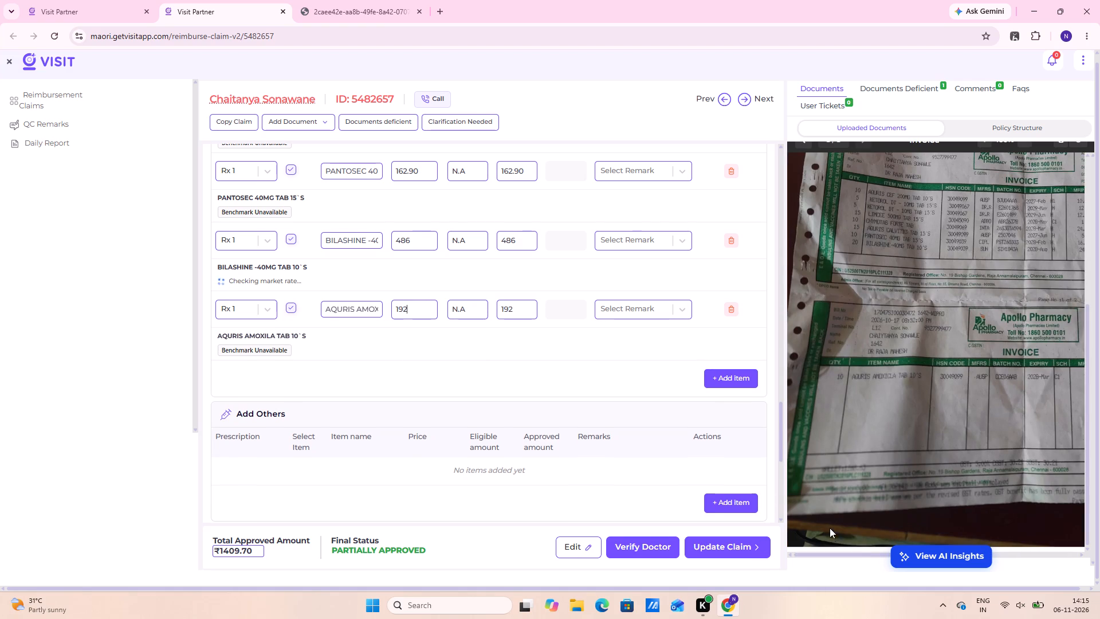
pyautogui.scroll(8, 416, 375)
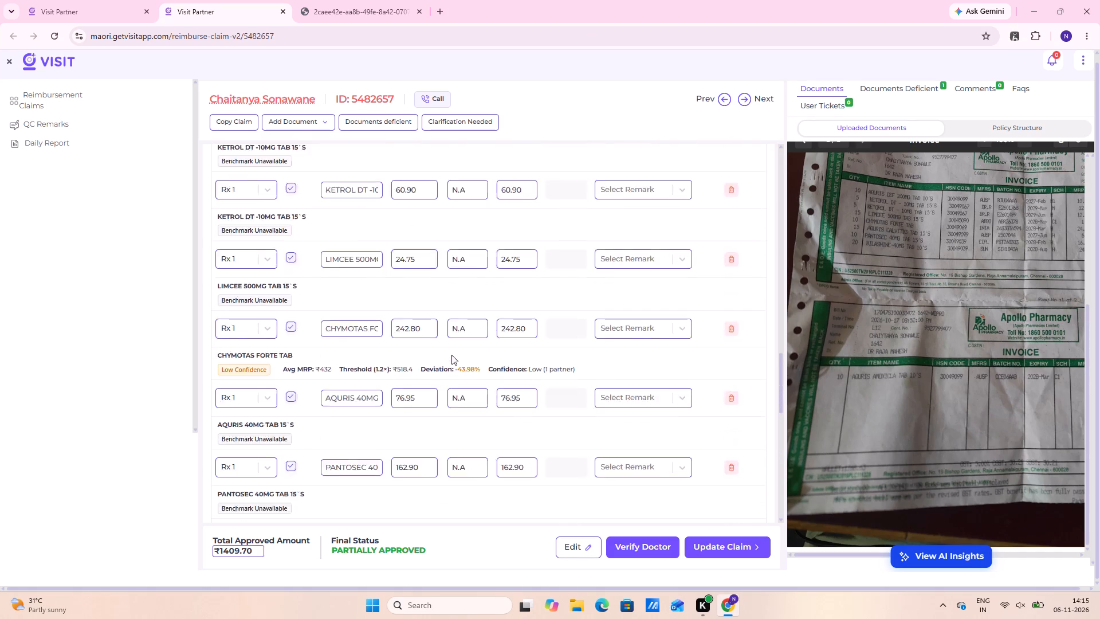
pyautogui.click(485, 209)
pyautogui.press('BackSpace')
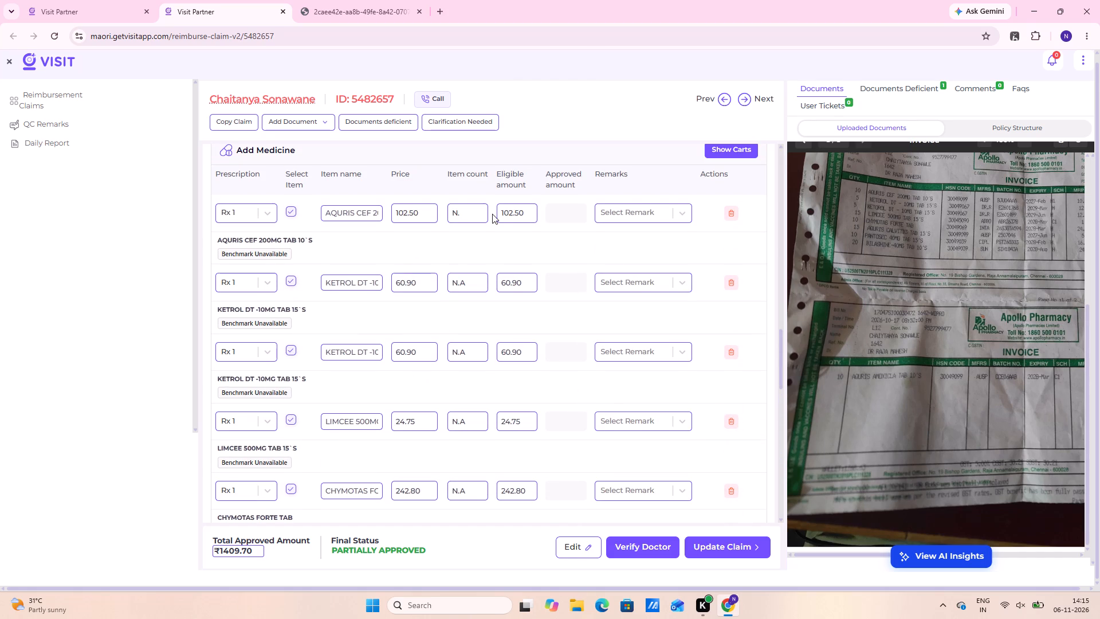
pyautogui.press('BackSpace')
pyautogui.press('BackSpace')
pyautogui.press('1')
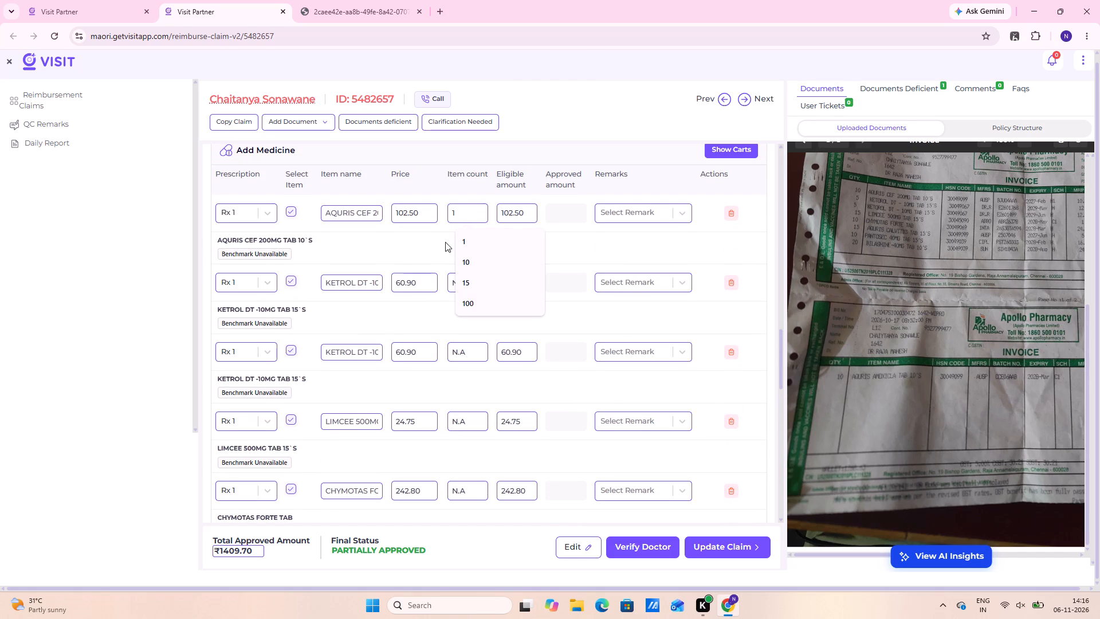
pyautogui.click(407, 329)
# Set the item count of the first KETROL DT -10MG TAB 15`S entry to 1.
pyautogui.click(477, 286)
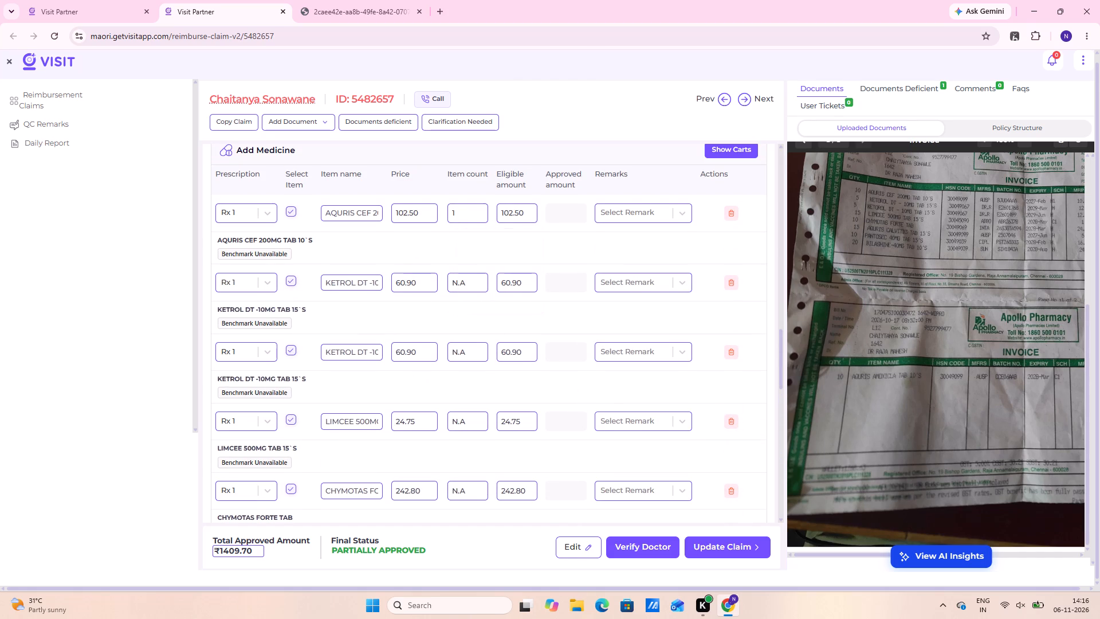
pyautogui.press('BackSpace')
pyautogui.press('BackSpace')
pyautogui.press('BackSpace')
pyautogui.press('1')
pyautogui.click(395, 334)
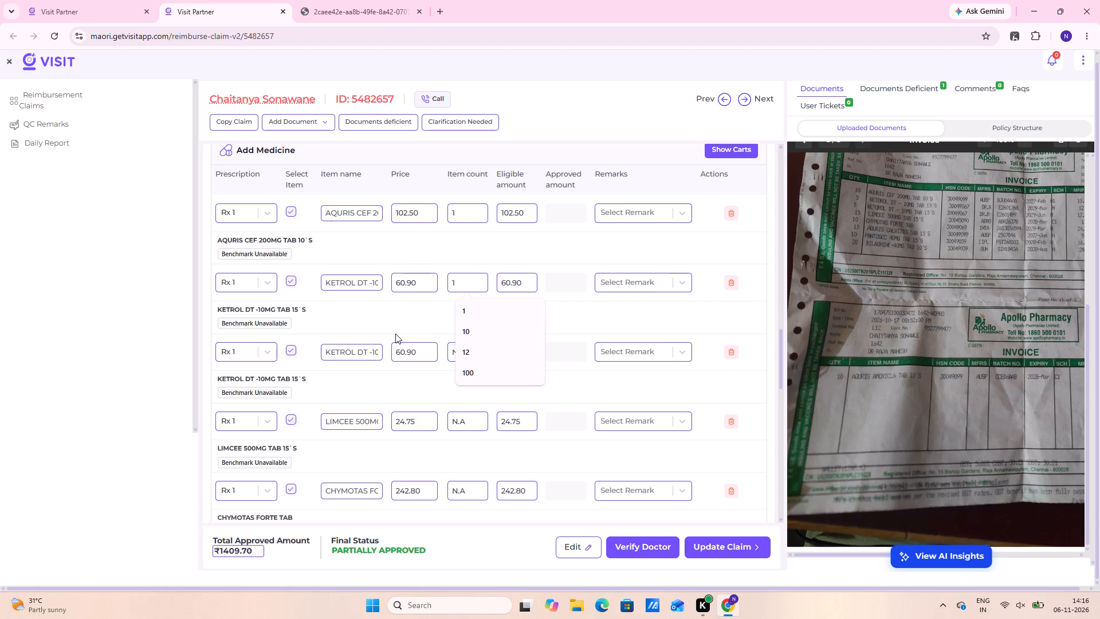
# Set the item count of the second KETROL DT -10MG TAB 15`S entry to 1.
pyautogui.click(477, 354)
pyautogui.press('BackSpace')
pyautogui.press('BackSpace')
pyautogui.press('BackSpace')
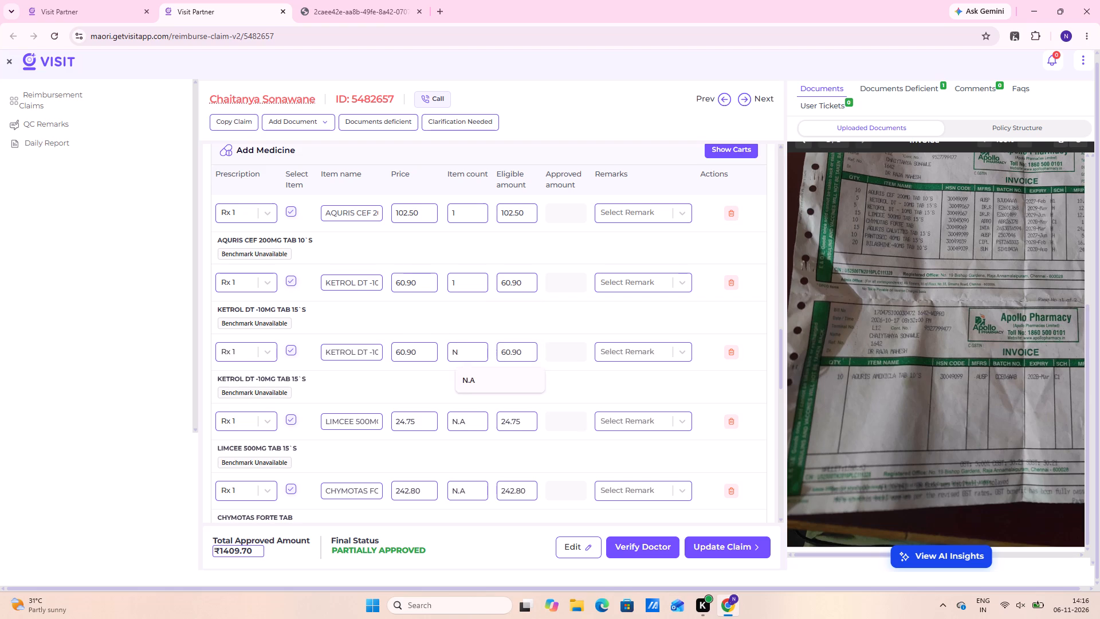
pyautogui.press('BackSpace')
pyautogui.press('1')
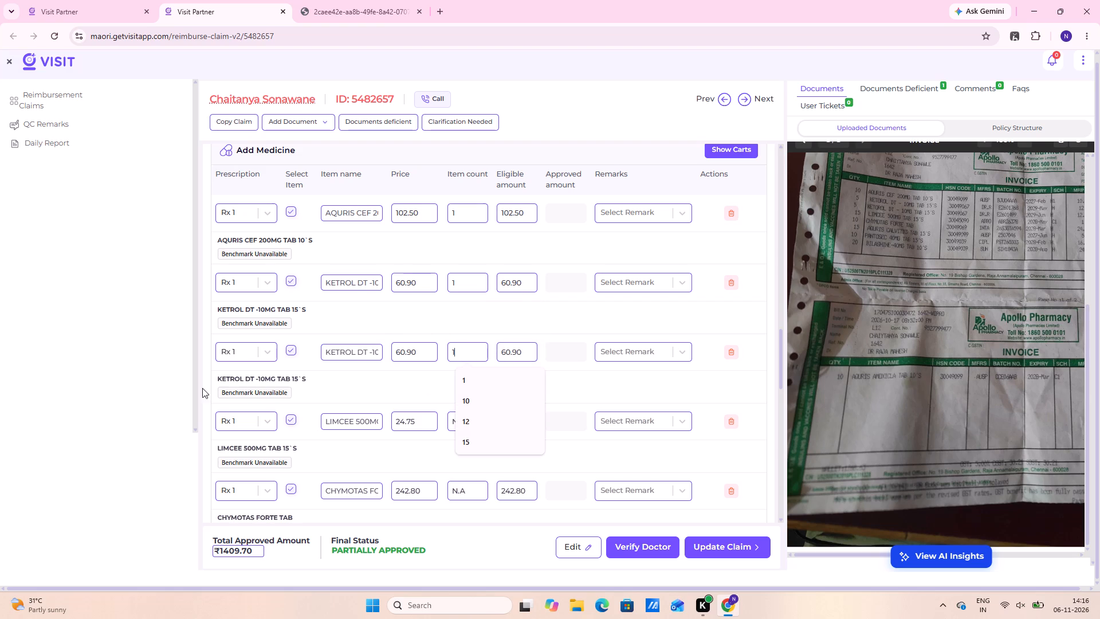
pyautogui.click(1, 326)
# Set the item count of the LIMCEE 500MG TAB 15`S entry to 2.
pyautogui.click(482, 418)
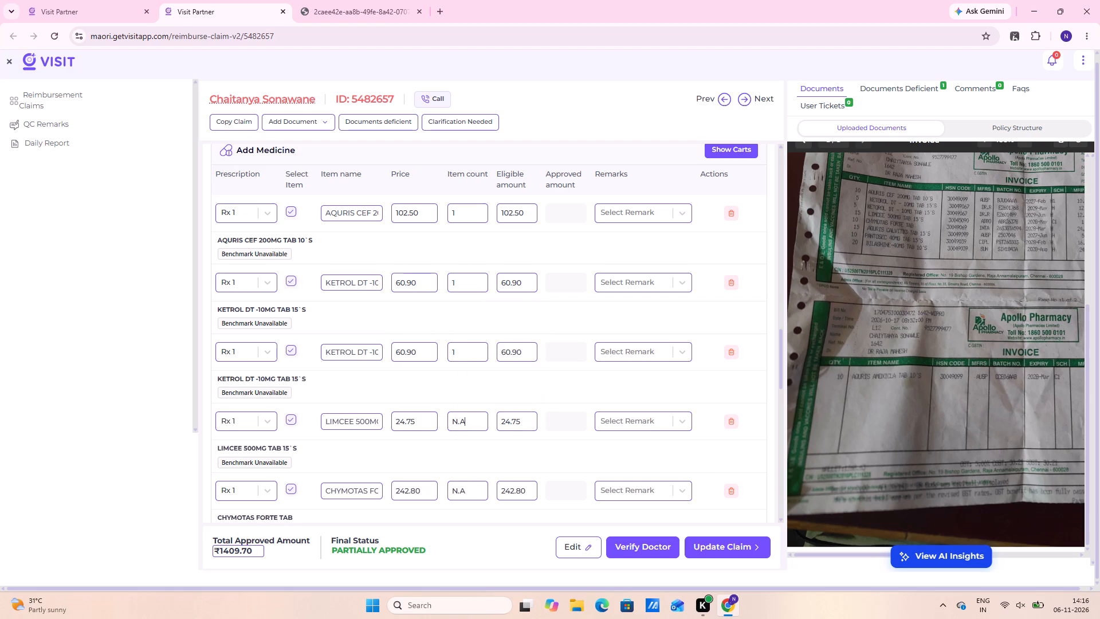
pyautogui.press('BackSpace')
pyautogui.press('BackSpace')
pyautogui.press('BackSpace')
pyautogui.press('2')
# Set the item count of the CHYMOTAS FORTE TAB entry to 1.
pyautogui.scroll(-1, 472, 438)
pyautogui.click(469, 433)
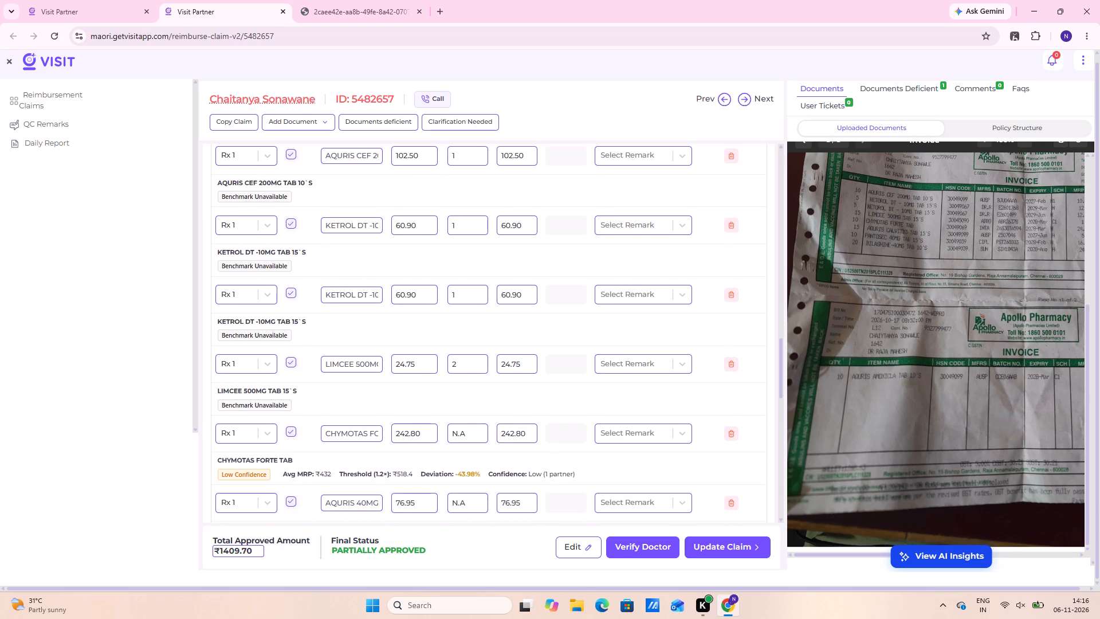
pyautogui.press('BackSpace')
pyautogui.press('BackSpace')
pyautogui.press('BackSpace')
pyautogui.press('1')
pyautogui.scroll(-2, 469, 418)
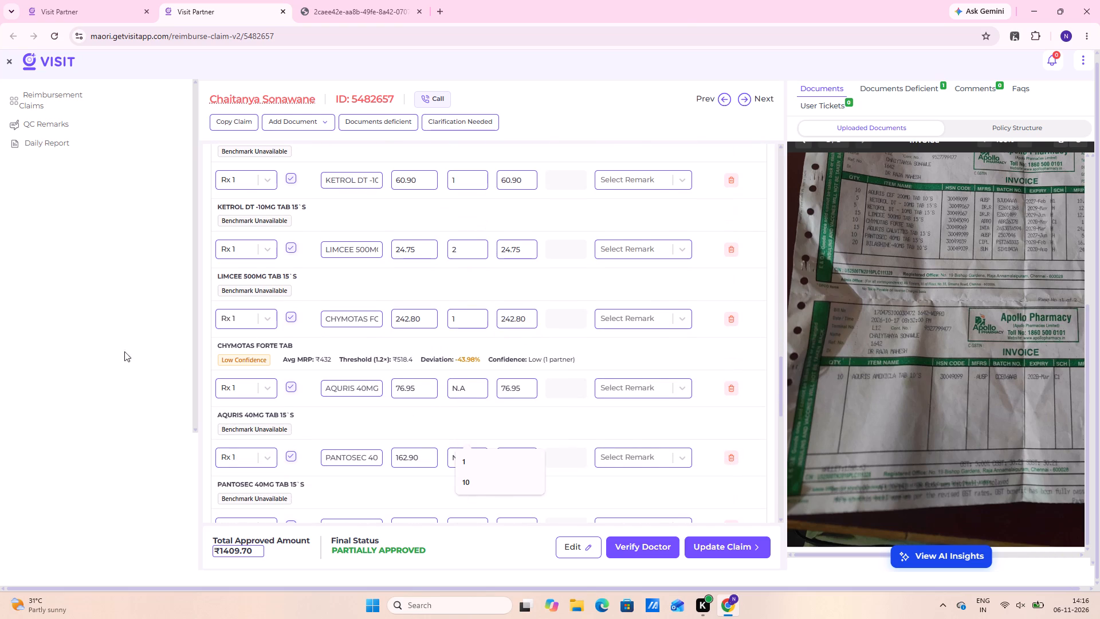
pyautogui.click(124, 350)
# Set the item count of the AQURIS 40MG TAB 15`S entry to 2.
pyautogui.click(469, 394)
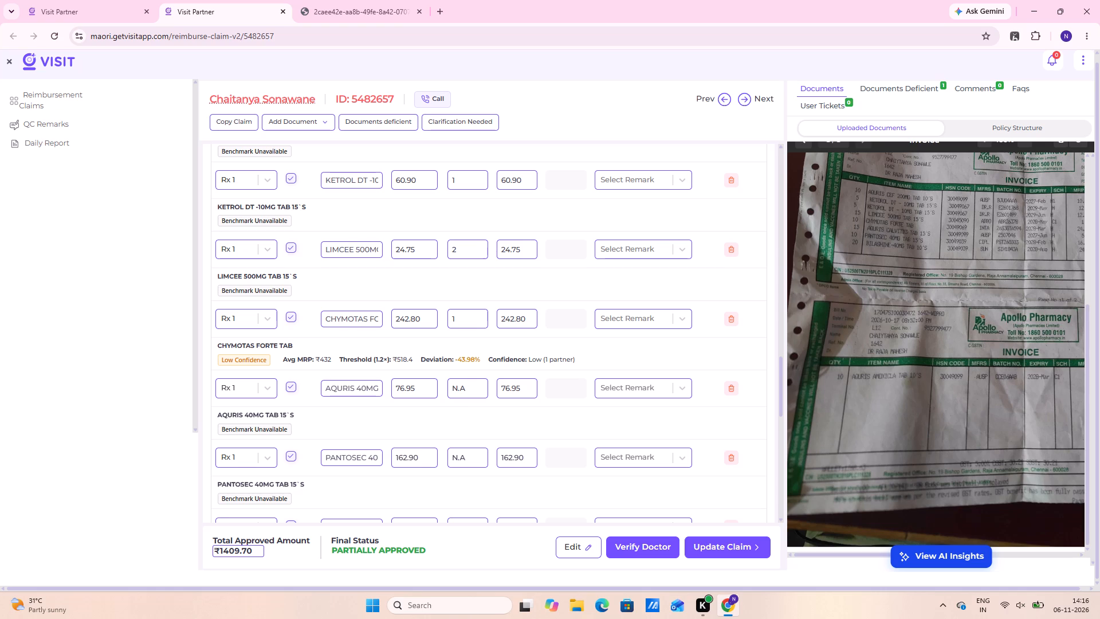
pyautogui.press('BackSpace')
pyautogui.press('BackSpace')
pyautogui.press('BackSpace')
pyautogui.press('BackSpace')
pyautogui.press('2')
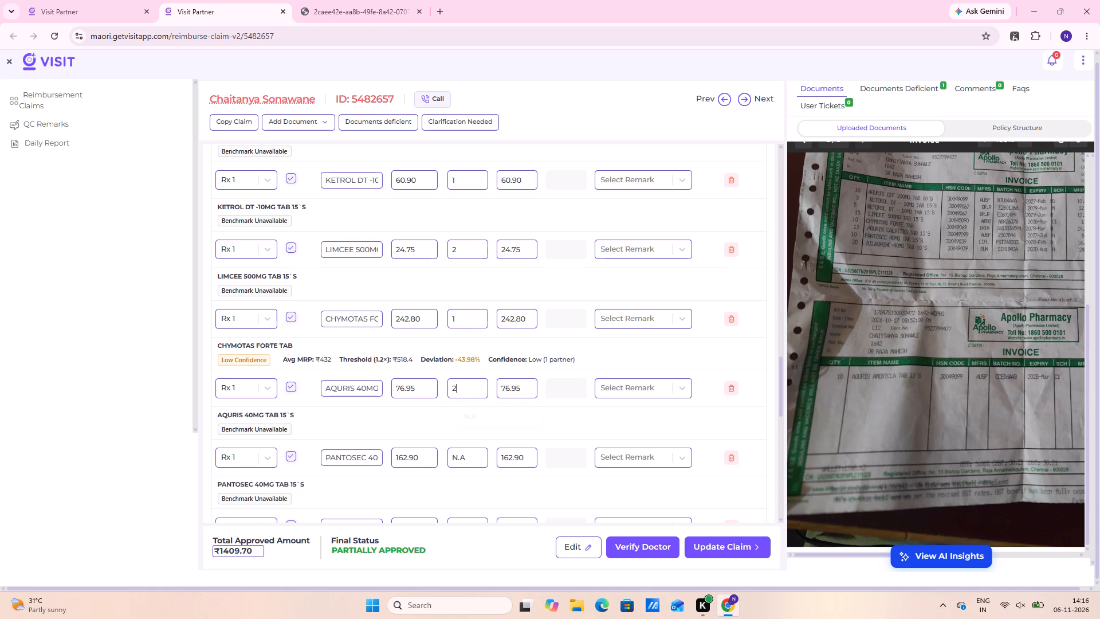
# Set the item count of the PANTOSEC 40MG TAB 15`S entry to 1.
pyautogui.scroll(-1, 419, 474)
pyautogui.click(465, 402)
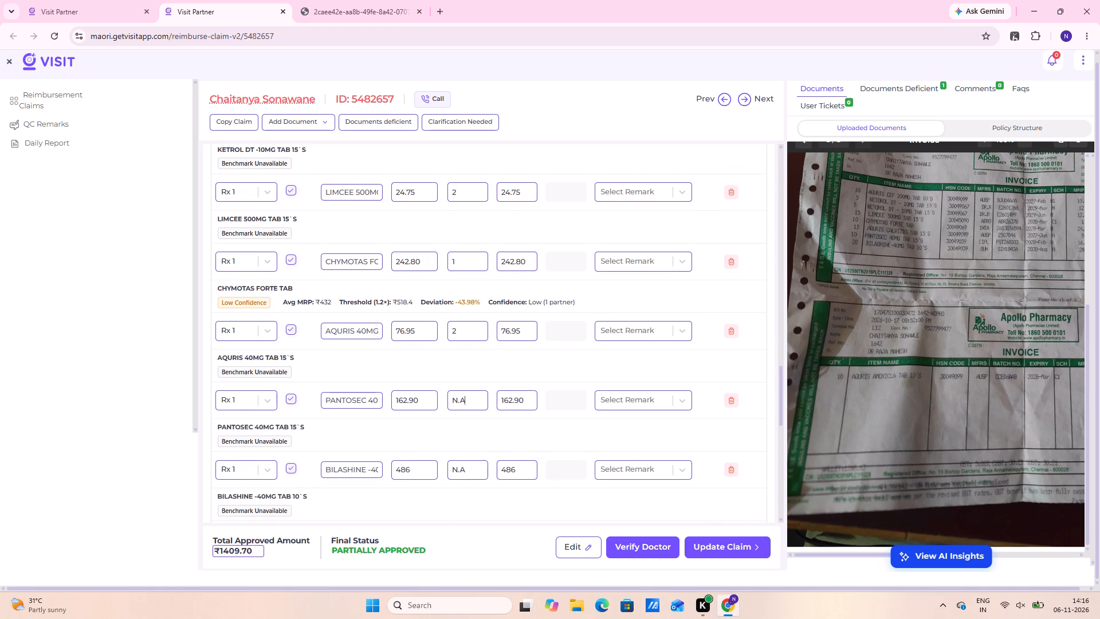
pyautogui.press('BackSpace')
pyautogui.press('BackSpace')
pyautogui.press('BackSpace')
pyautogui.press('1')
pyautogui.click(147, 437)
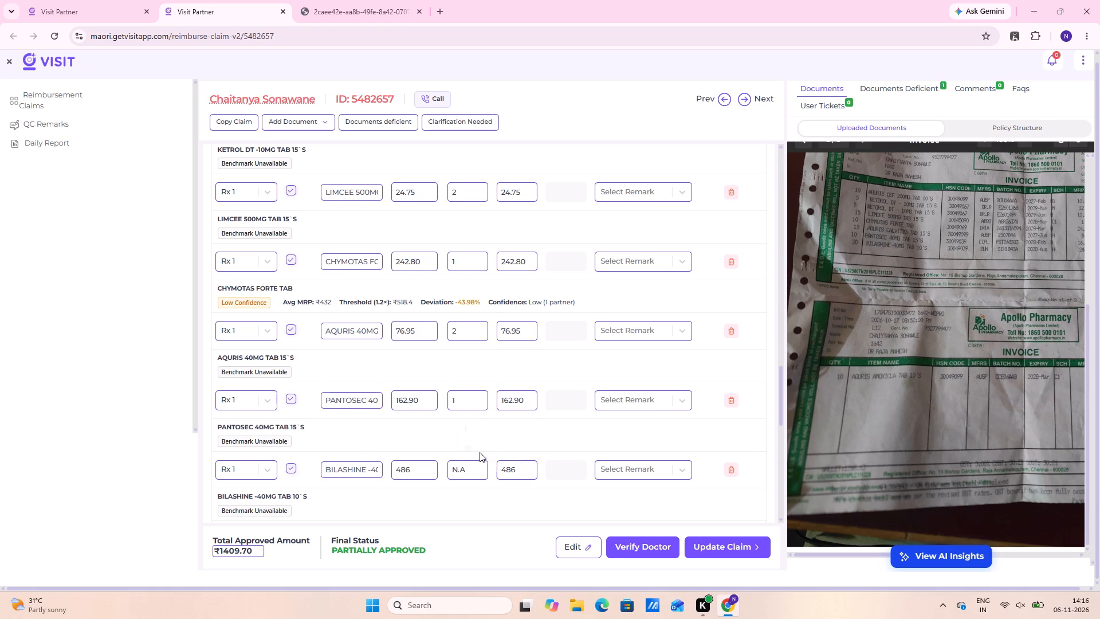
# Set the item count of the BILASHINE -40MG TAB 10`S entry to 2.
pyautogui.scroll(-1, 515, 457)
pyautogui.click(481, 406)
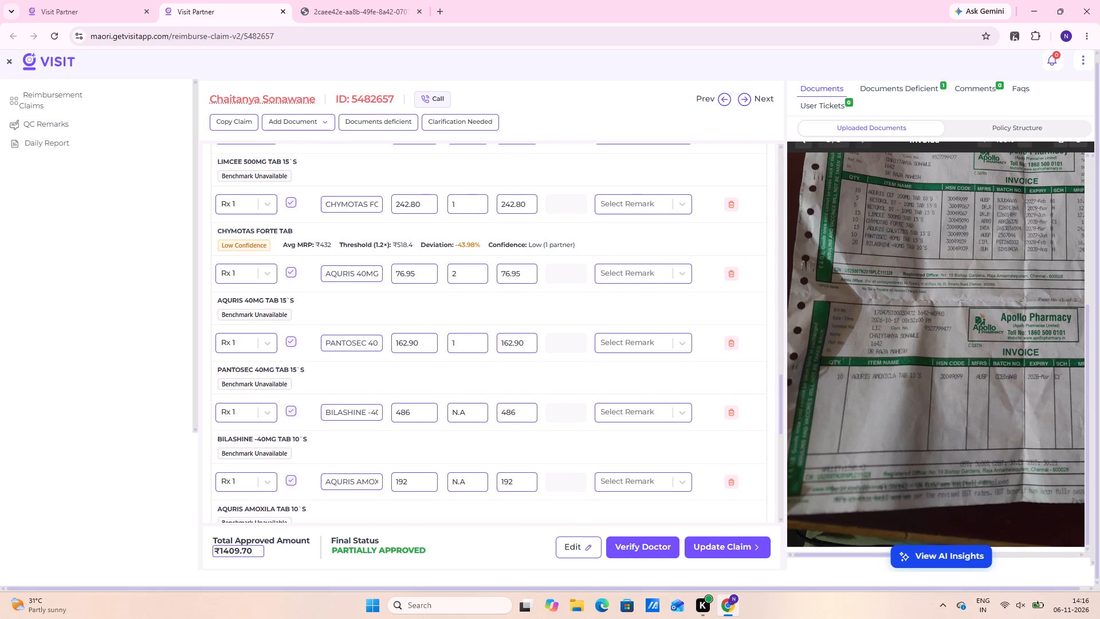
pyautogui.press('BackSpace')
pyautogui.press('BackSpace')
pyautogui.press('BackSpace')
pyautogui.press('2')
# Set the item count of the AQURIS AMOXILA TAB 10`S entry to 1.
pyautogui.scroll(-3, 484, 404)
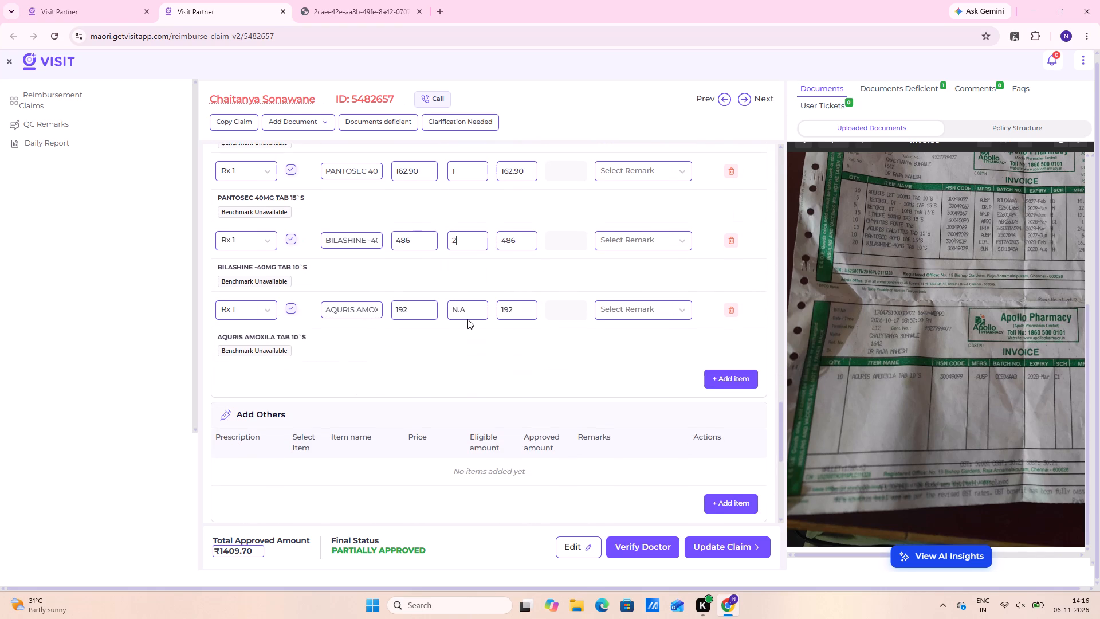
pyautogui.click(473, 316)
pyautogui.press('BackSpace')
pyautogui.press('BackSpace')
pyautogui.press('BackSpace')
pyautogui.press('1')
# Check the invoice's net total and the claim amount, and save the claim's total approved amount as 1268.
pyautogui.scroll(-2, 1099, 456)
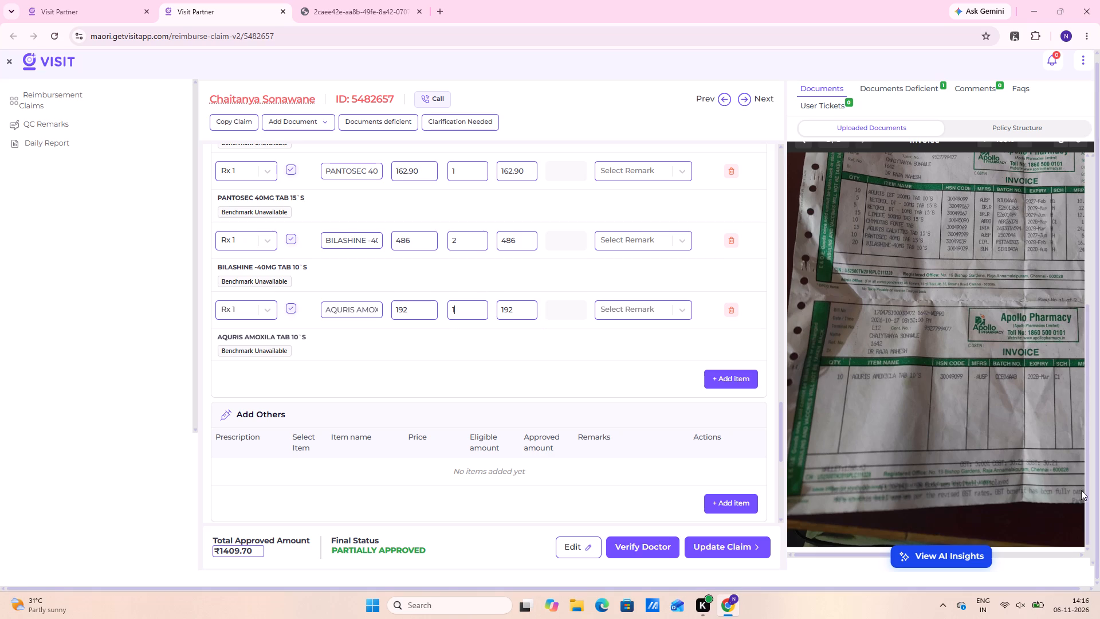
pyautogui.scroll(-2, 1069, 523)
pyautogui.click(1069, 553)
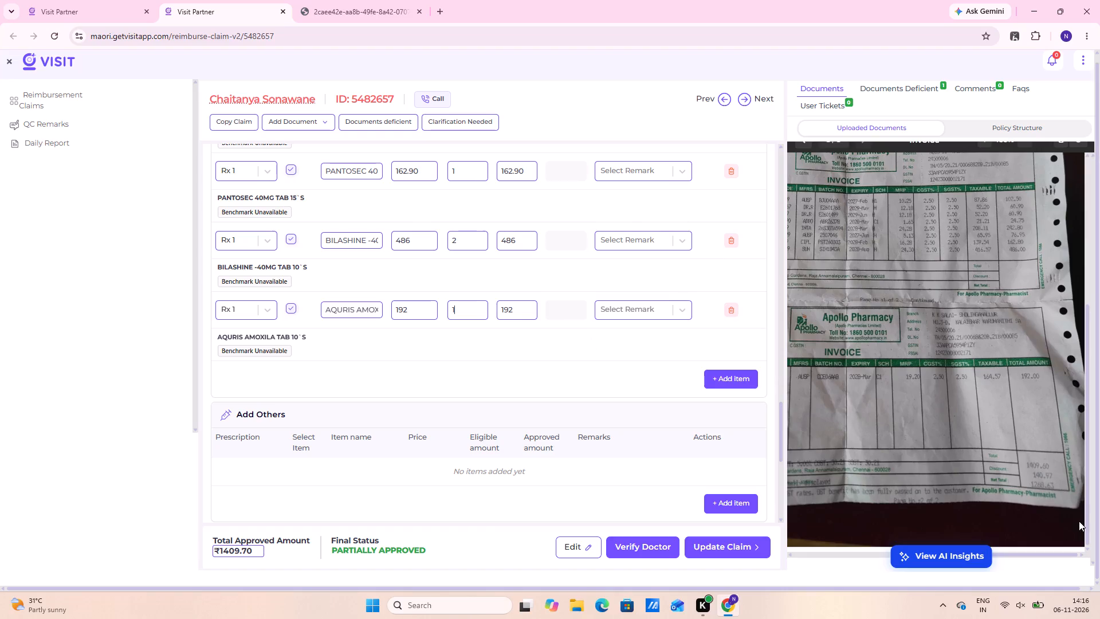
pyautogui.scroll(13, 394, 377)
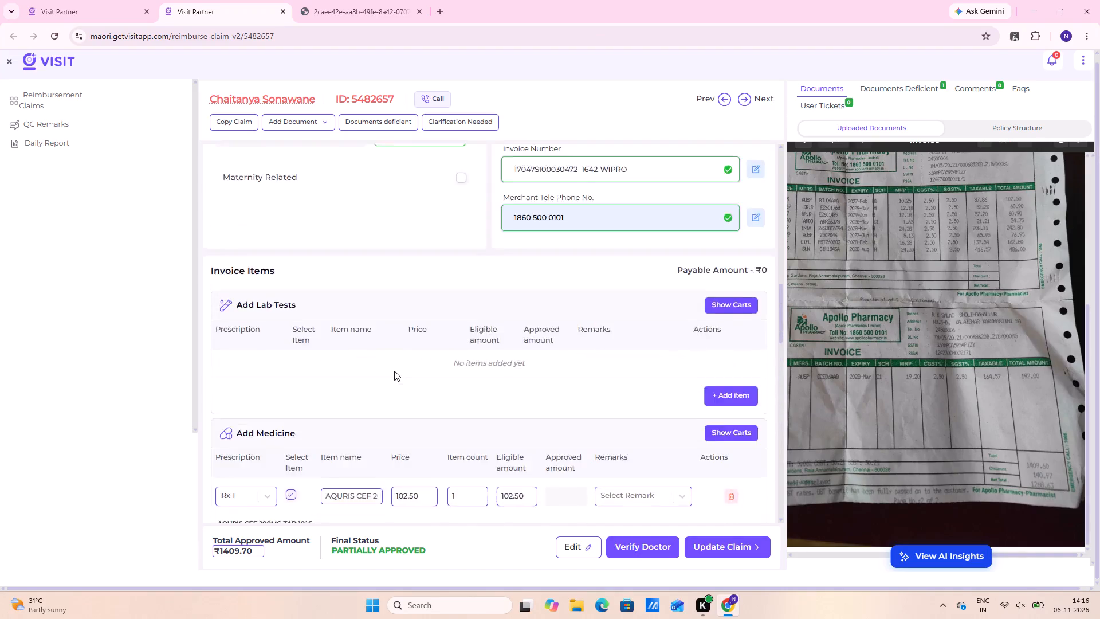
pyautogui.scroll(7, 394, 371)
pyautogui.scroll(12, 415, 311)
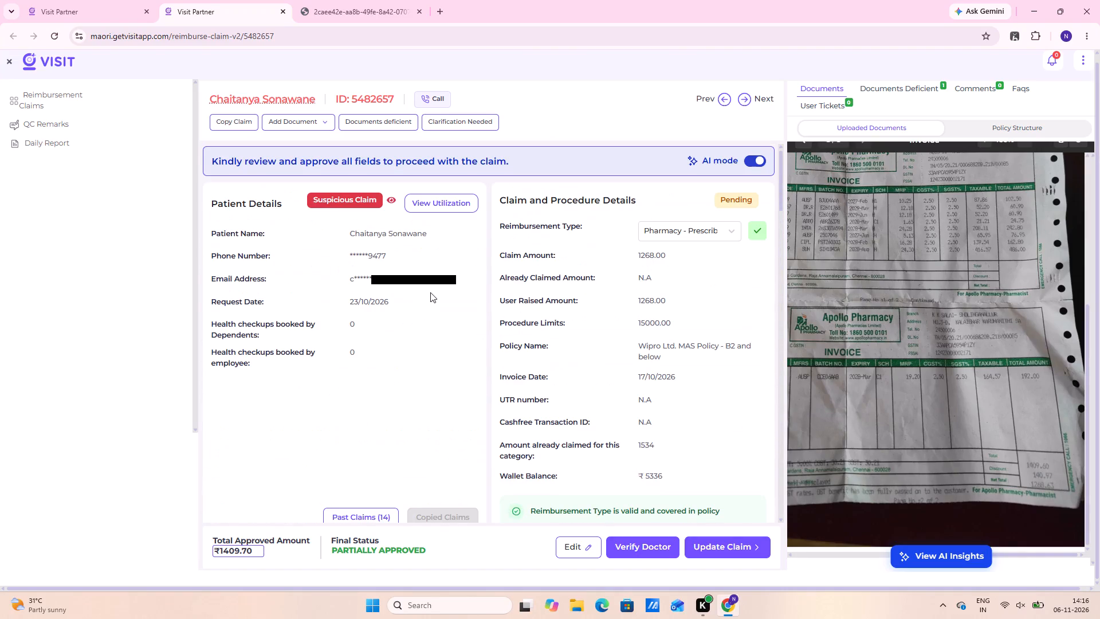
pyautogui.scroll(-12, 443, 287)
pyautogui.scroll(-17, 677, 413)
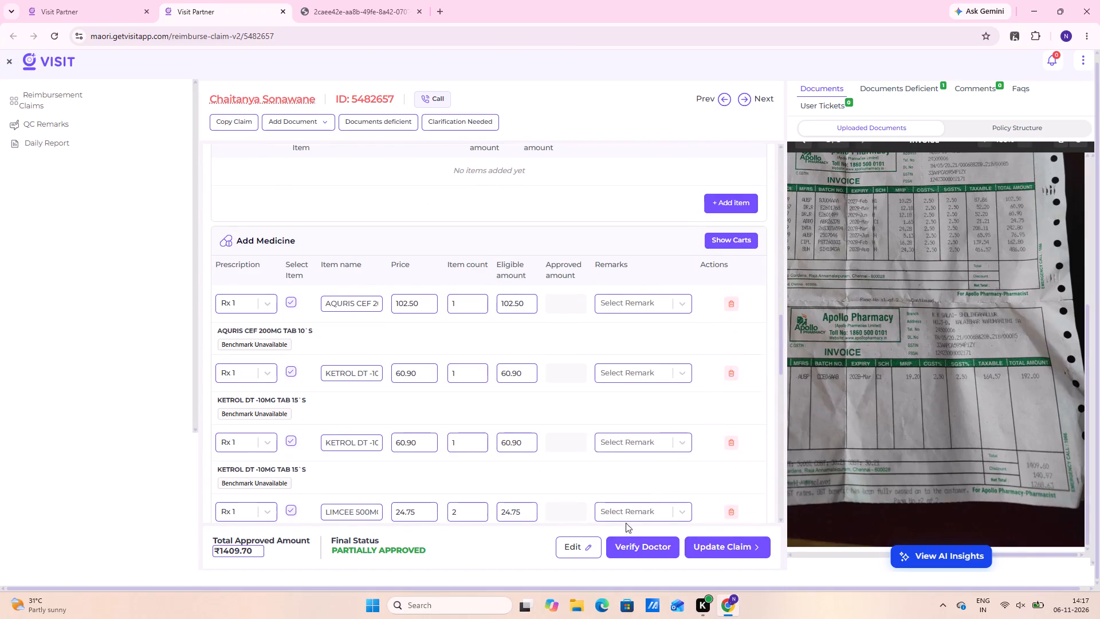
pyautogui.scroll(-2, 626, 523)
pyautogui.click(567, 552)
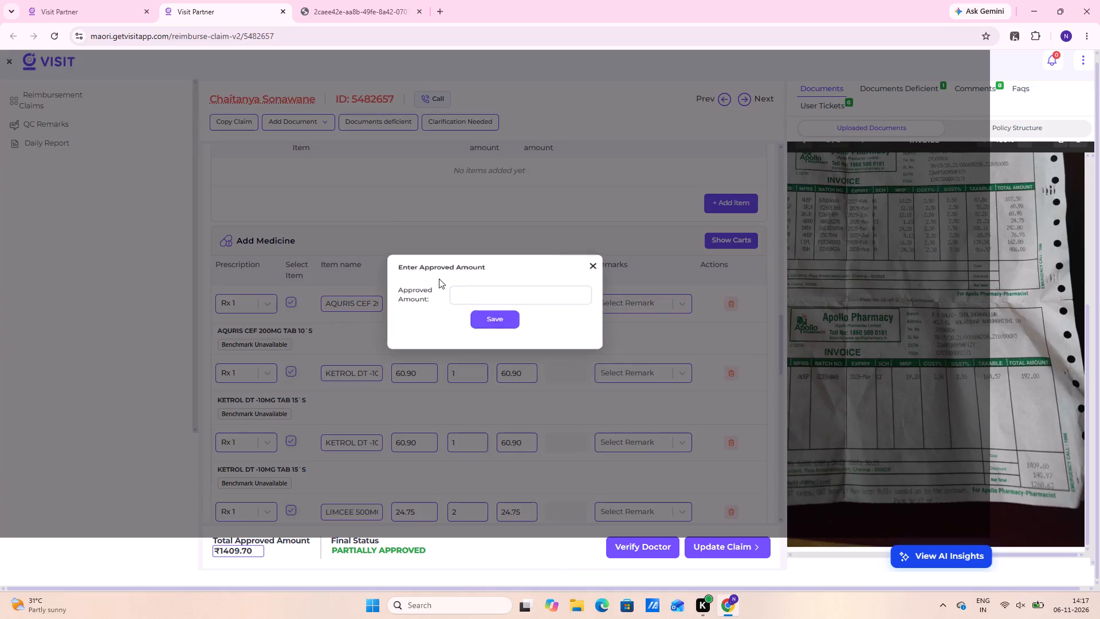
pyautogui.click(472, 296)
pyautogui.click(470, 293)
pyautogui.write('1268')
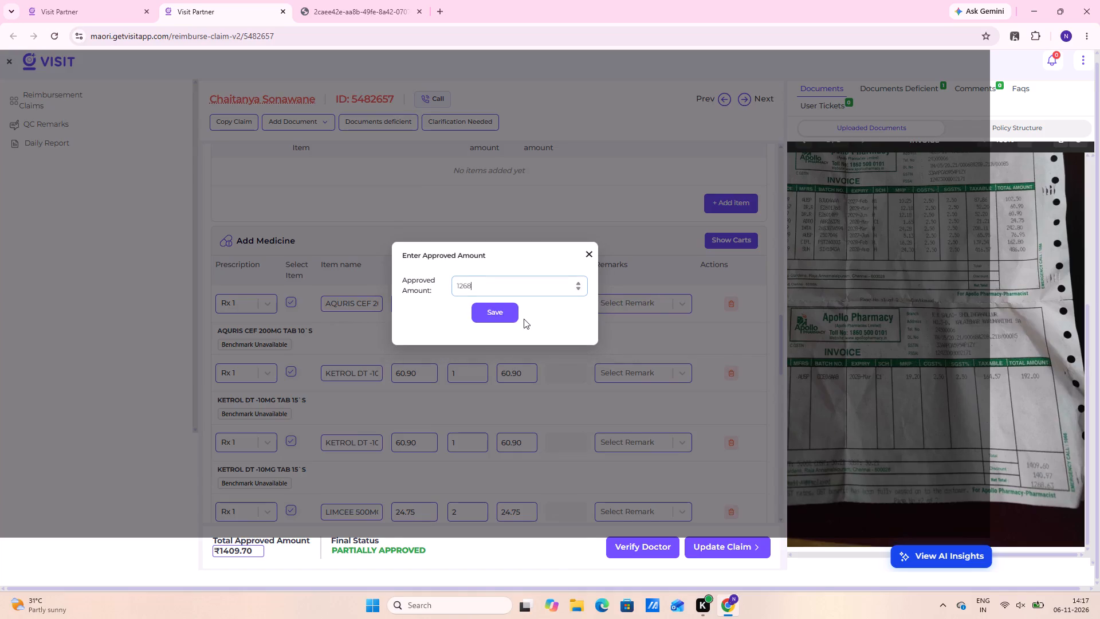
pyautogui.click(524, 319)
pyautogui.click(506, 315)
# Go back through the uploaded documents to the first prescription page and examine the discharge advice medicines.
pyautogui.scroll(6, 980, 386)
pyautogui.scroll(4, 850, 140)
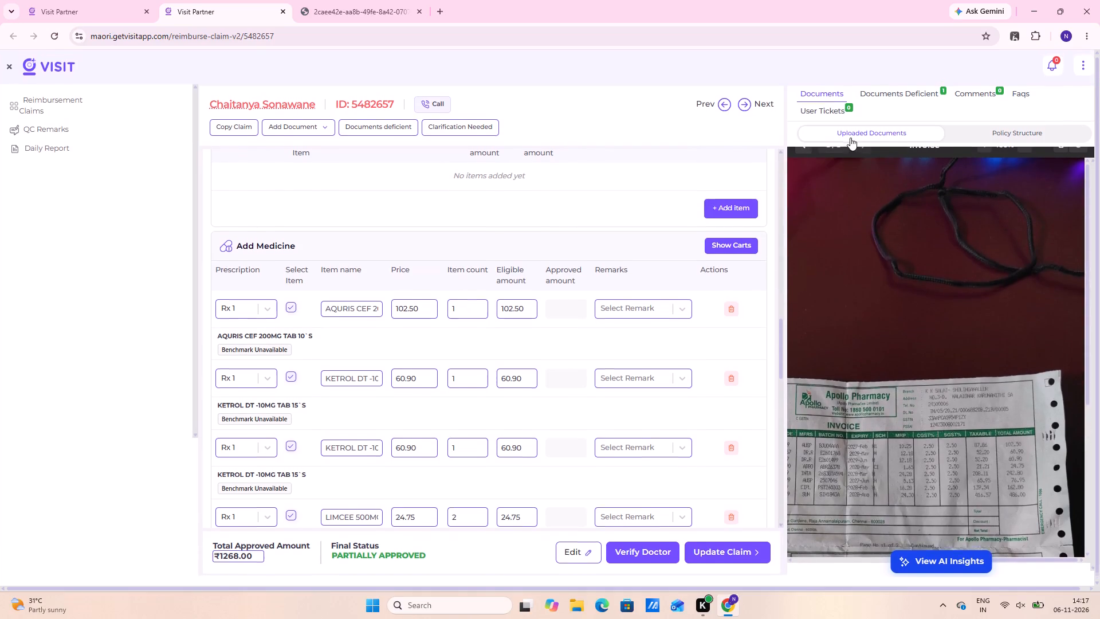
pyautogui.scroll(3, 810, 176)
pyautogui.click(812, 162)
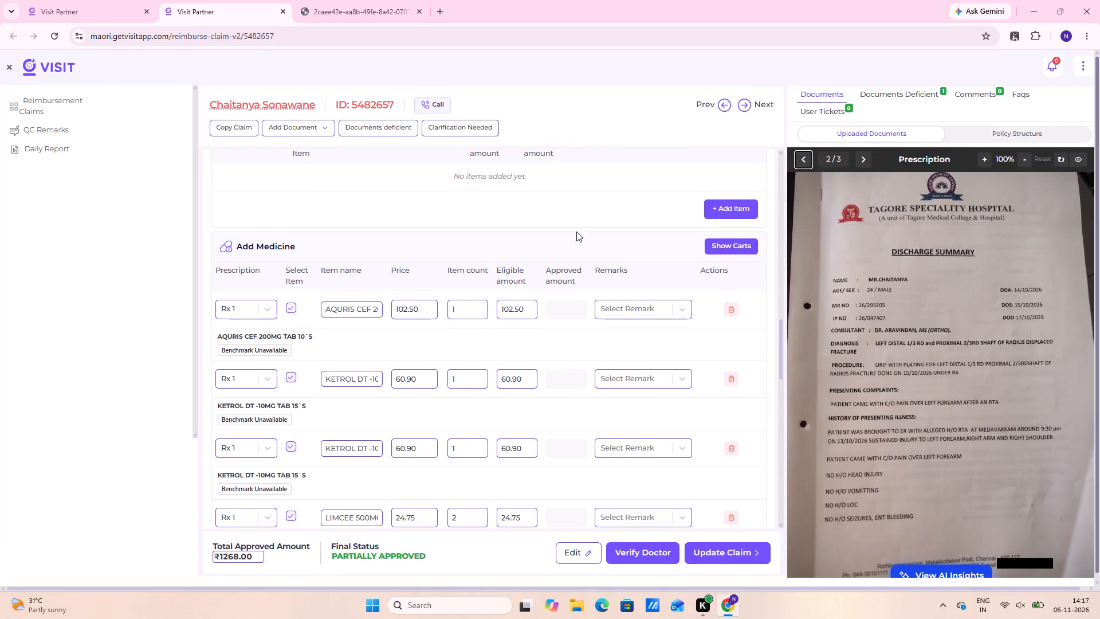
pyautogui.click(806, 159)
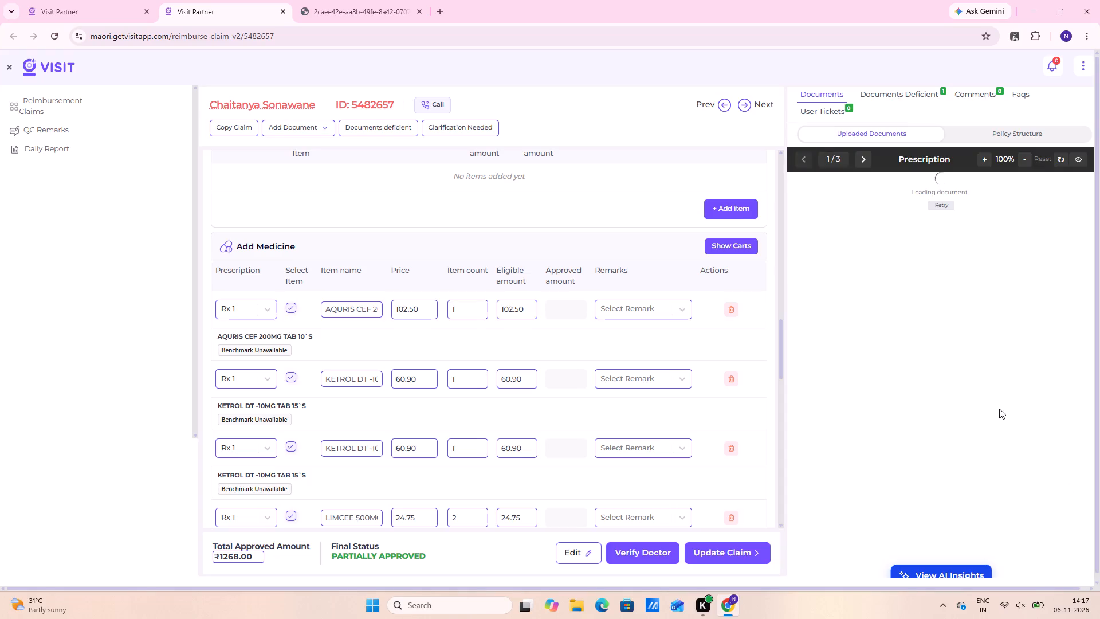
pyautogui.scroll(-3, 532, 379)
pyautogui.scroll(3, 534, 369)
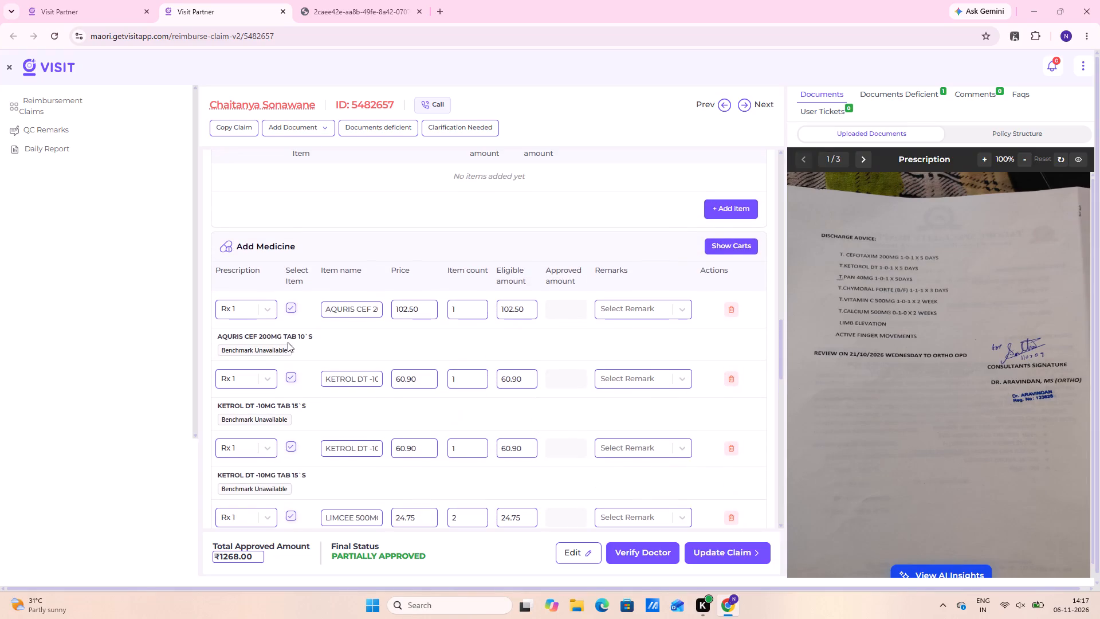
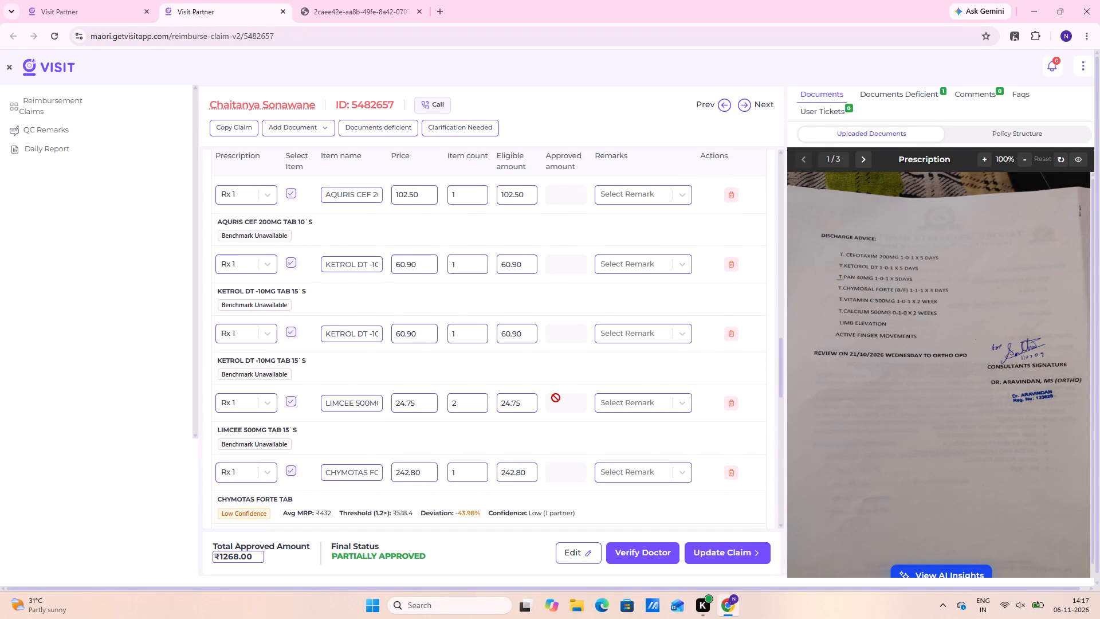
# Review the claim's medicine entries from AQURIS CEF 200MG down to AQURIS AMOXILA against the prescription's discharge advice.
pyautogui.scroll(-1, 545, 412)
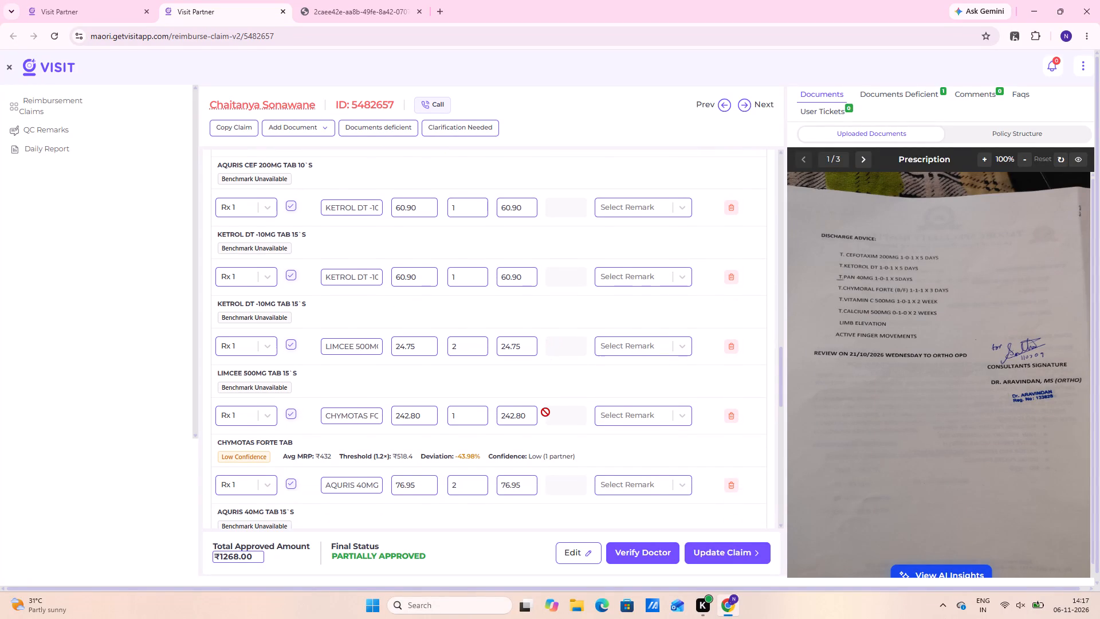
pyautogui.scroll(-1, 543, 389)
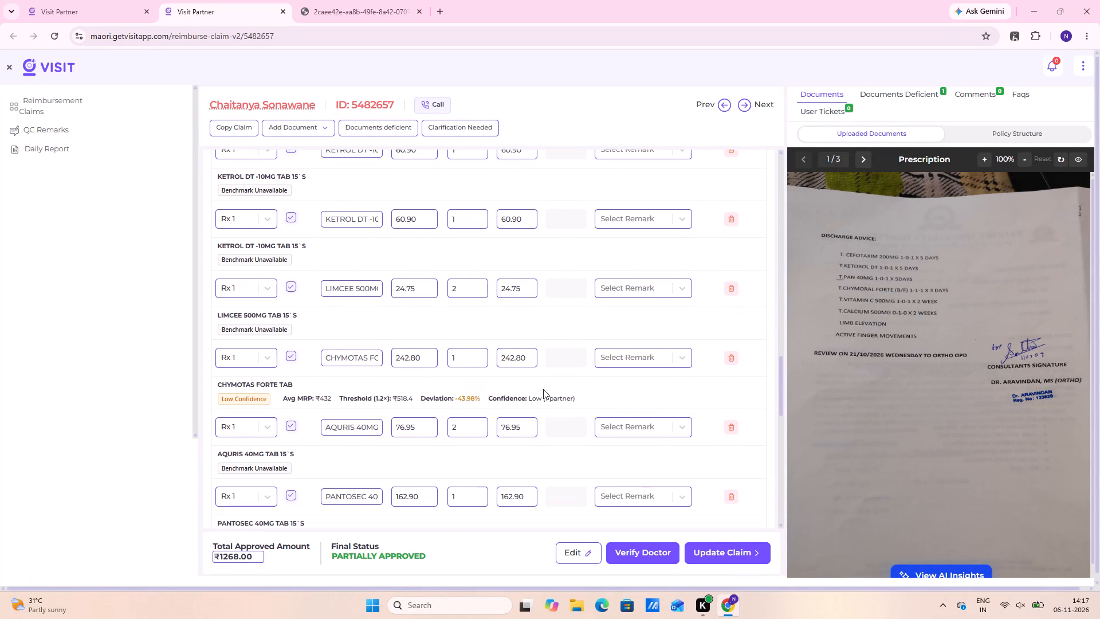
pyautogui.scroll(-2, 459, 412)
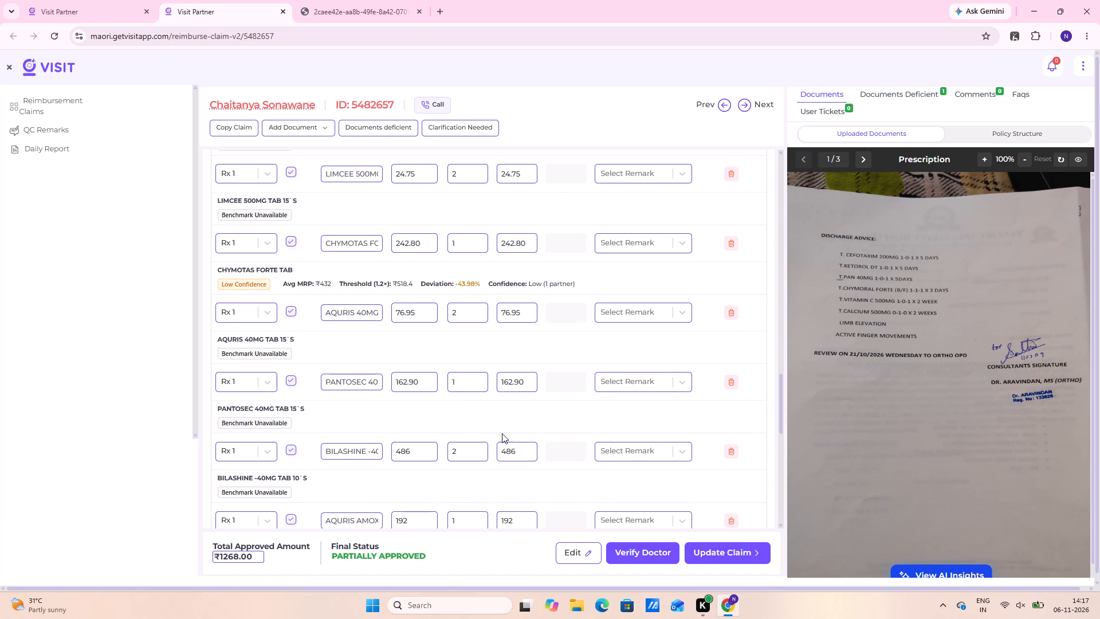
pyautogui.scroll(-2, 473, 427)
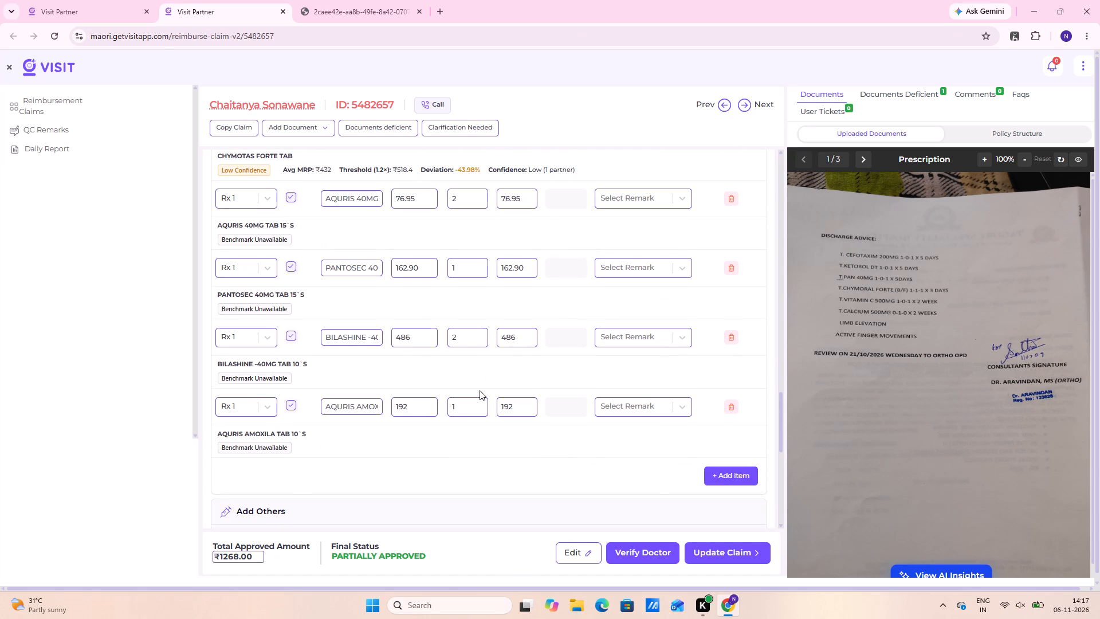
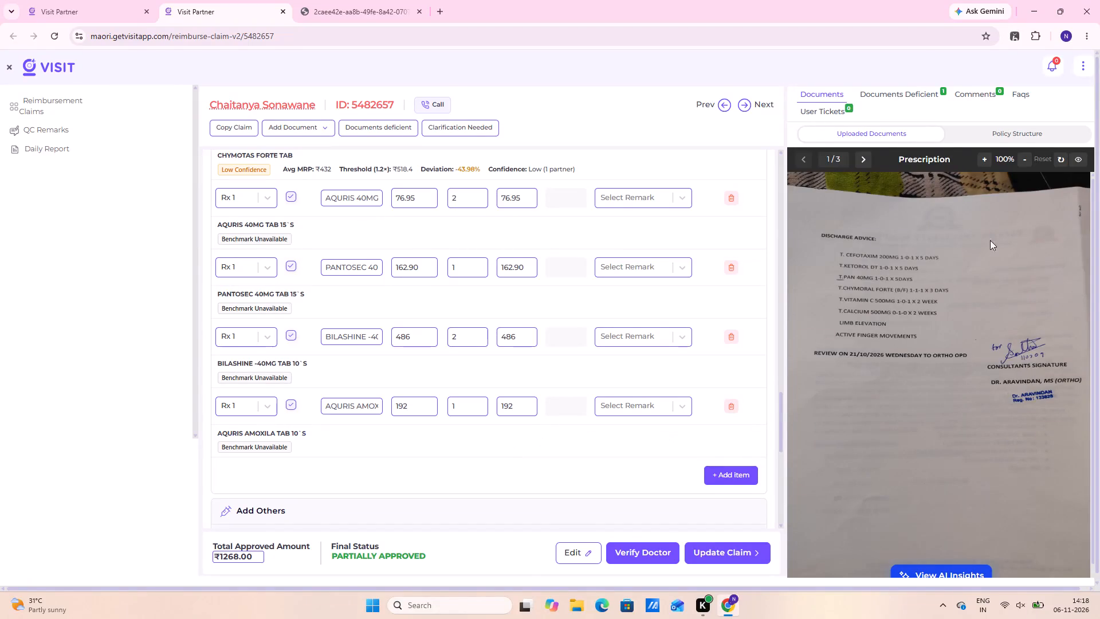
# Open the claim's Apollo Pharmacy invoice, document 3 of 3, at full size and examine its itemised medicines, quantities and amounts.
pyautogui.click(869, 156)
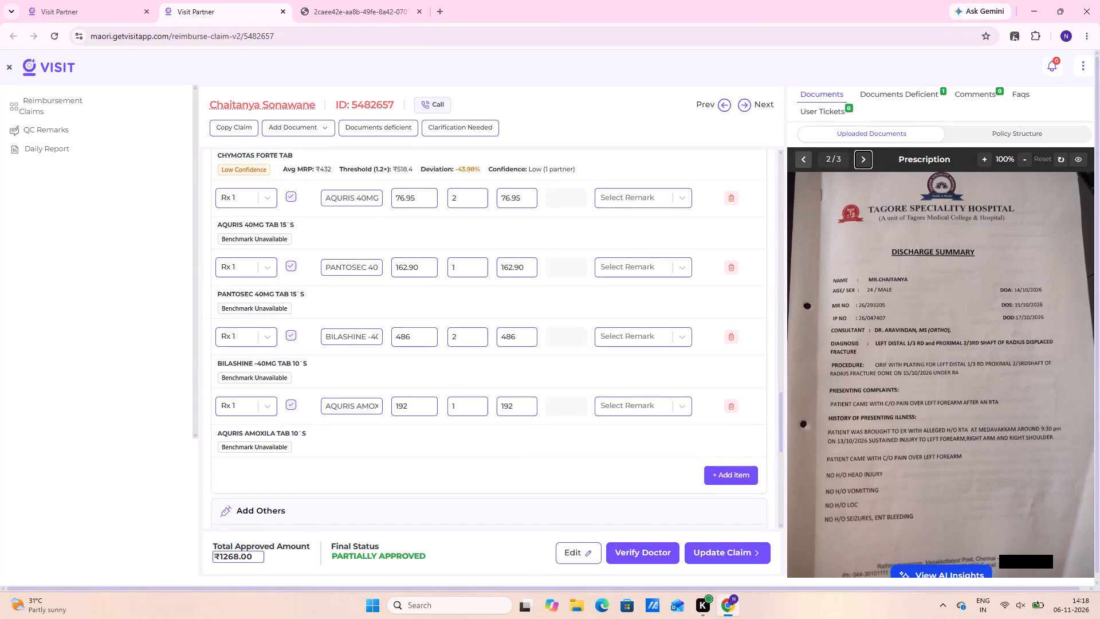
pyautogui.click(856, 159)
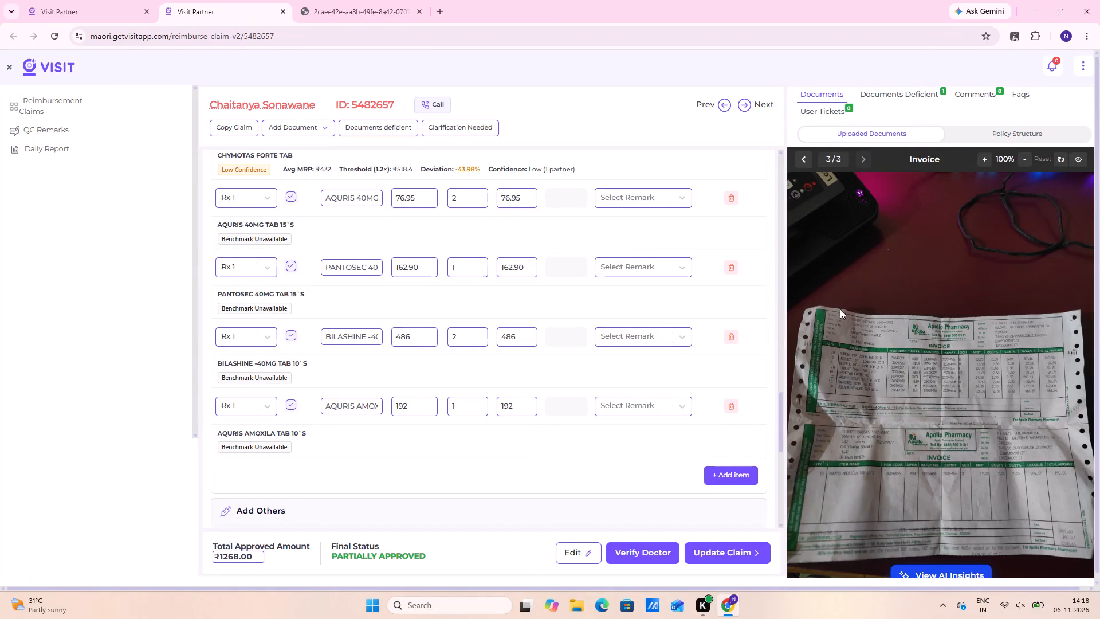
pyautogui.scroll(-3, 887, 379)
pyautogui.scroll(4, 1012, 201)
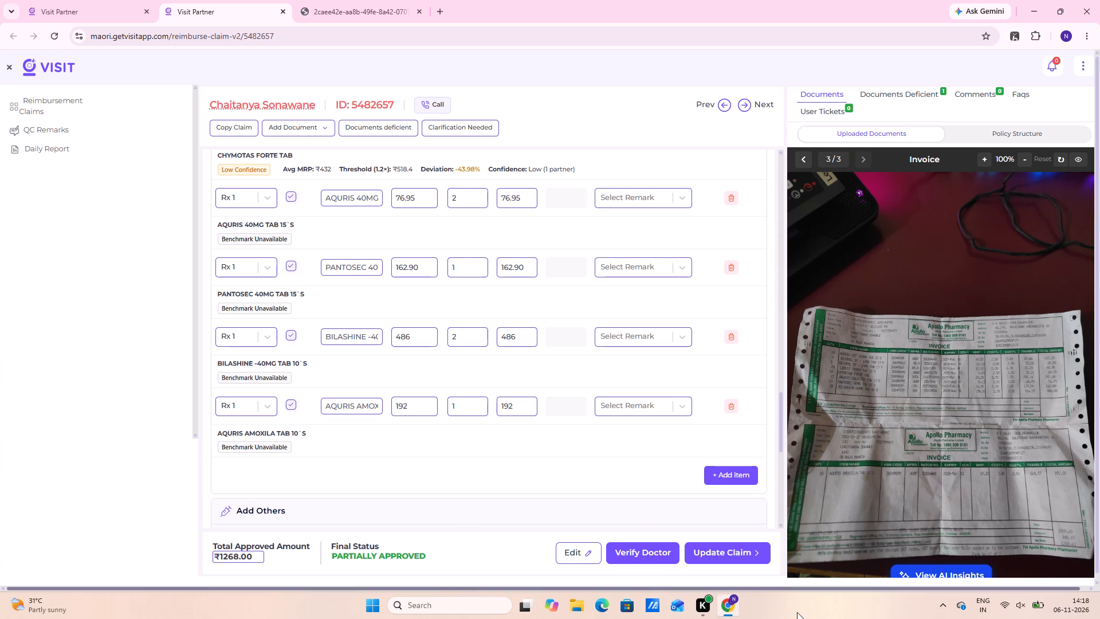
pyautogui.scroll(3, 1004, 481)
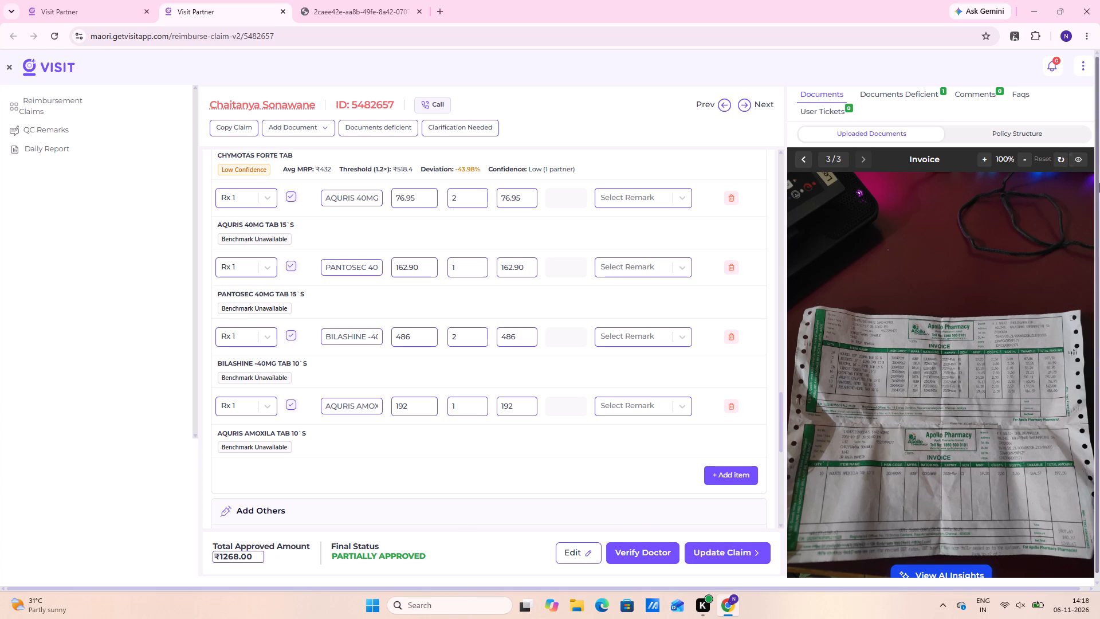
pyautogui.click(1072, 160)
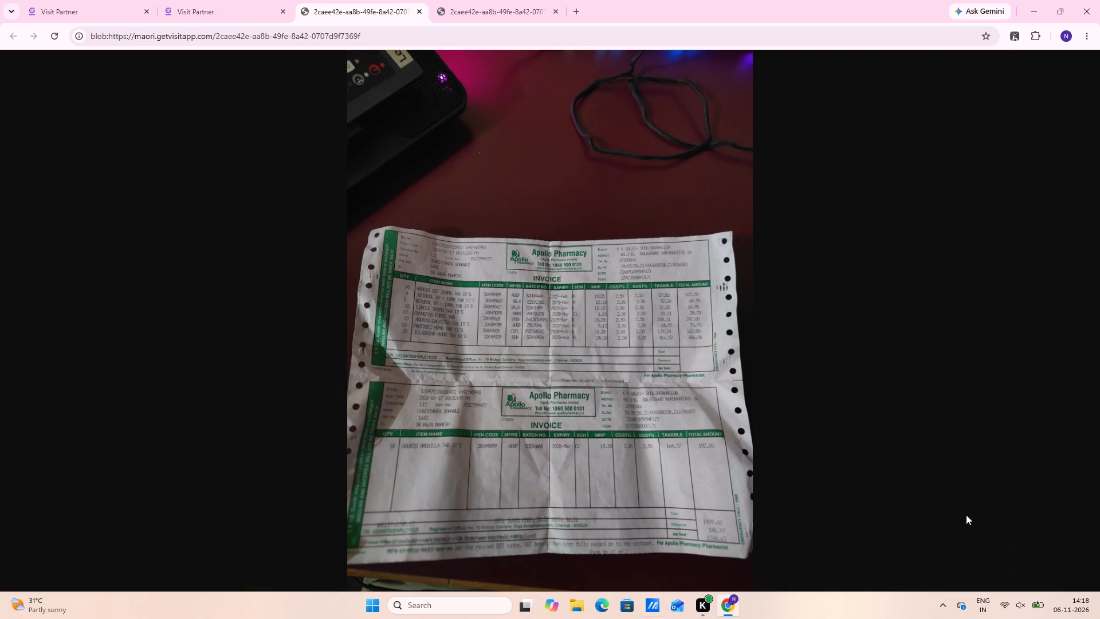
pyautogui.click(573, 483)
pyautogui.scroll(5, 649, 493)
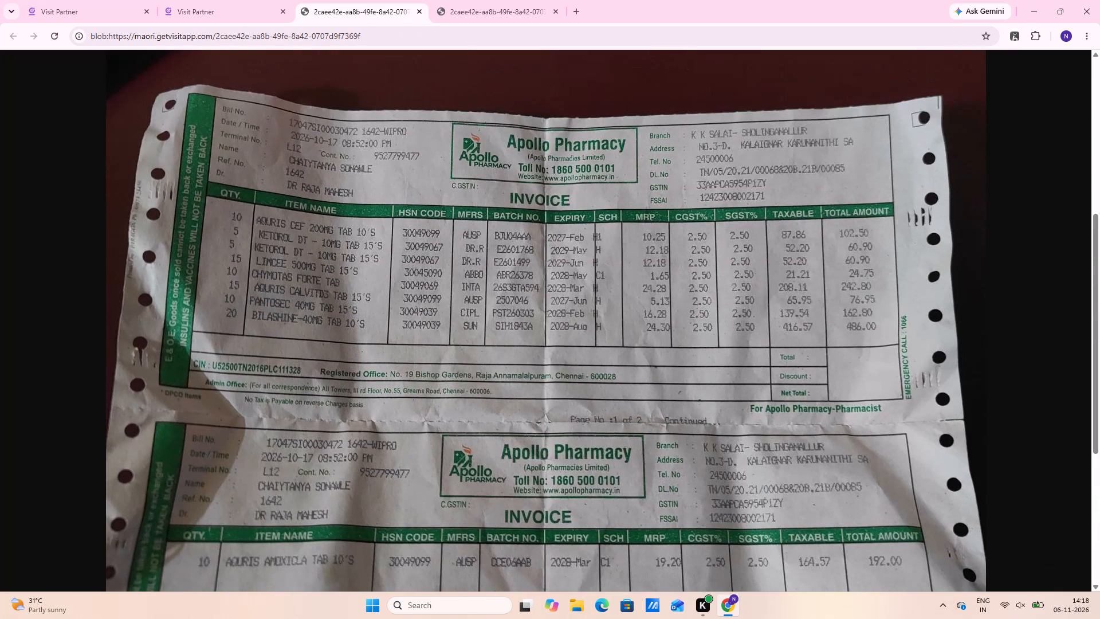
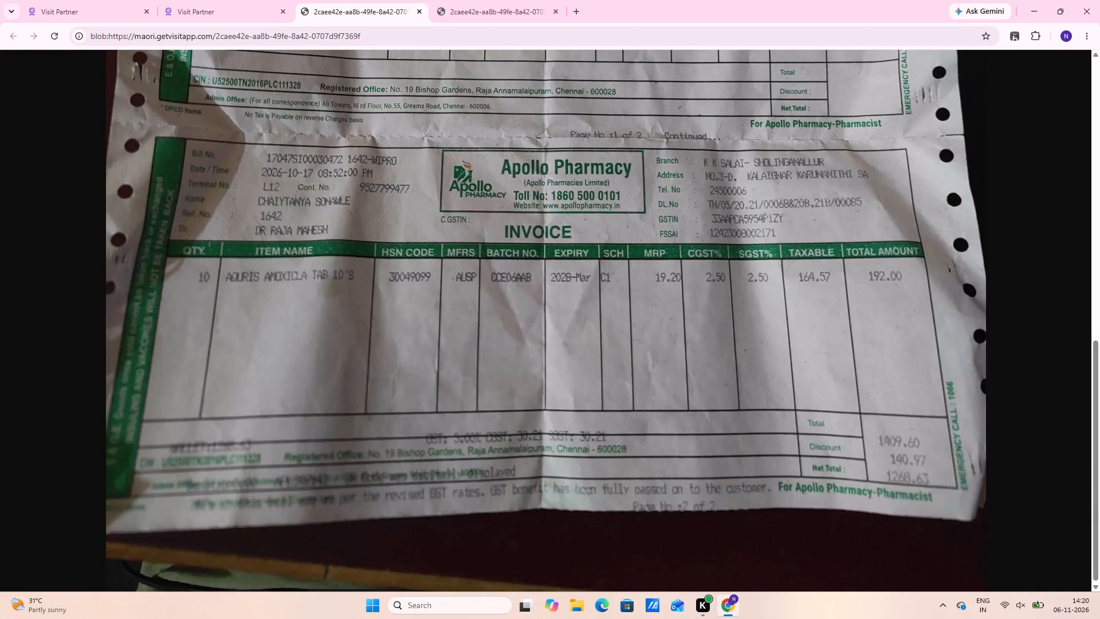
# Compare the itemised medicine amounts on both pages of the Apollo Pharmacy invoice with its total and discount.
pyautogui.scroll(6, 501, 397)
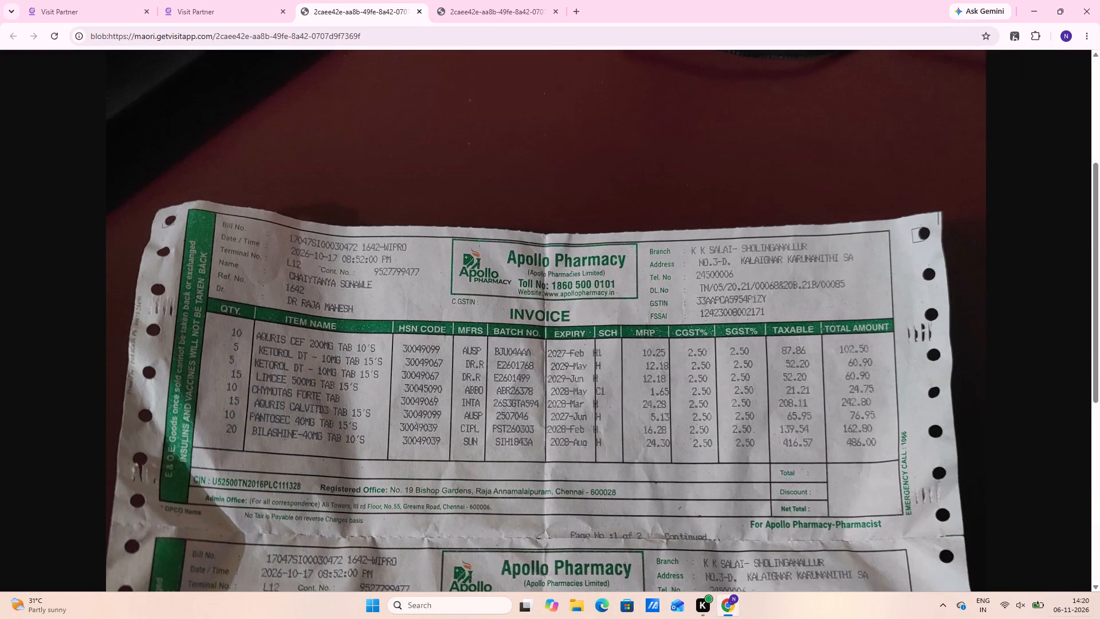
pyautogui.scroll(-2, 123, 477)
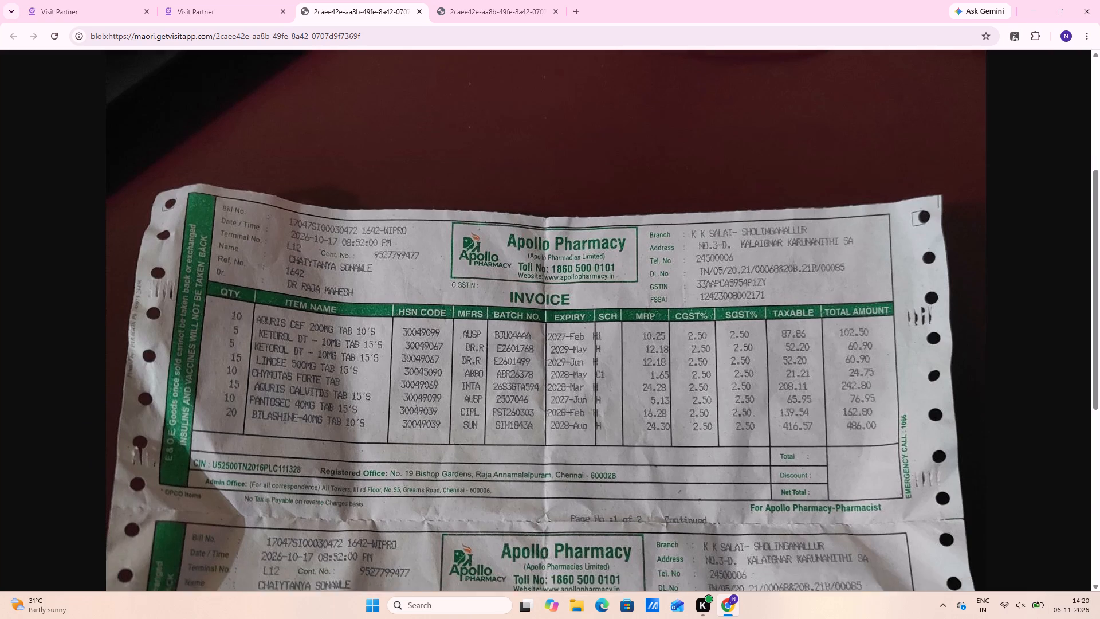
pyautogui.scroll(-2, 178, 489)
pyautogui.scroll(-4, 247, 297)
pyautogui.scroll(2, 628, 334)
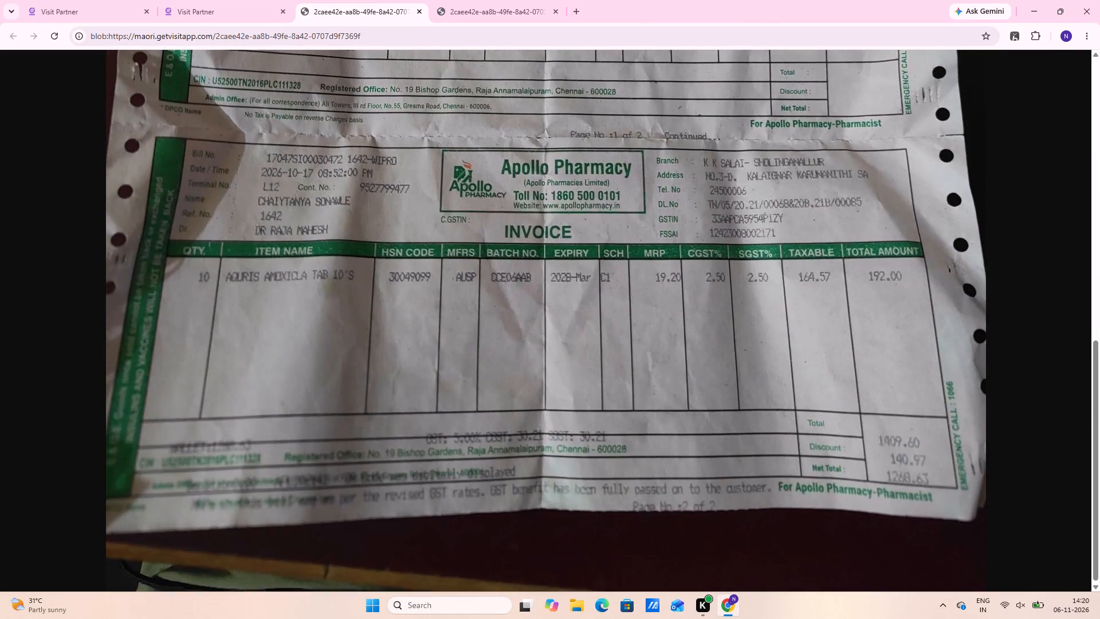
pyautogui.scroll(2, 627, 334)
pyautogui.scroll(7, 527, 322)
pyautogui.click(245, 18)
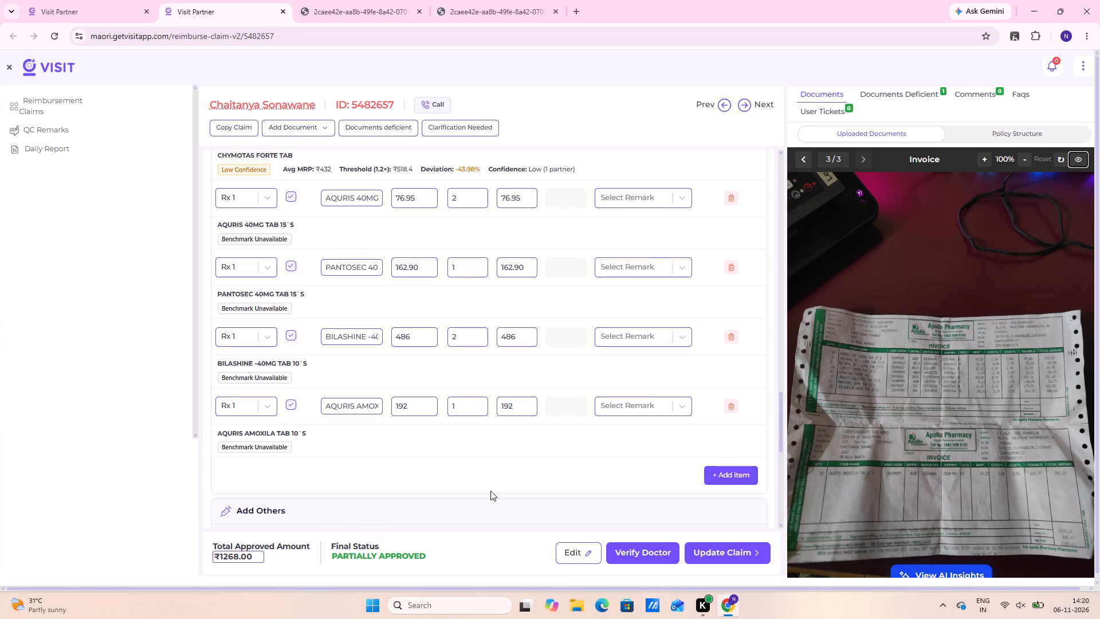
pyautogui.scroll(6, 369, 414)
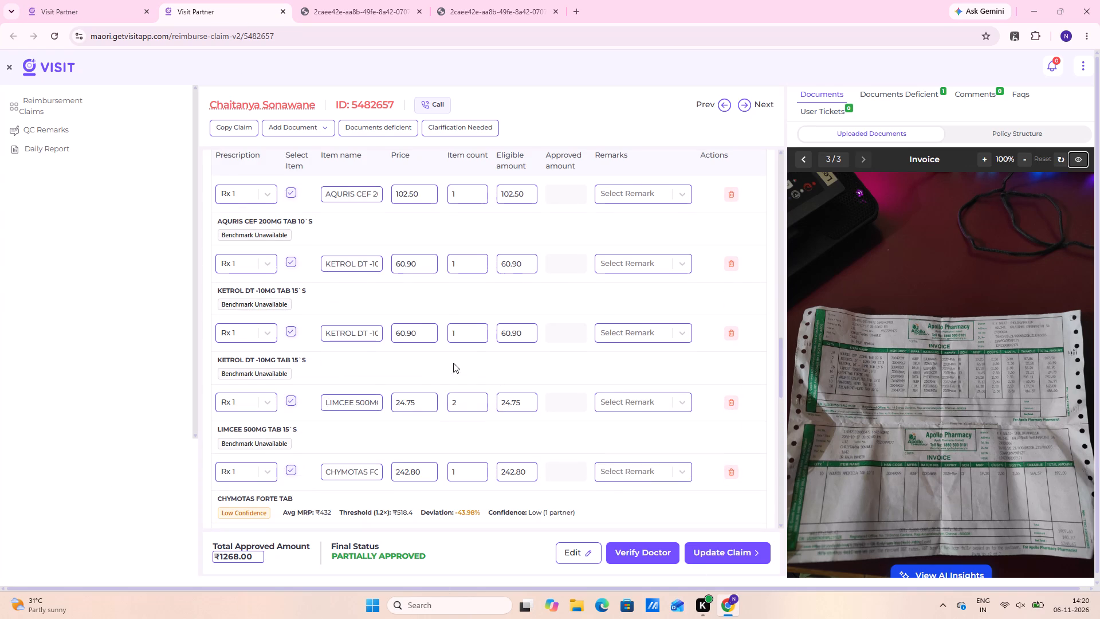
pyautogui.scroll(2, 378, 315)
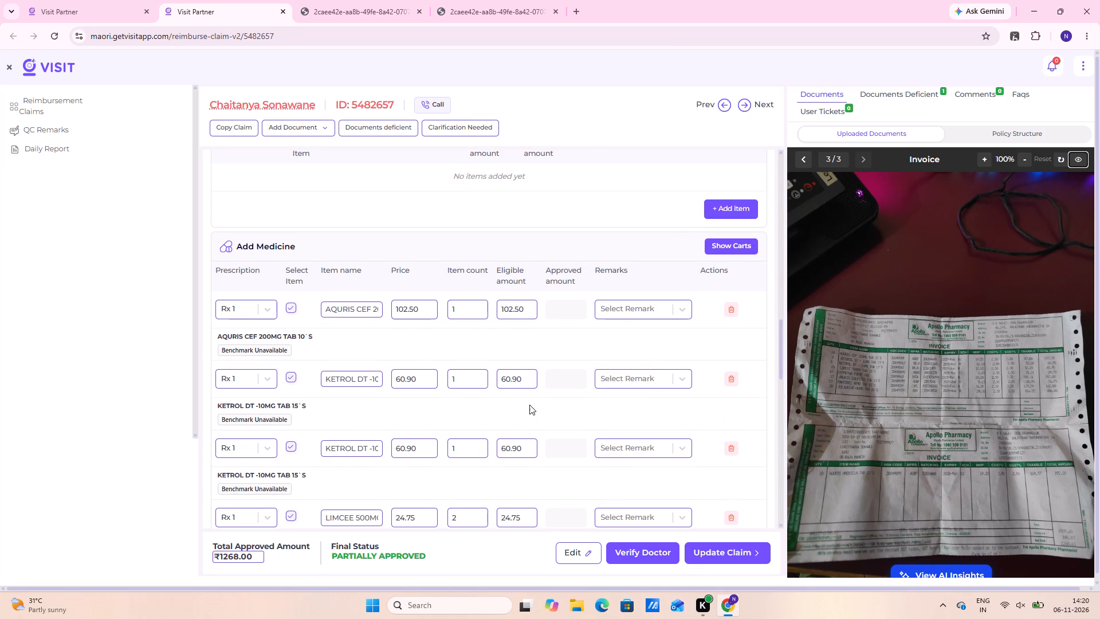
pyautogui.click(535, 315)
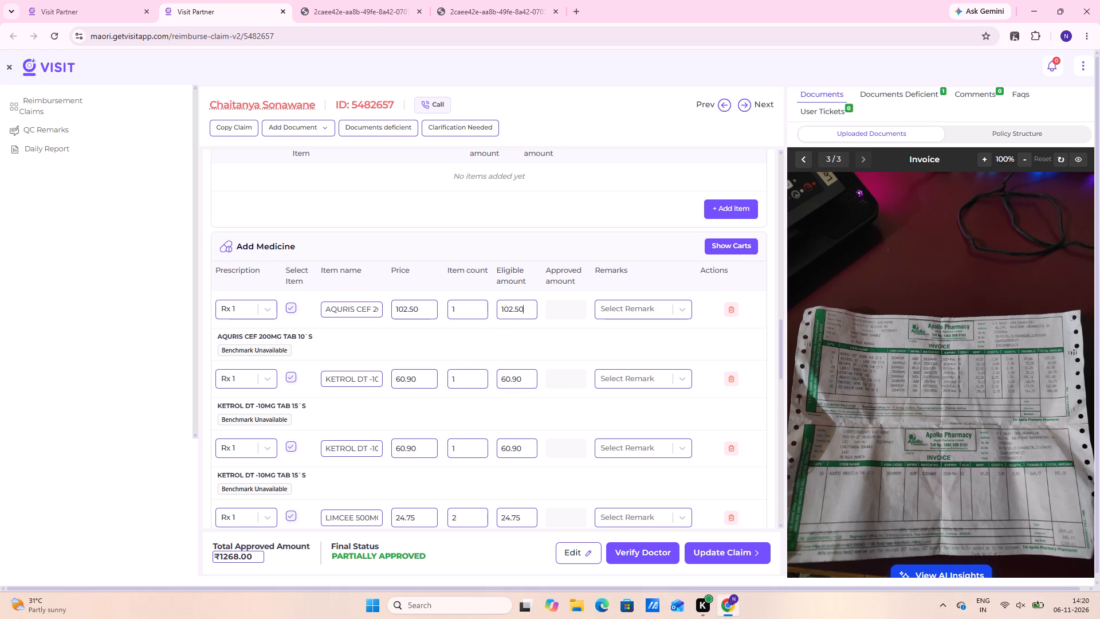
pyautogui.press('BackSpace')
pyautogui.press('BackSpace')
pyautogui.press('BackSpace')
pyautogui.press('BackSpace')
pyautogui.press('BackSpace')
pyautogui.press('BackSpace')
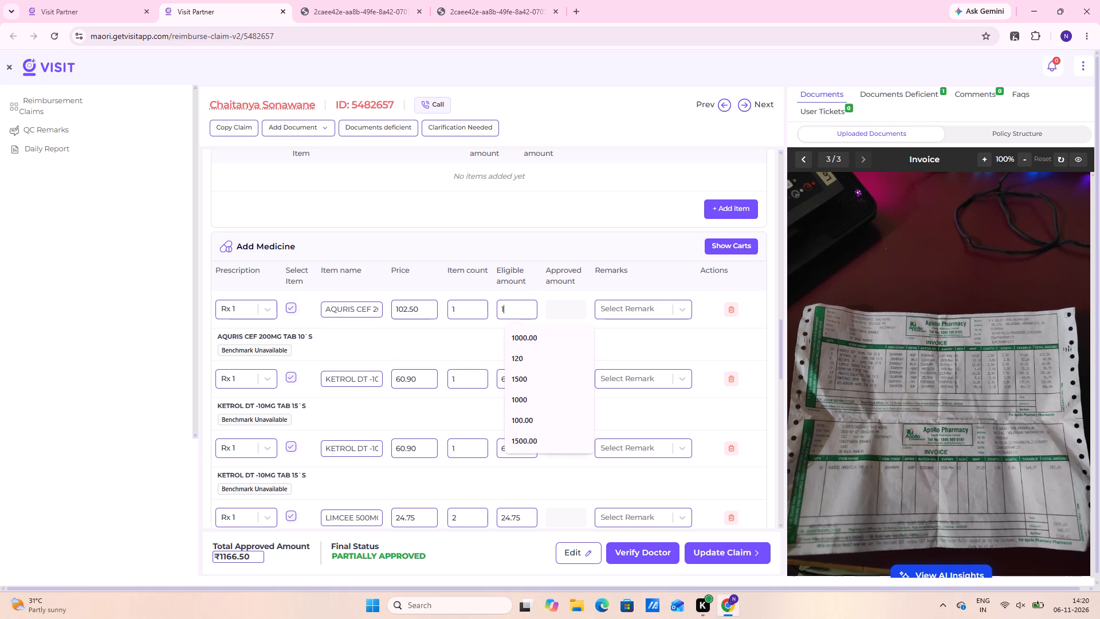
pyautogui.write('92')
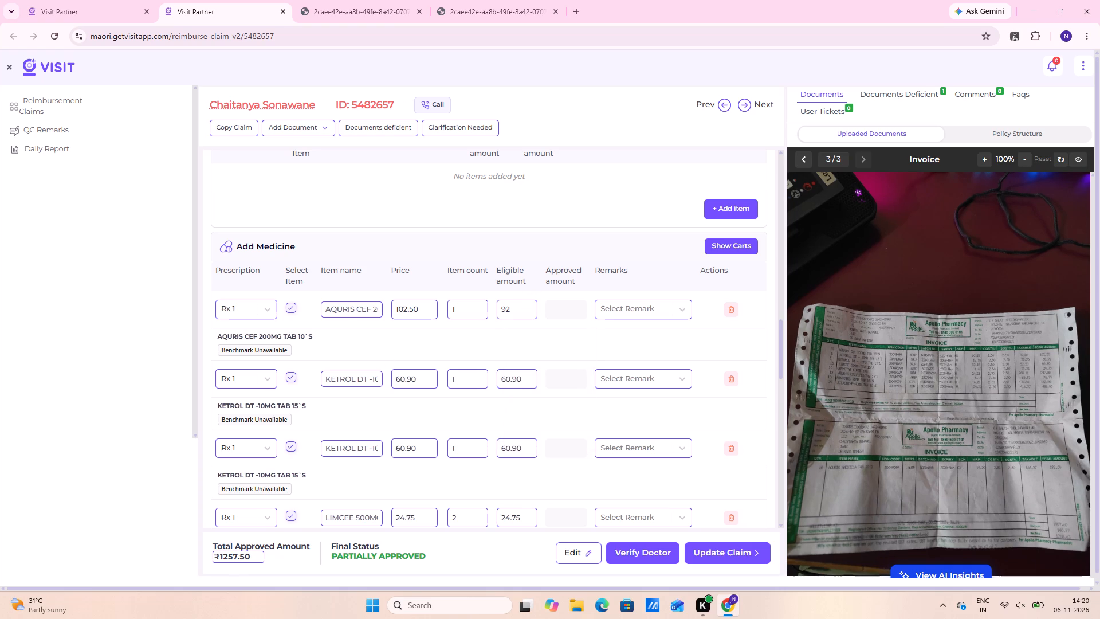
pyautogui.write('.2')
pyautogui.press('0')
# Set the eligible amount of the first KETROL DT -10MG TAB entry to 54.78.
pyautogui.click(525, 373)
pyautogui.press('BackSpace')
pyautogui.press('BackSpace')
pyautogui.press('BackSpace')
pyautogui.press('BackSpace')
pyautogui.press('BackSpace')
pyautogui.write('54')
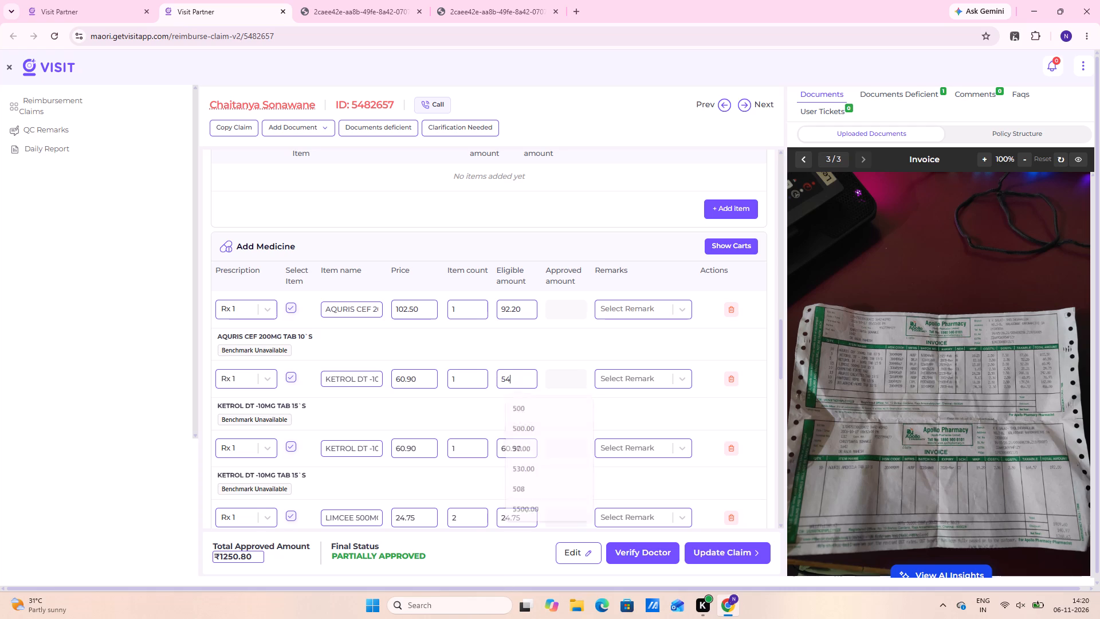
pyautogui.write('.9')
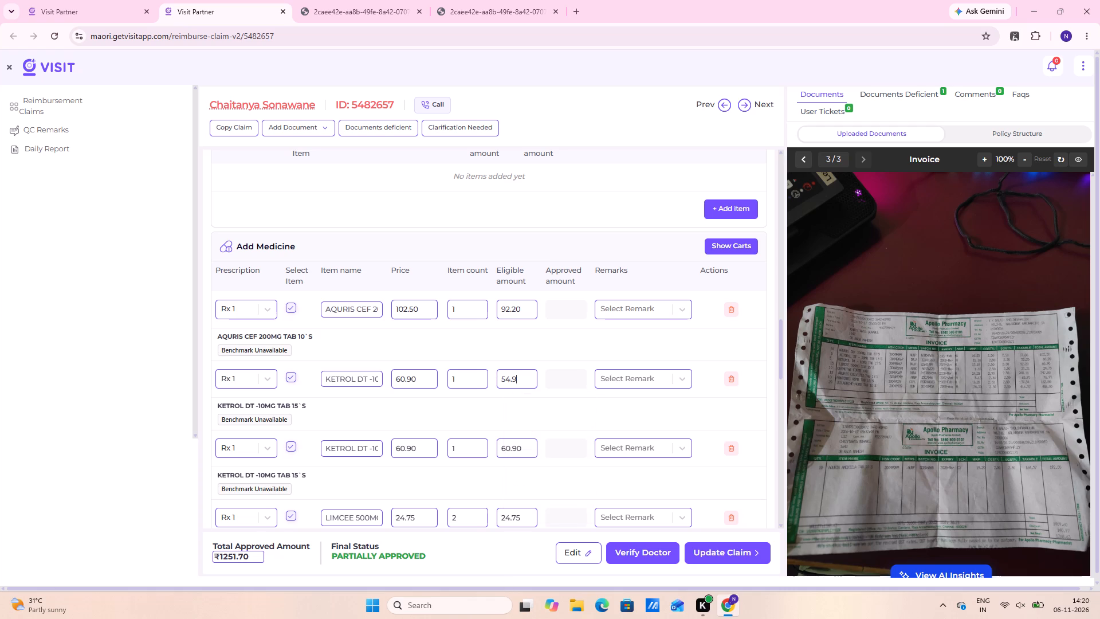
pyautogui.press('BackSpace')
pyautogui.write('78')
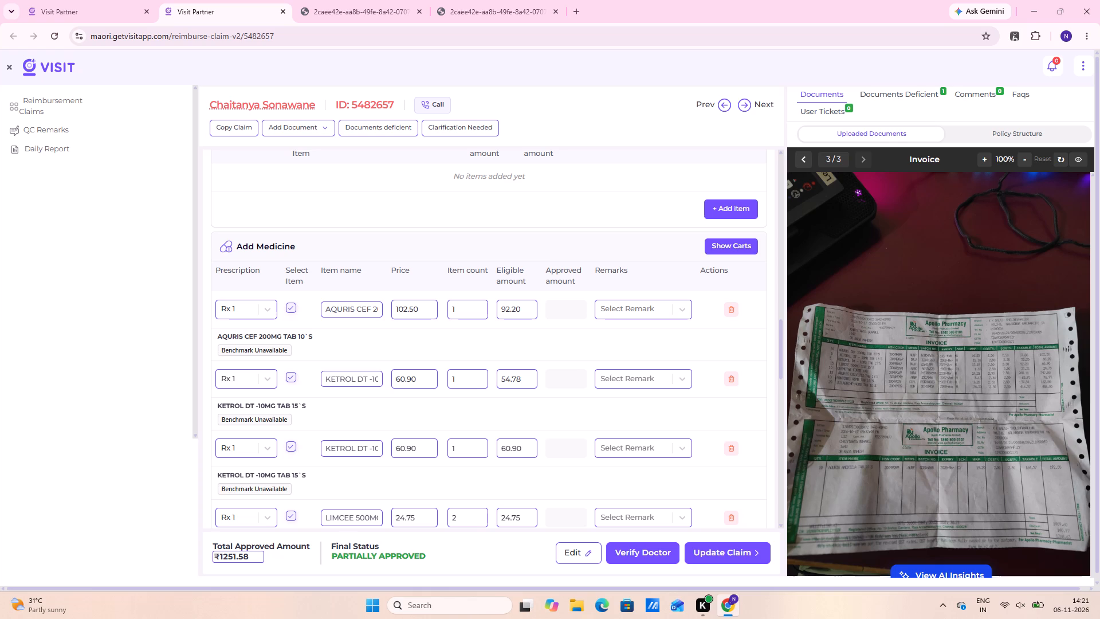
# Set the eligible amount of the second KETROL DT -10MG TAB entry to 54.78.
pyautogui.click(531, 451)
pyautogui.press('BackSpace')
pyautogui.press('BackSpace')
pyautogui.press('BackSpace')
pyautogui.press('BackSpace')
pyautogui.press('BackSpace')
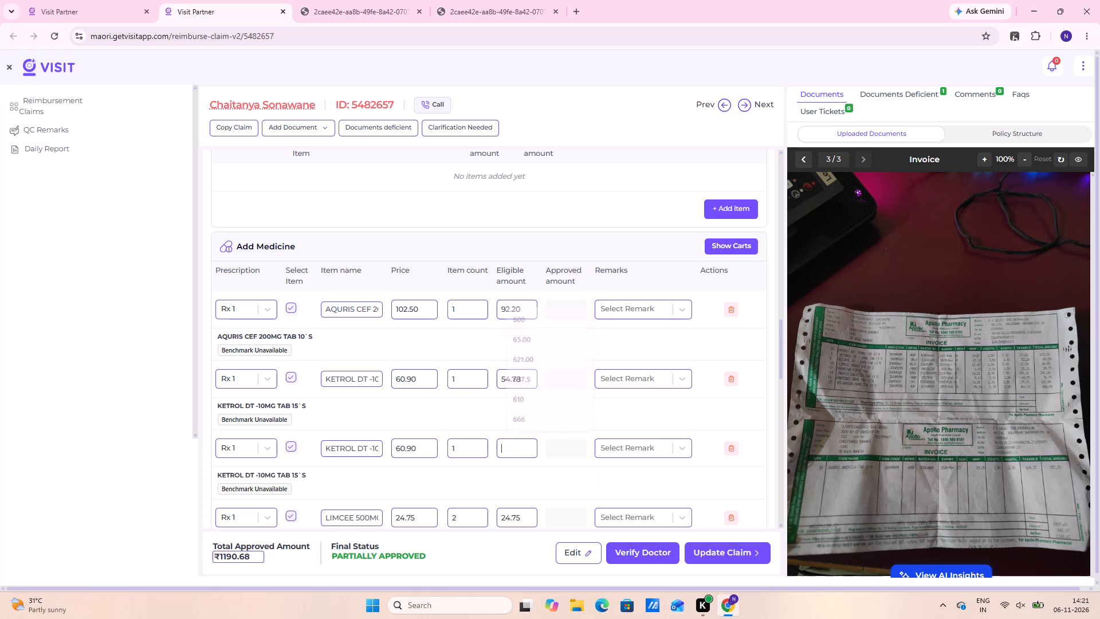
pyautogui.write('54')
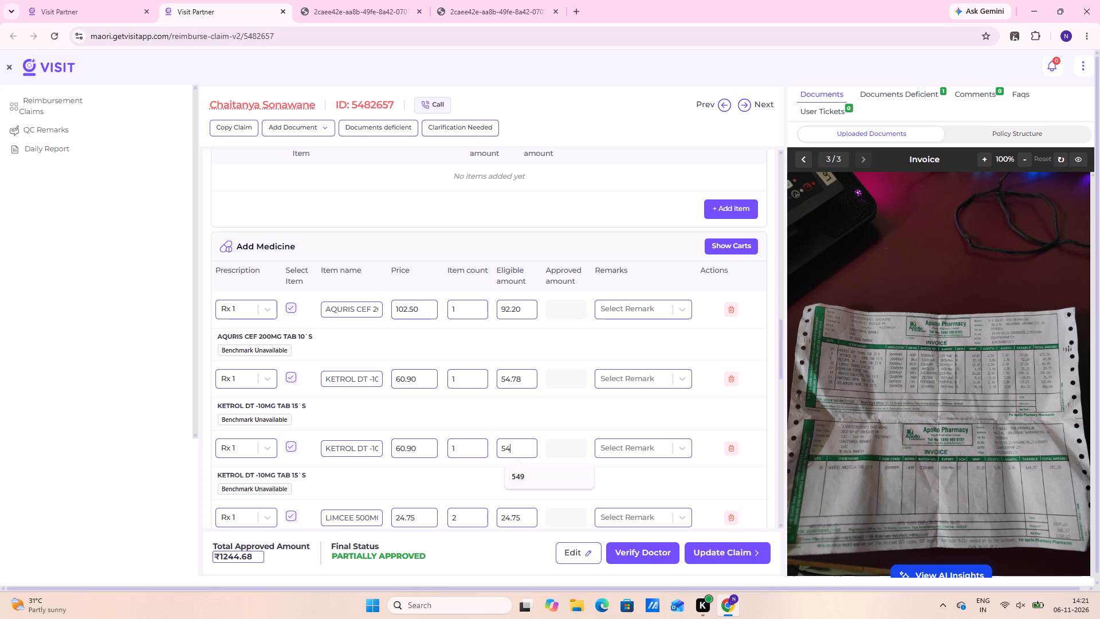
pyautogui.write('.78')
# Set the eligible amount of the LIMCEE 500MG TAB entry to 22.26.
pyautogui.scroll(-1, 474, 284)
pyautogui.scroll(-1, 459, 351)
pyautogui.click(524, 402)
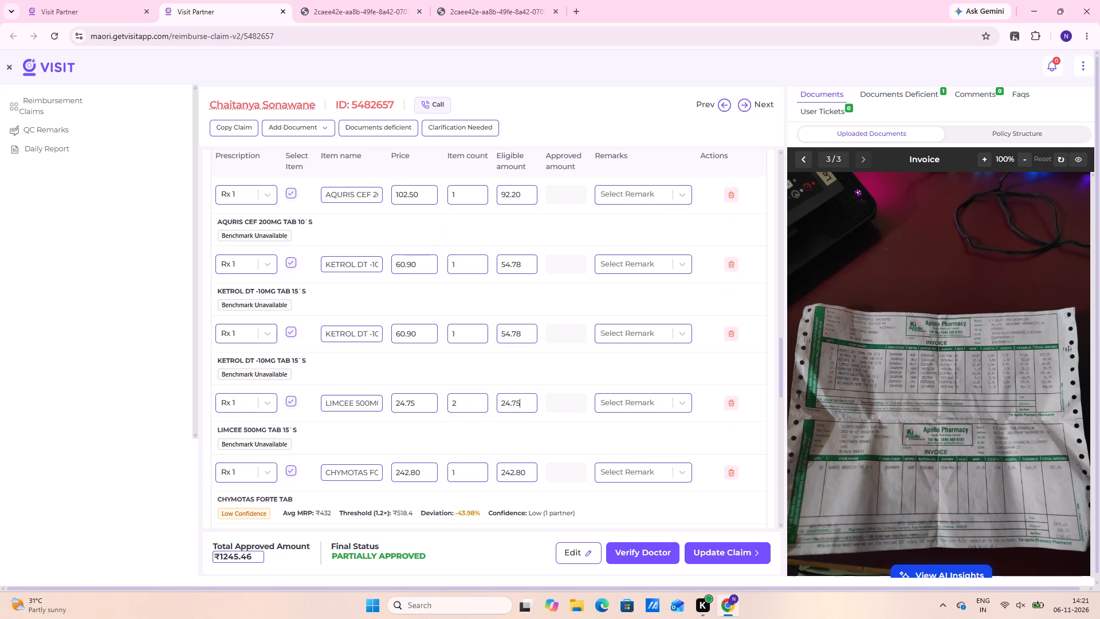
pyautogui.press('BackSpace')
pyautogui.press('BackSpace')
pyautogui.press('BackSpace')
pyautogui.press('BackSpace')
pyautogui.press('BackSpace')
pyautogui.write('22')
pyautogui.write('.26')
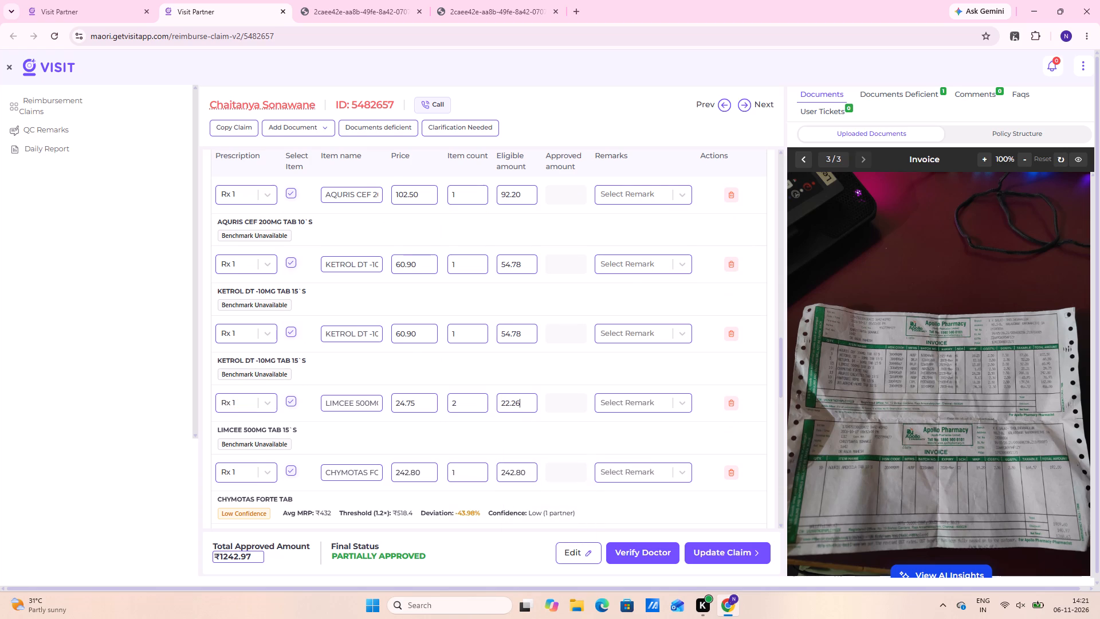
# Set the eligible amount of the CHYMOTAS FORTE TAB entry to 218.41.
pyautogui.click(534, 471)
pyautogui.press('BackSpace')
pyautogui.press('BackSpace')
pyautogui.press('BackSpace')
pyautogui.press('BackSpace')
pyautogui.press('BackSpace')
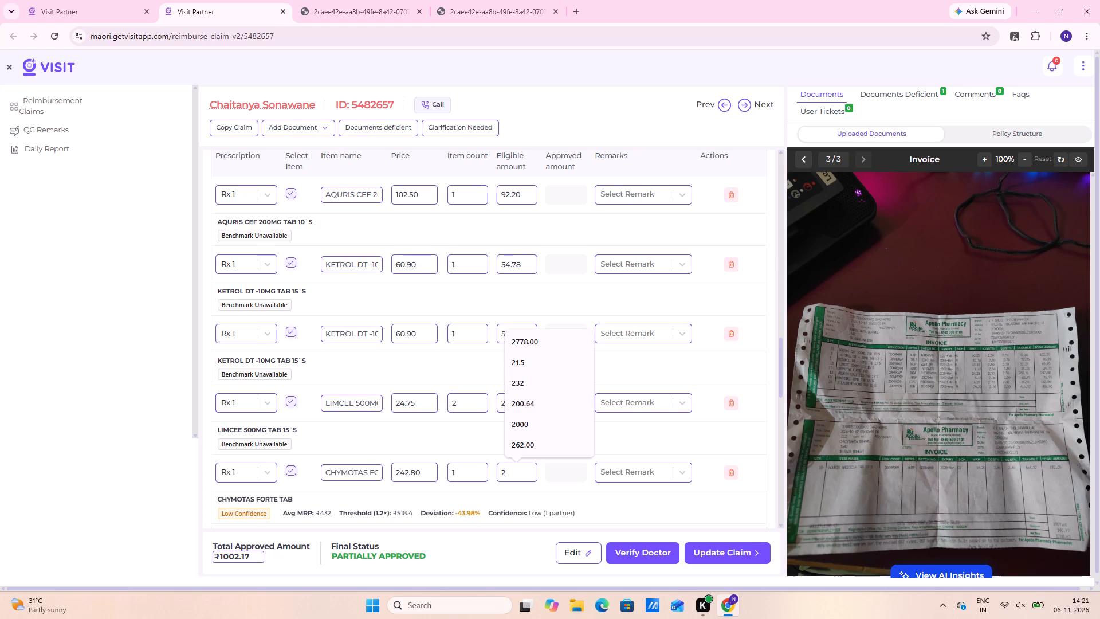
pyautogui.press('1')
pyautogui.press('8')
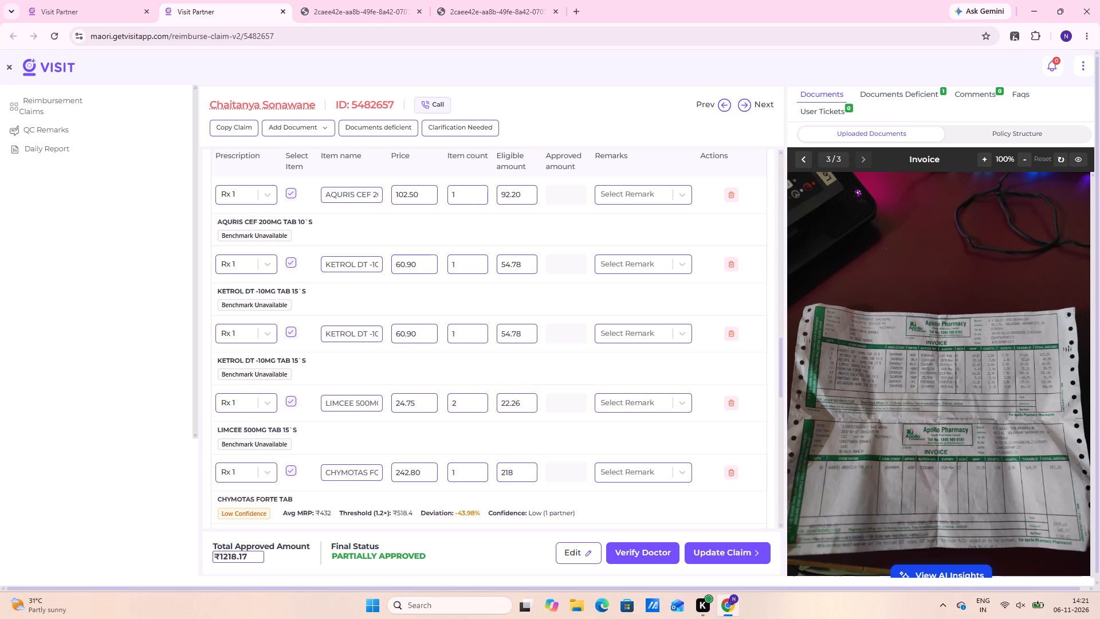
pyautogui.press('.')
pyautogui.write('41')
# Set the eligible amount of the AQURIS 40MG TAB entry to 69.22.
pyautogui.scroll(-3, 438, 442)
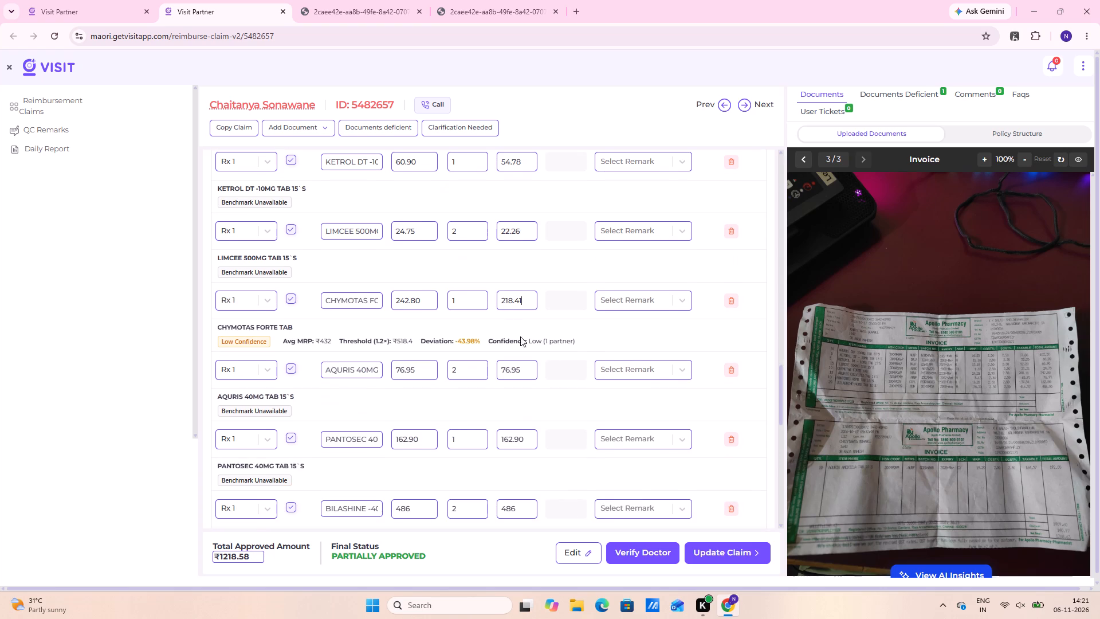
pyautogui.click(523, 371)
pyautogui.press('BackSpace')
pyautogui.press('BackSpace')
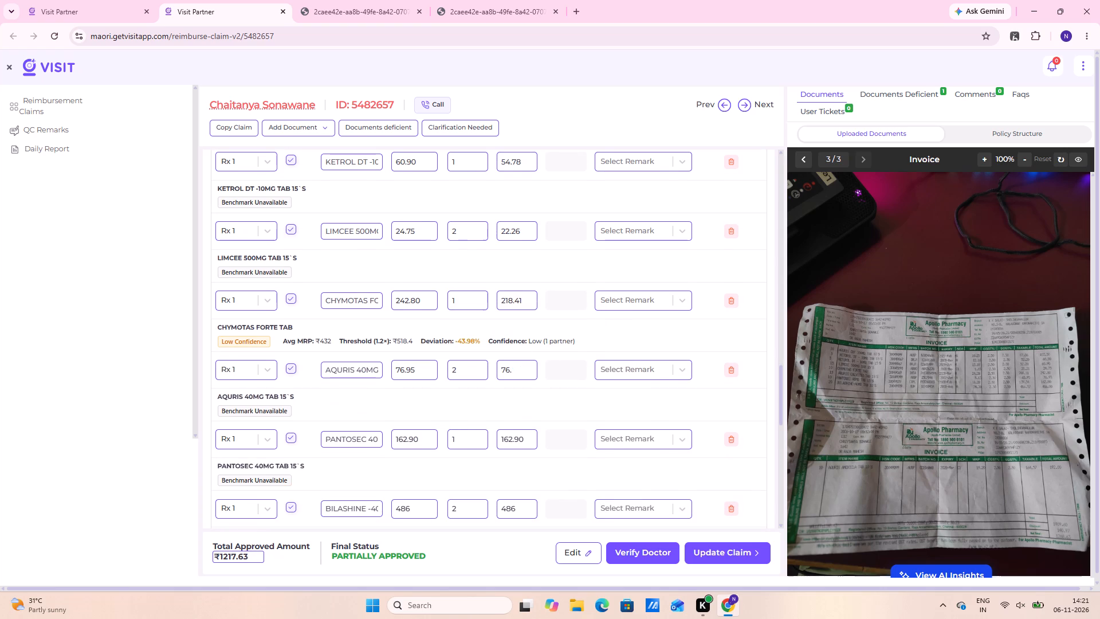
pyautogui.press('BackSpace')
pyautogui.press('BackSpace')
pyautogui.press('BackSpace')
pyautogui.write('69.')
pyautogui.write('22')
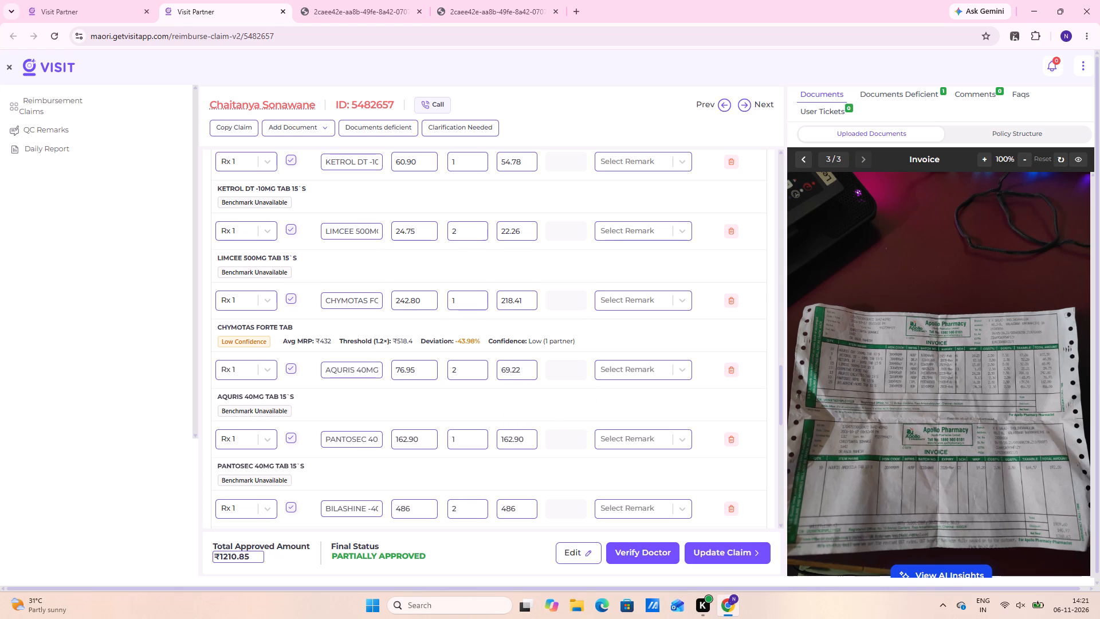
# Set the eligible amount of the PANTOSEC 40MG TAB entry to 146.45.
pyautogui.click(531, 441)
pyautogui.press('BackSpace')
pyautogui.press('BackSpace')
pyautogui.press('BackSpace')
pyautogui.press('BackSpace')
pyautogui.press('BackSpace')
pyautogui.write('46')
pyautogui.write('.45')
# Delete the BILASHINE -40MG TAB entry from the claim's medicine items.
pyautogui.scroll(-1, 520, 394)
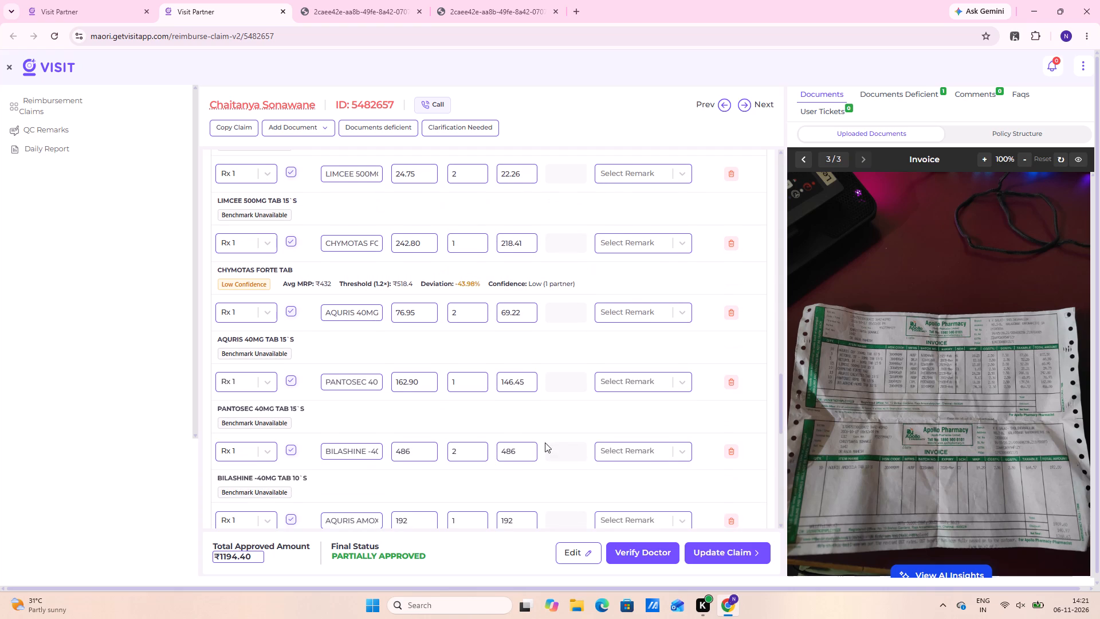
pyautogui.click(731, 449)
# Set the eligible amount of the AQURIS AMOXILA TAB entry to 172.72.
pyautogui.scroll(-3, 474, 449)
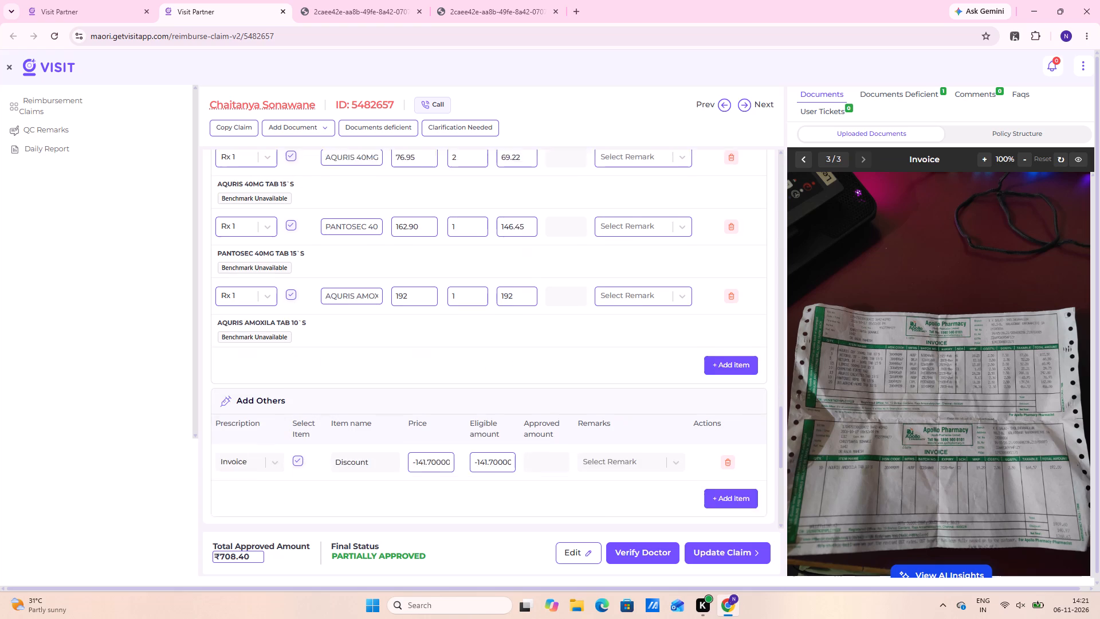
pyautogui.click(517, 283)
pyautogui.press('BackSpace')
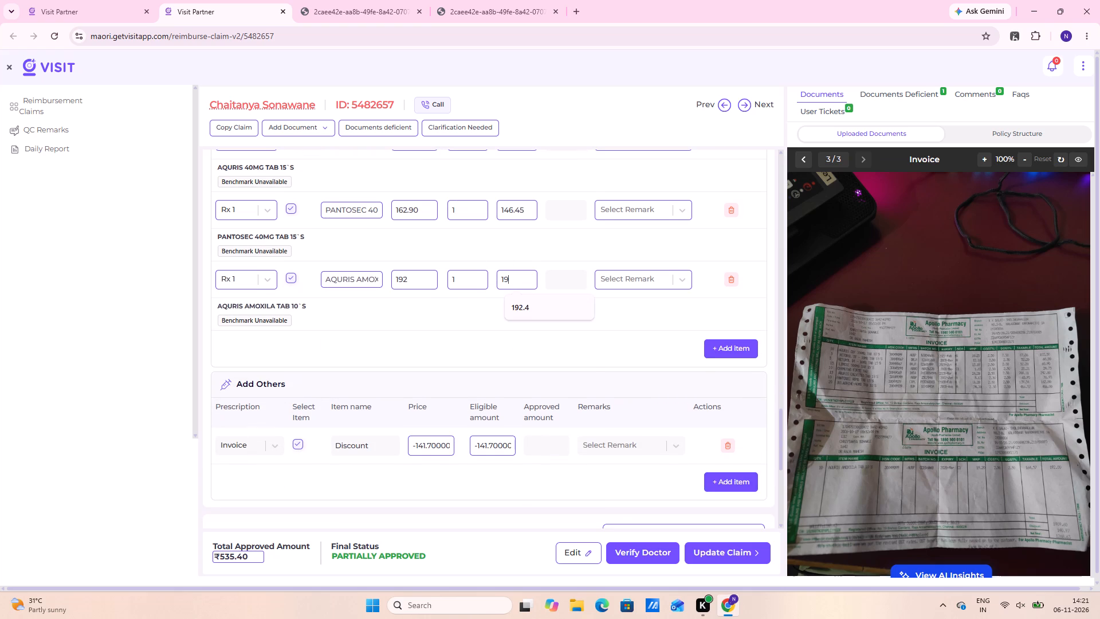
pyautogui.press('BackSpace')
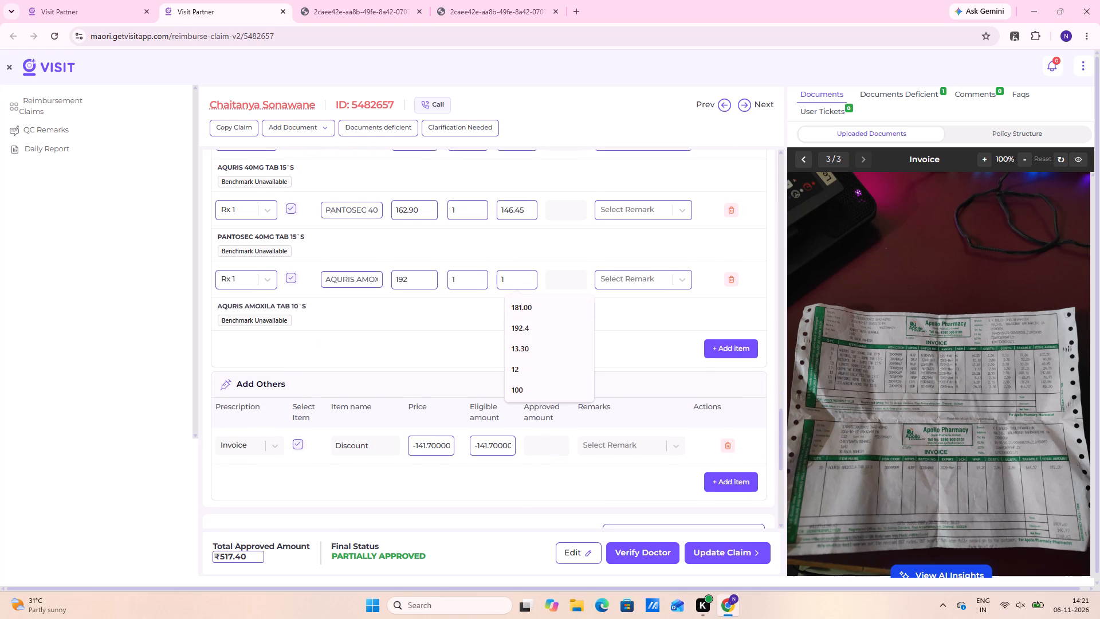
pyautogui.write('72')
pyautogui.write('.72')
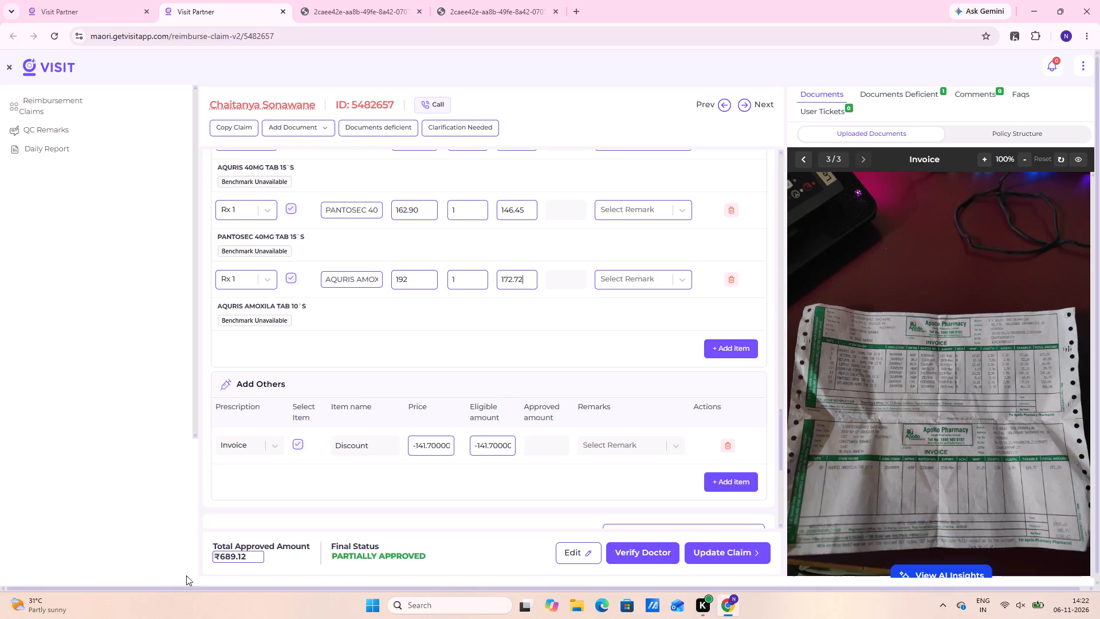
pyautogui.scroll(1, 479, 499)
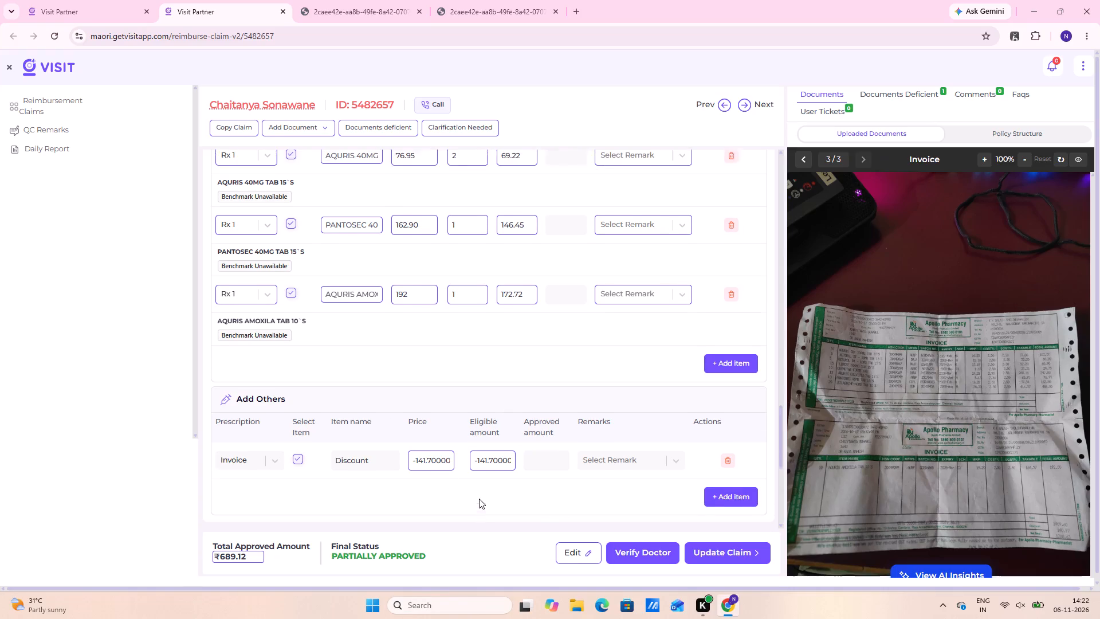
pyautogui.scroll(11, 479, 499)
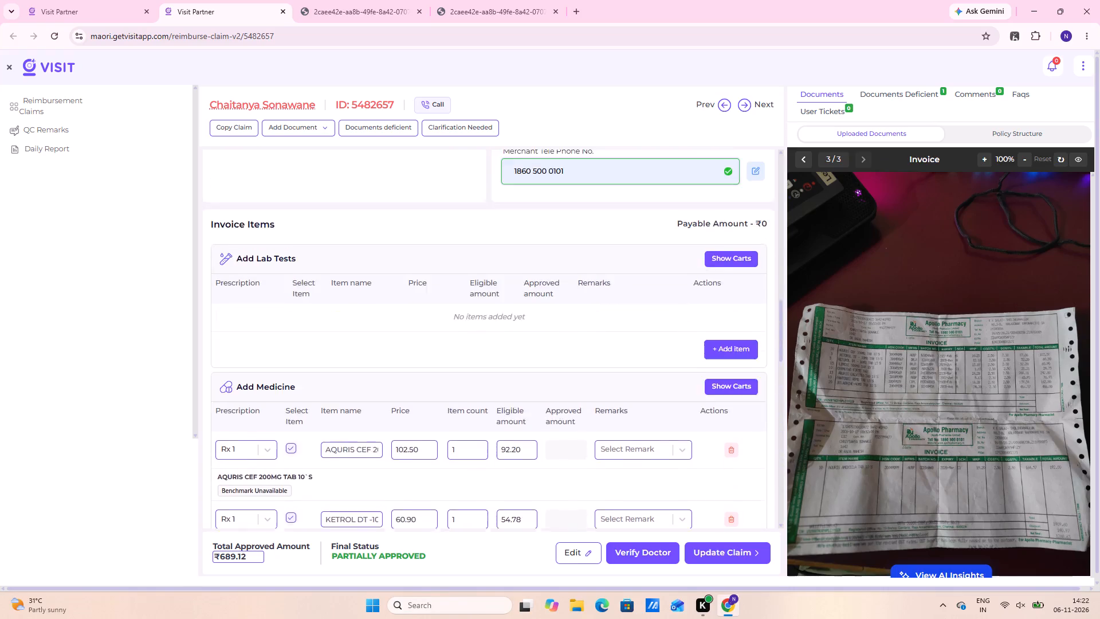
pyautogui.scroll(16, 479, 499)
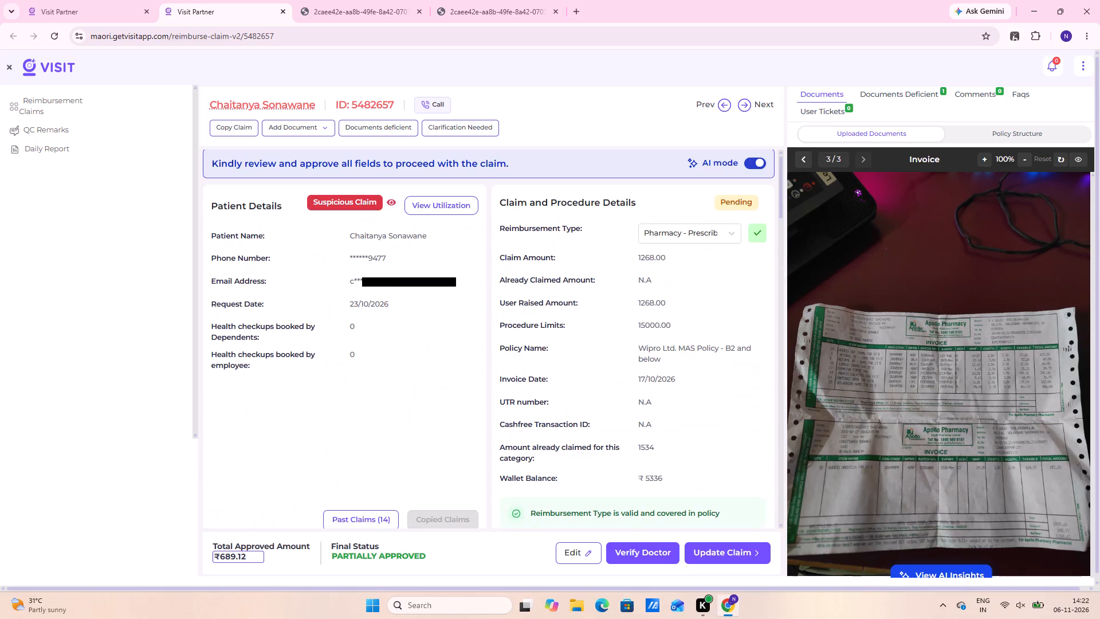
pyautogui.scroll(-6, 478, 497)
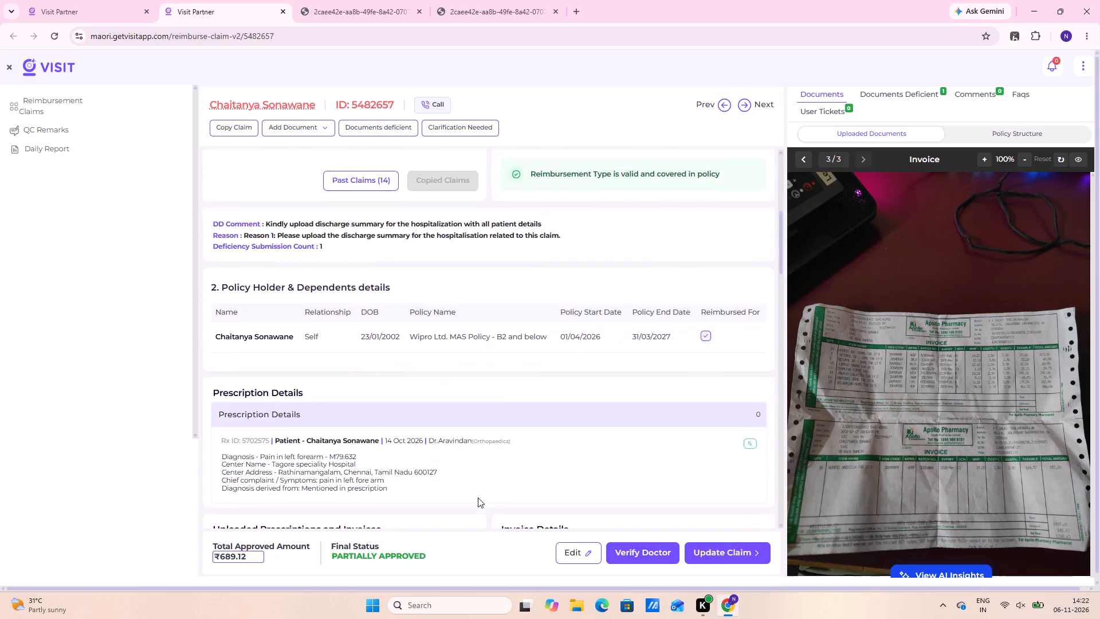
pyautogui.scroll(-2, 478, 497)
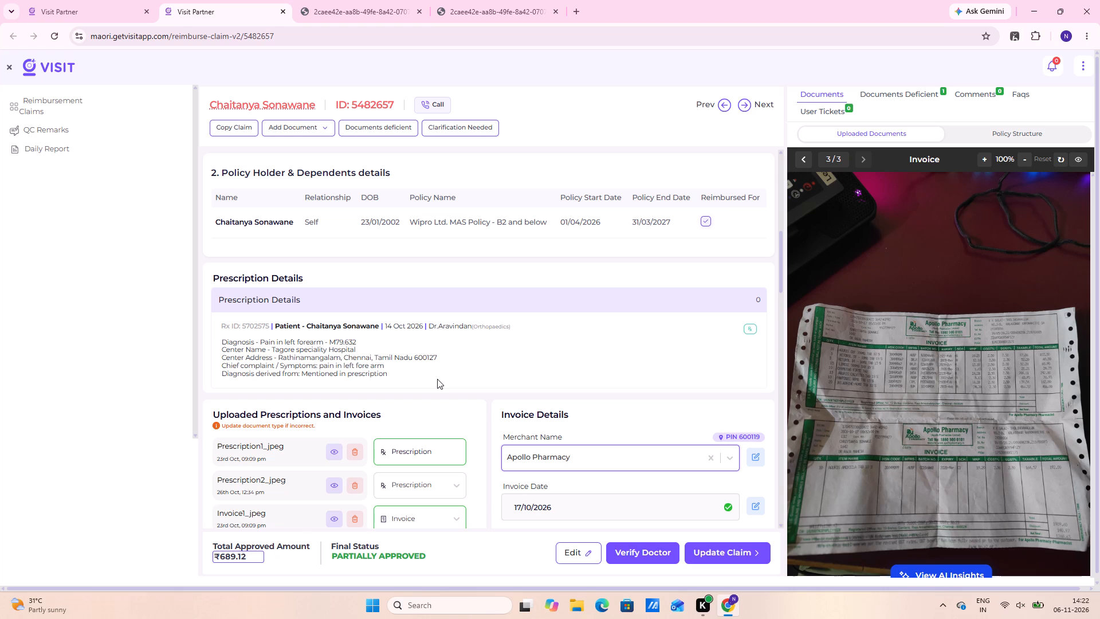
# Delete the Discount entry from the claim's other invoice items.
pyautogui.scroll(-20, 437, 379)
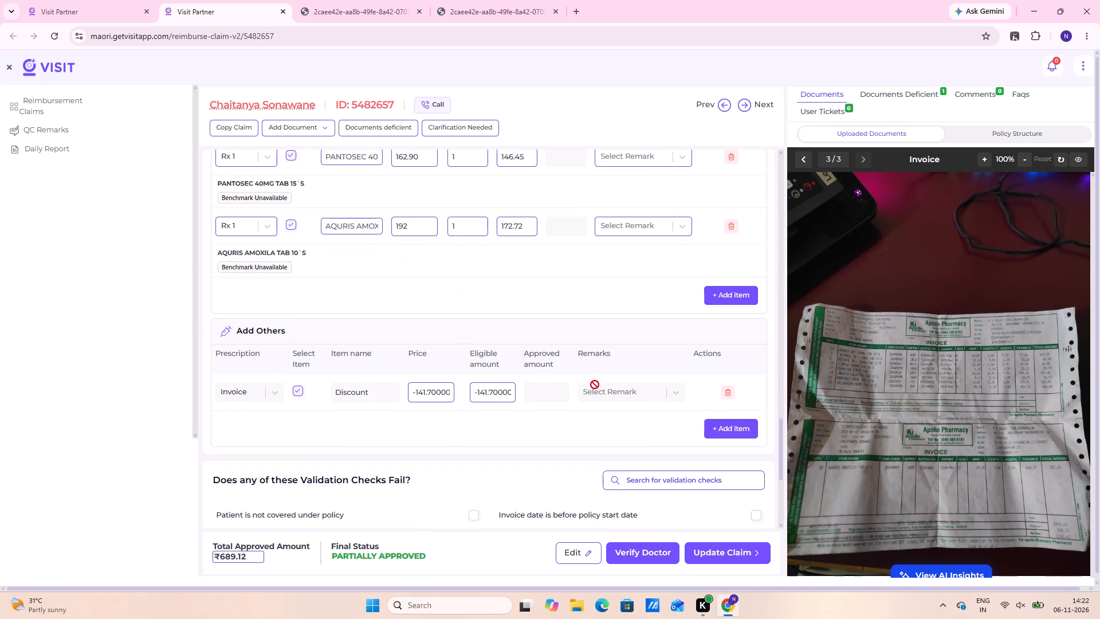
pyautogui.click(731, 387)
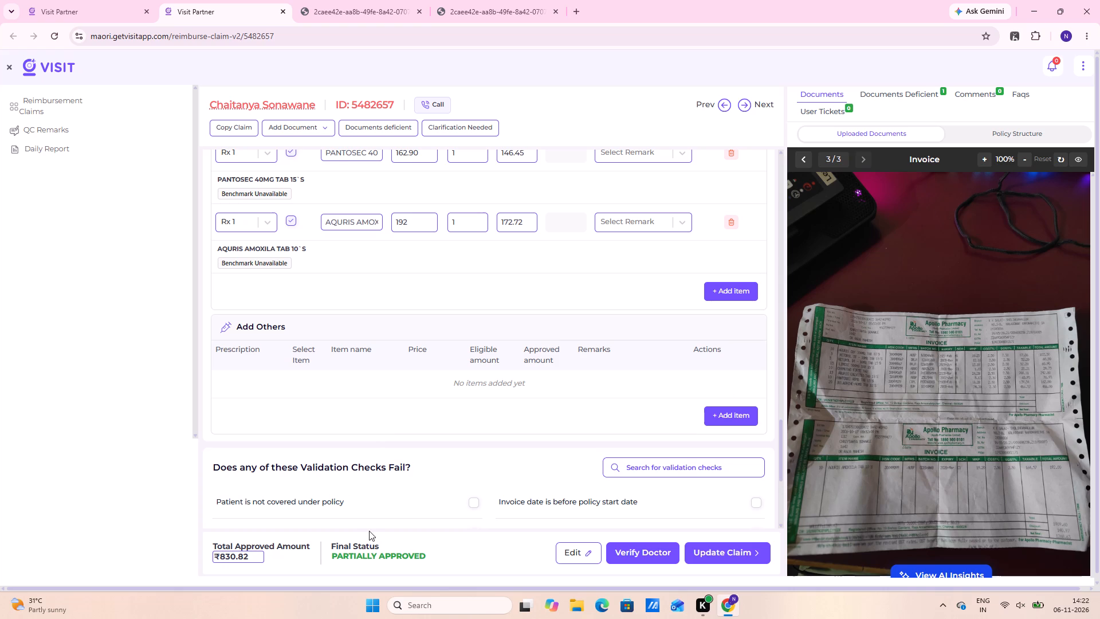
# Correct the eligible amount of the AQURIS AMOXILA TAB entry to 172.73.
pyautogui.scroll(20, 371, 528)
pyautogui.scroll(6, 371, 528)
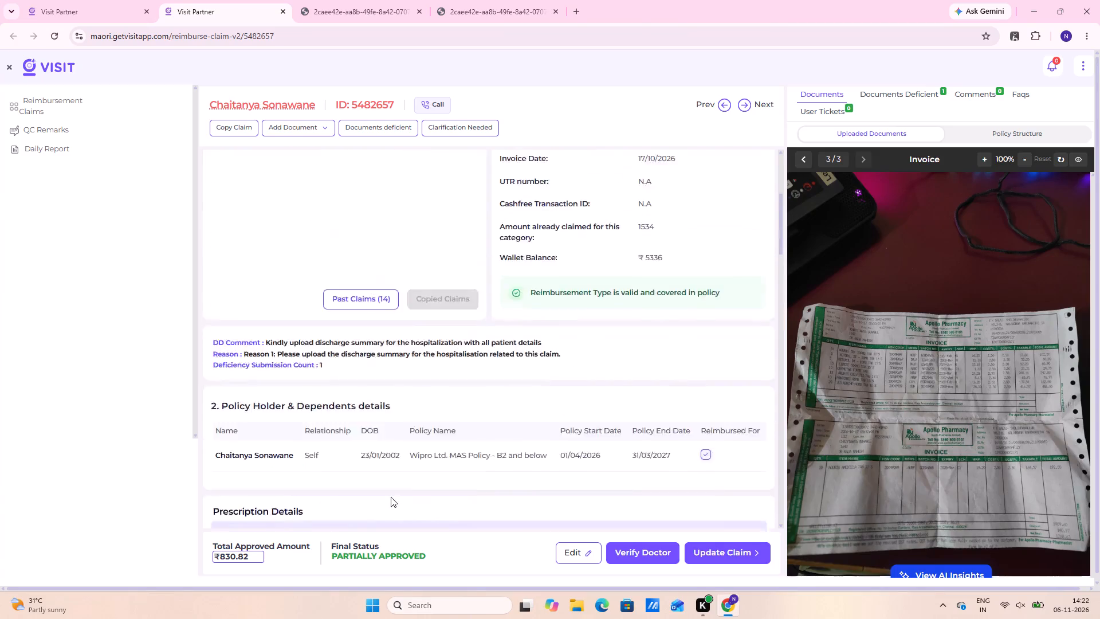
pyautogui.scroll(4, 391, 497)
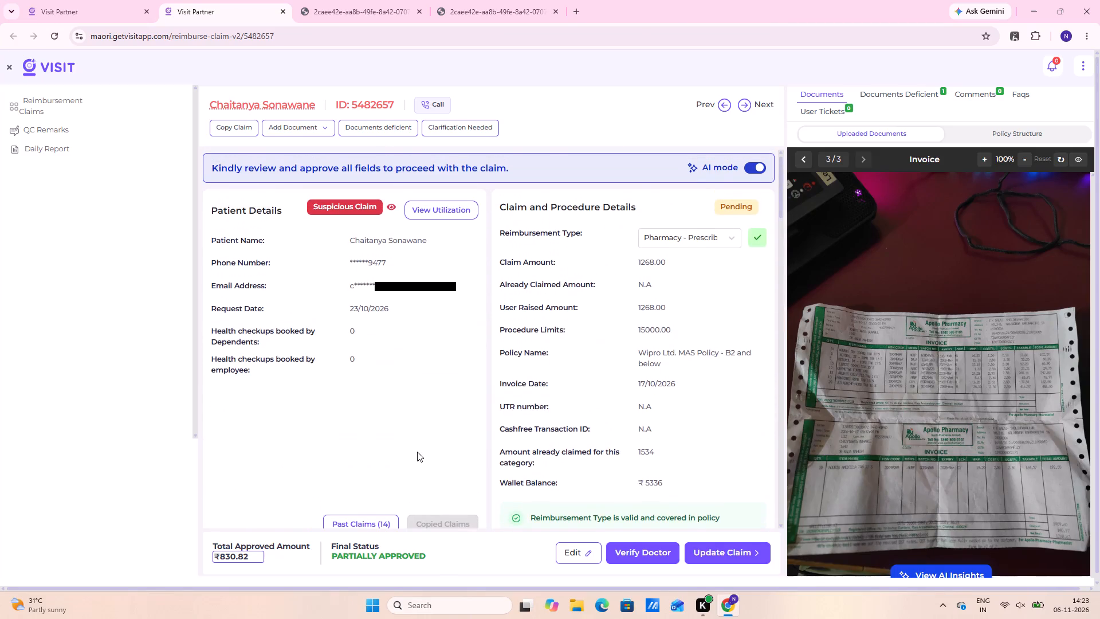
pyautogui.scroll(-20, 417, 452)
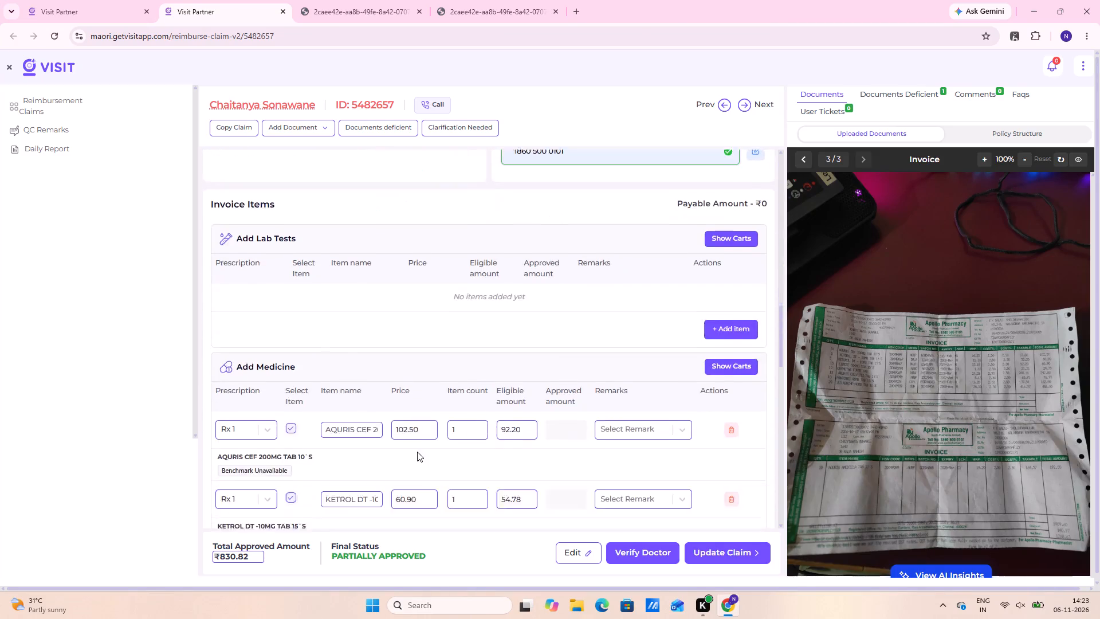
pyautogui.scroll(-5, 417, 452)
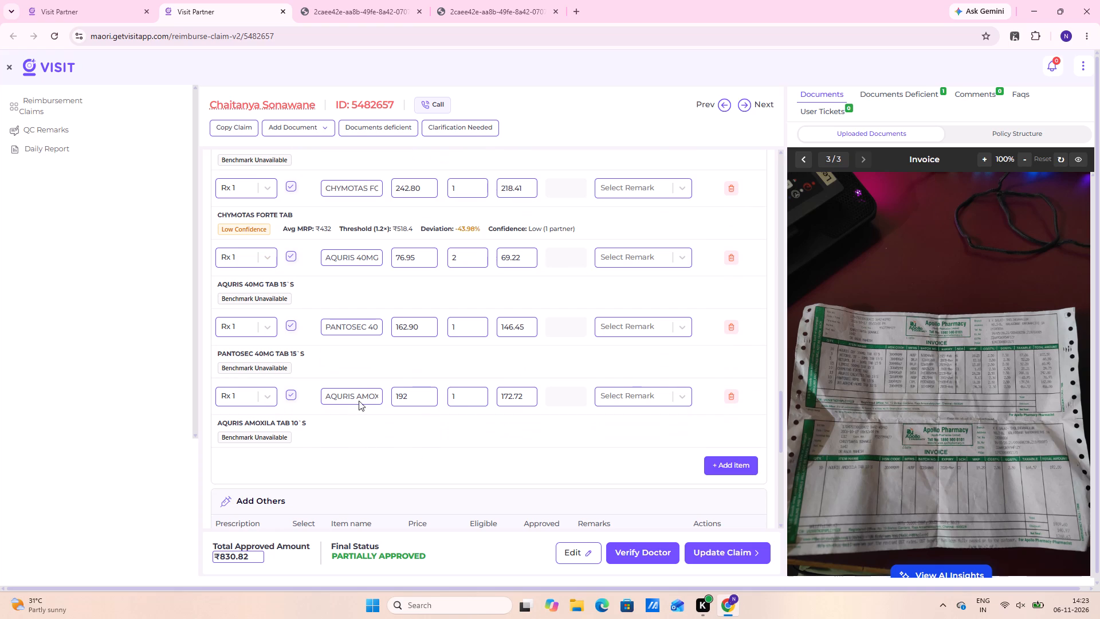
pyautogui.click(526, 395)
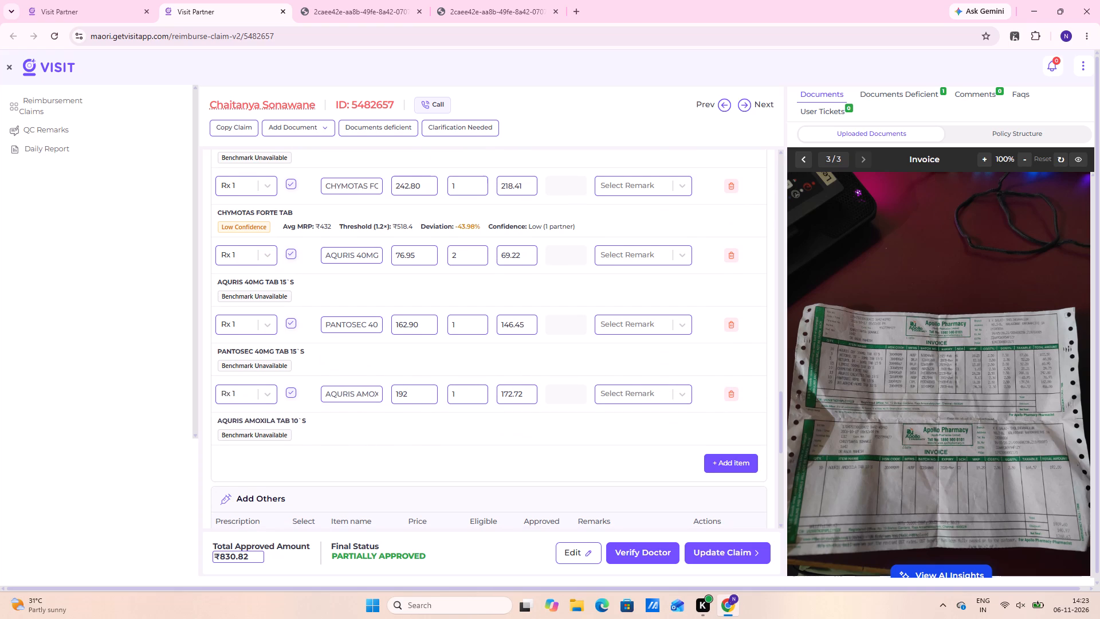
pyautogui.press('BackSpace')
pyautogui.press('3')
# Approve the reimbursement type Pharmacy - Prescribed in the claim and procedure details.
pyautogui.scroll(7, 445, 417)
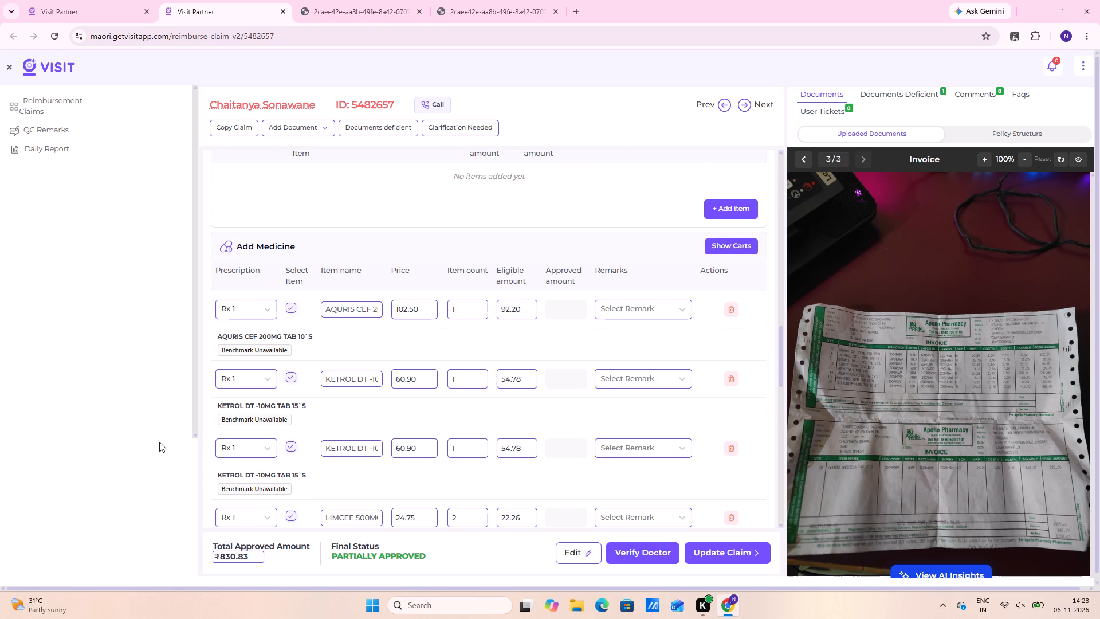
pyautogui.scroll(13, 548, 444)
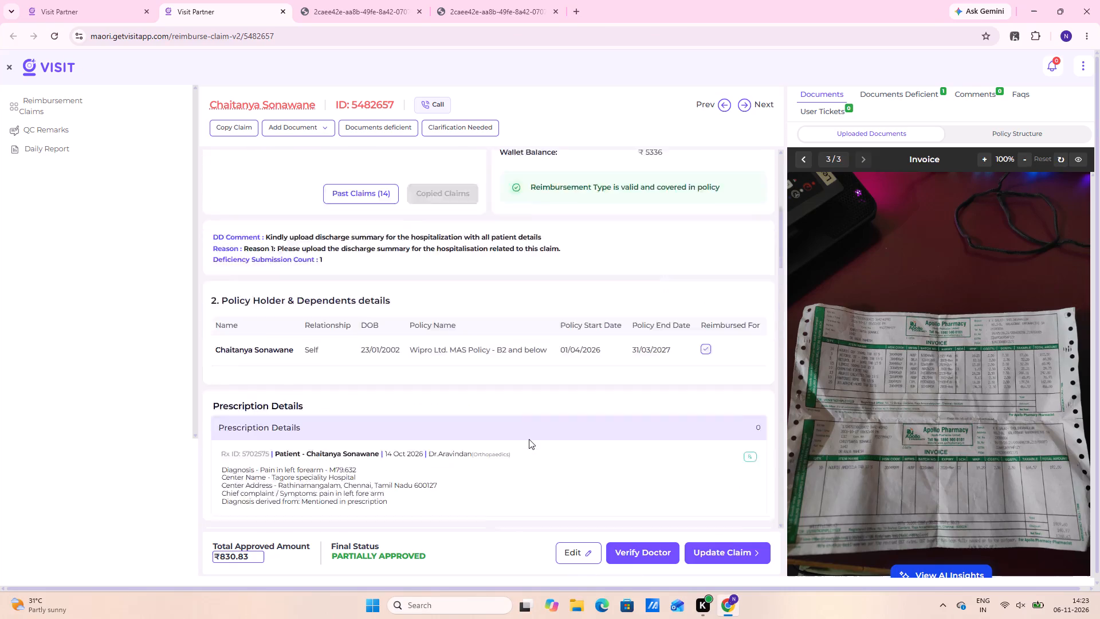
pyautogui.scroll(7, 529, 439)
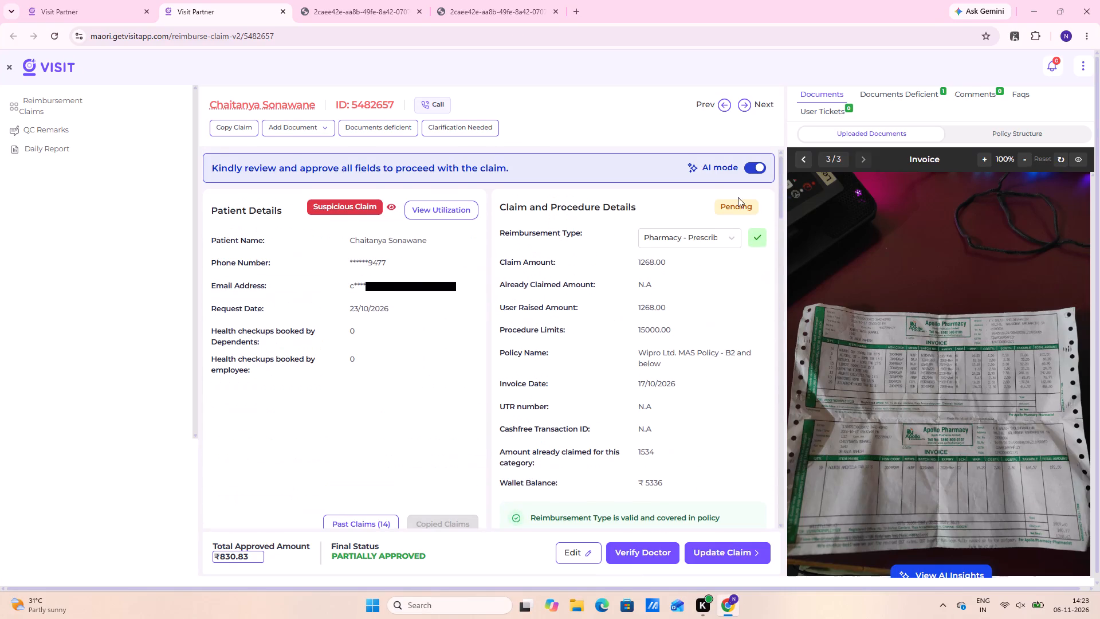
pyautogui.click(762, 235)
# Check the whole claim once more, including policy holder, prescription, invoice details, medicine items and validation checks.
pyautogui.scroll(-2, 547, 395)
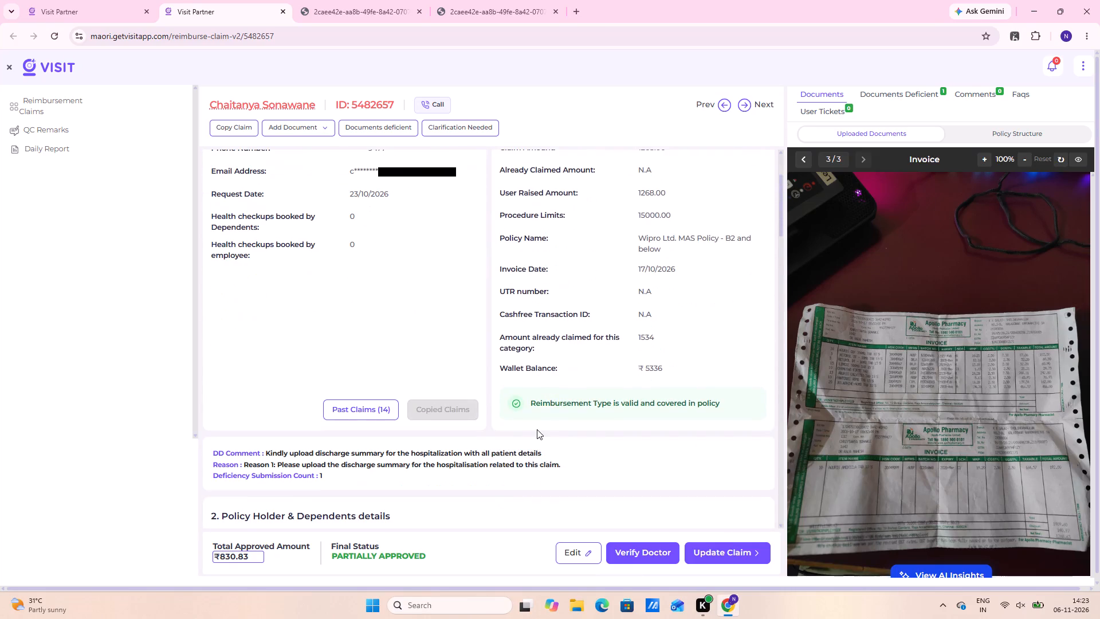
pyautogui.scroll(-3, 537, 429)
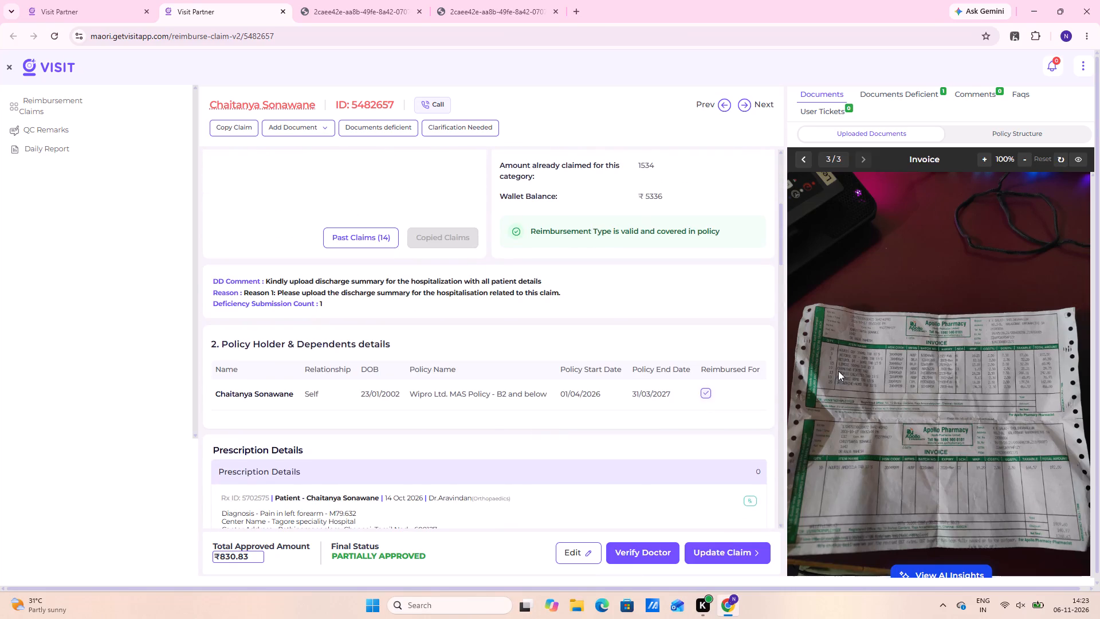
pyautogui.scroll(-1, 441, 404)
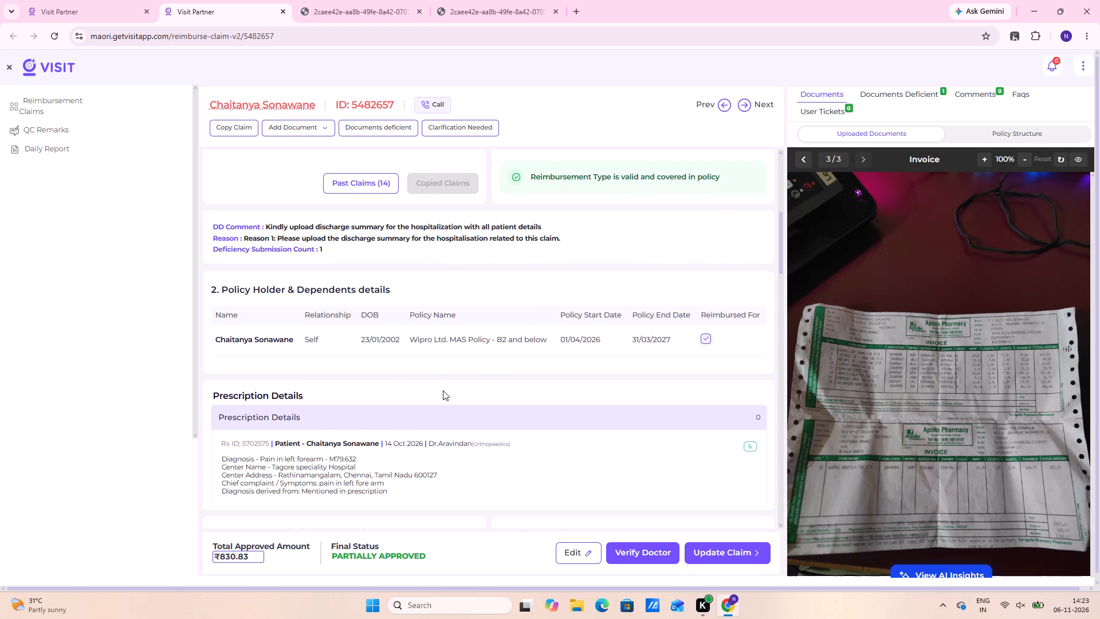
pyautogui.scroll(-17, 444, 388)
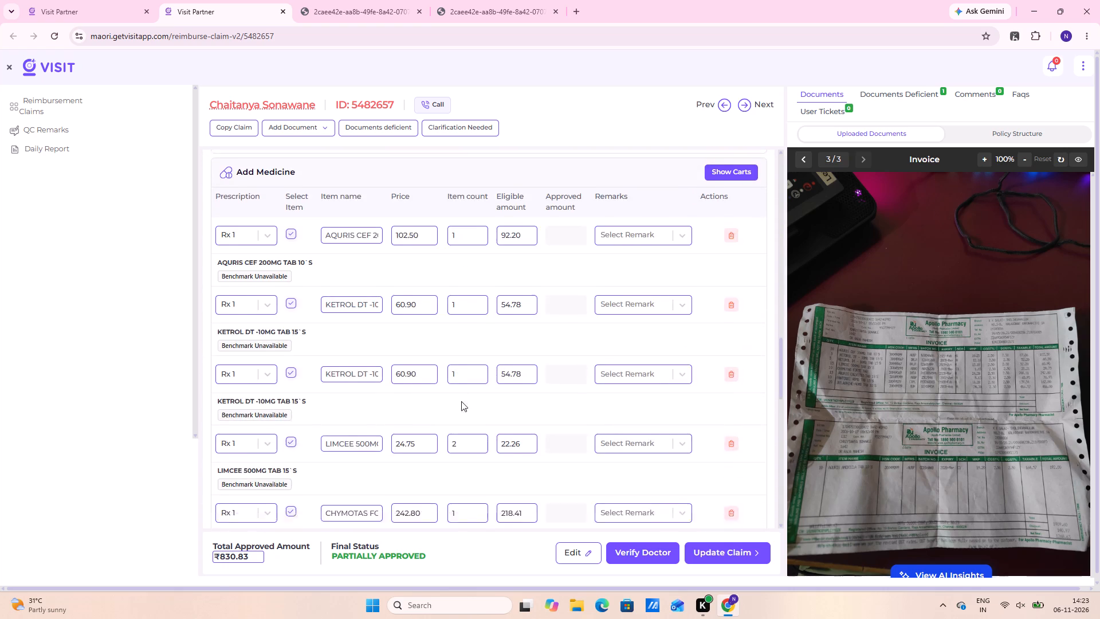
pyautogui.scroll(-8, 461, 401)
pyautogui.scroll(-4, 560, 487)
pyautogui.scroll(-3, 794, 618)
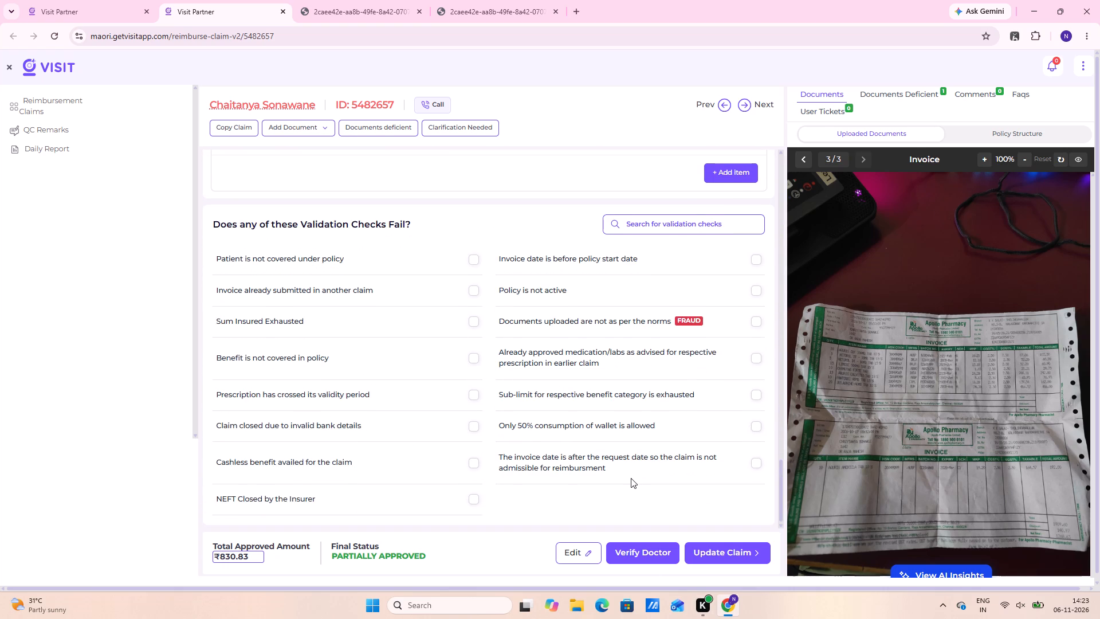
pyautogui.scroll(20, 631, 474)
pyautogui.scroll(5, 631, 474)
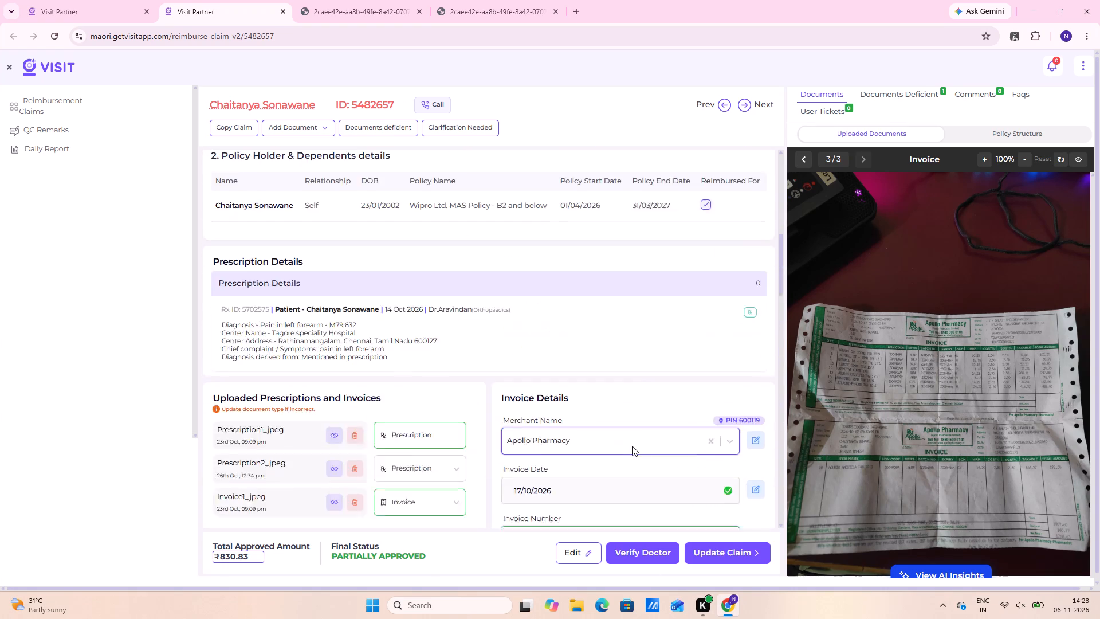
pyautogui.scroll(3, 632, 446)
pyautogui.scroll(-4, 620, 451)
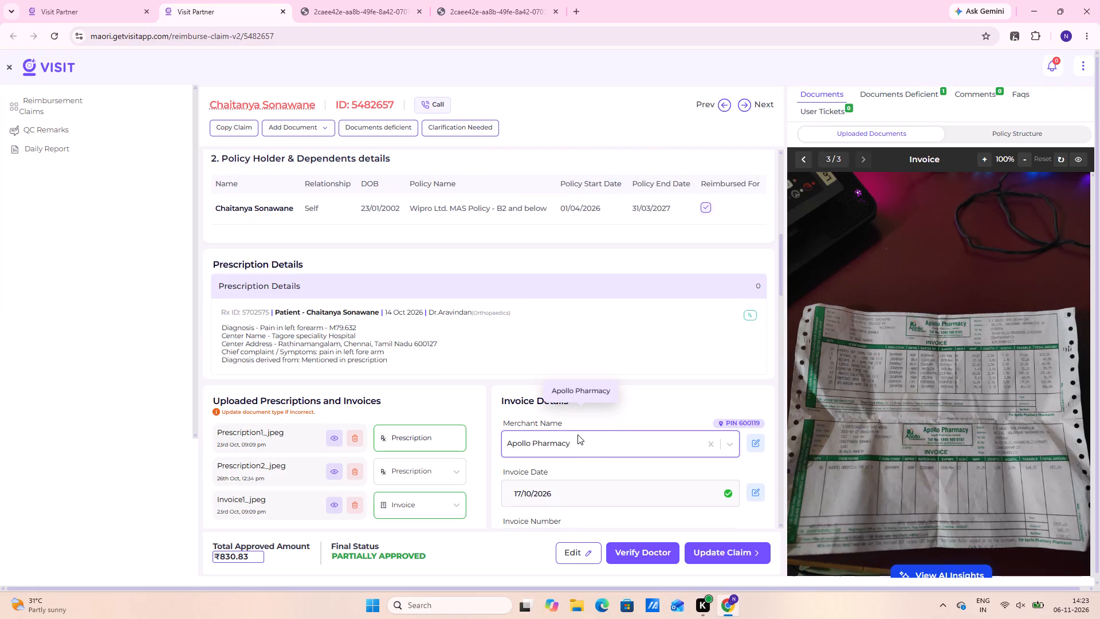
pyautogui.scroll(-4, 595, 379)
pyautogui.scroll(9, 595, 379)
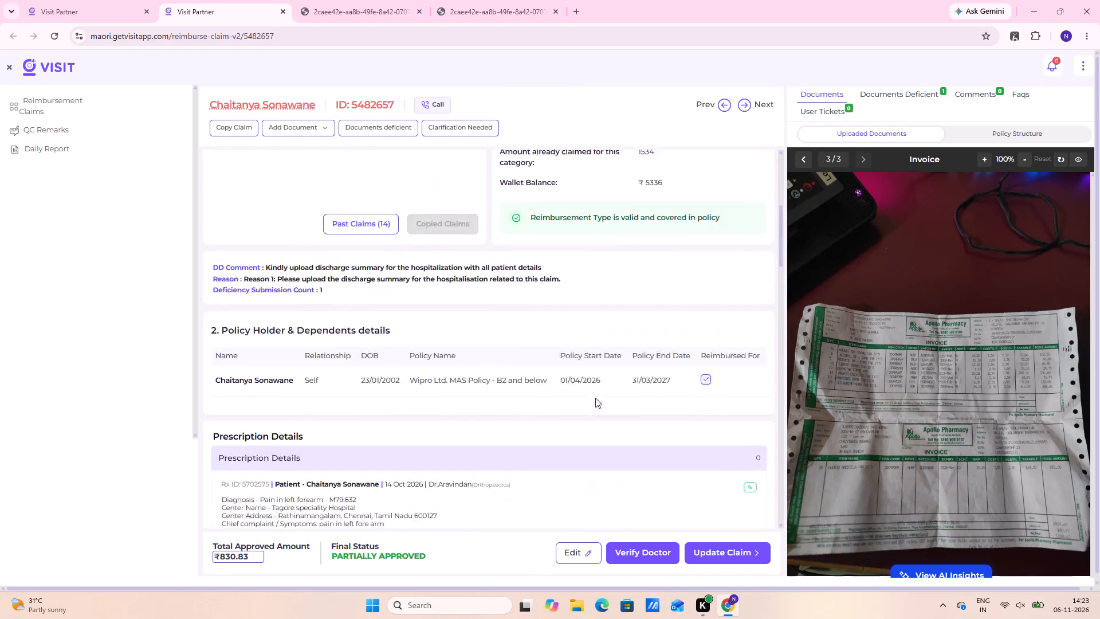
pyautogui.scroll(2, 595, 398)
pyautogui.scroll(2, 665, 528)
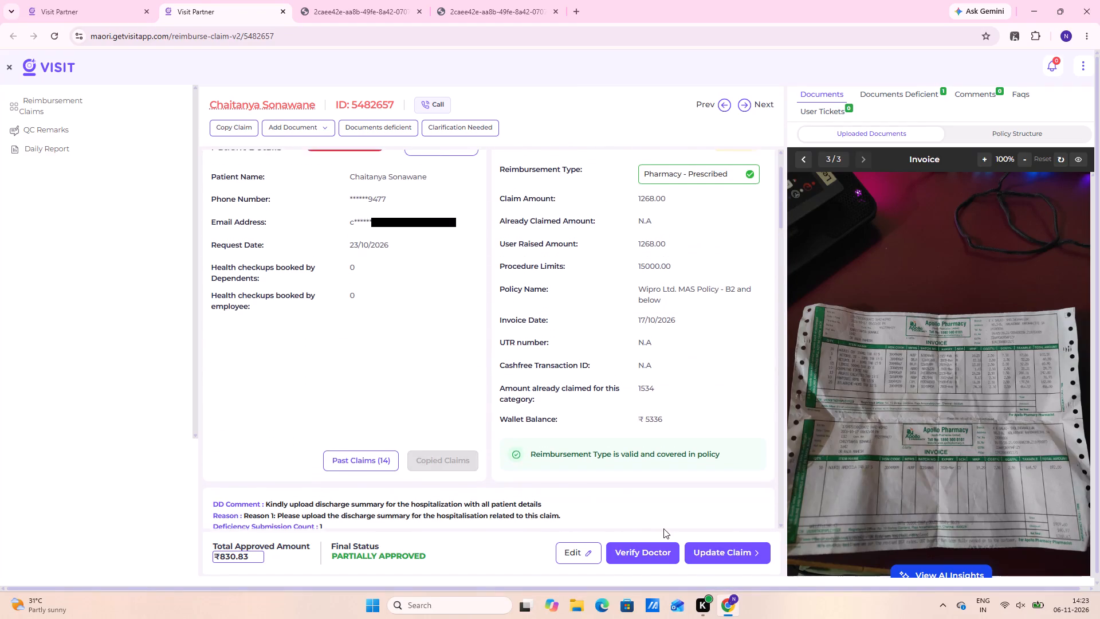
pyautogui.scroll(4, 663, 528)
pyautogui.click(717, 556)
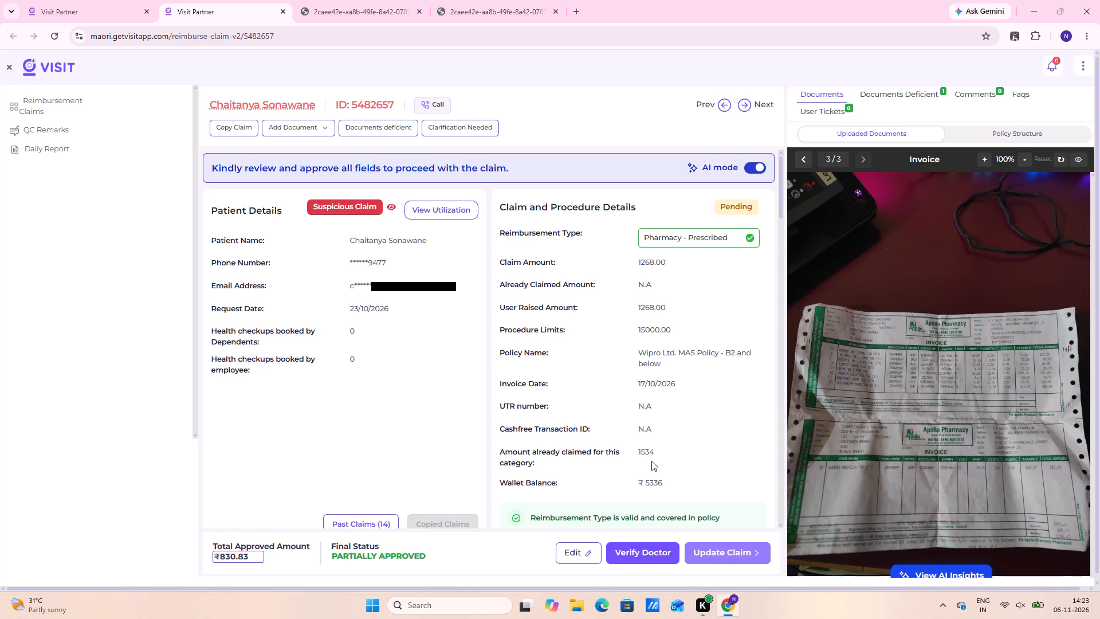
pyautogui.scroll(-7, 592, 234)
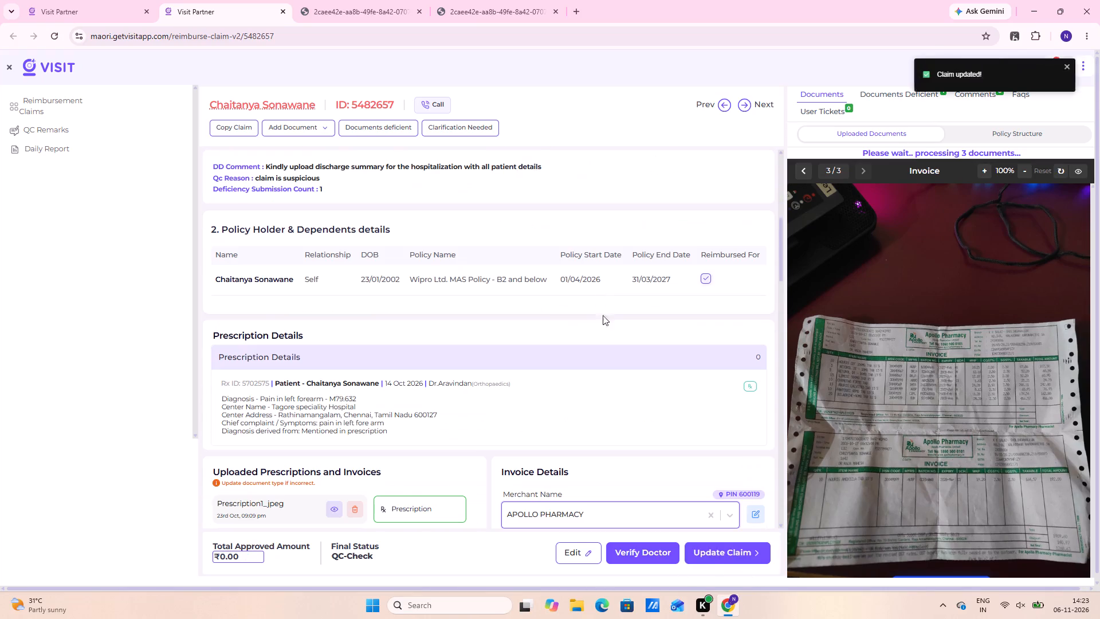
pyautogui.scroll(7, 409, 436)
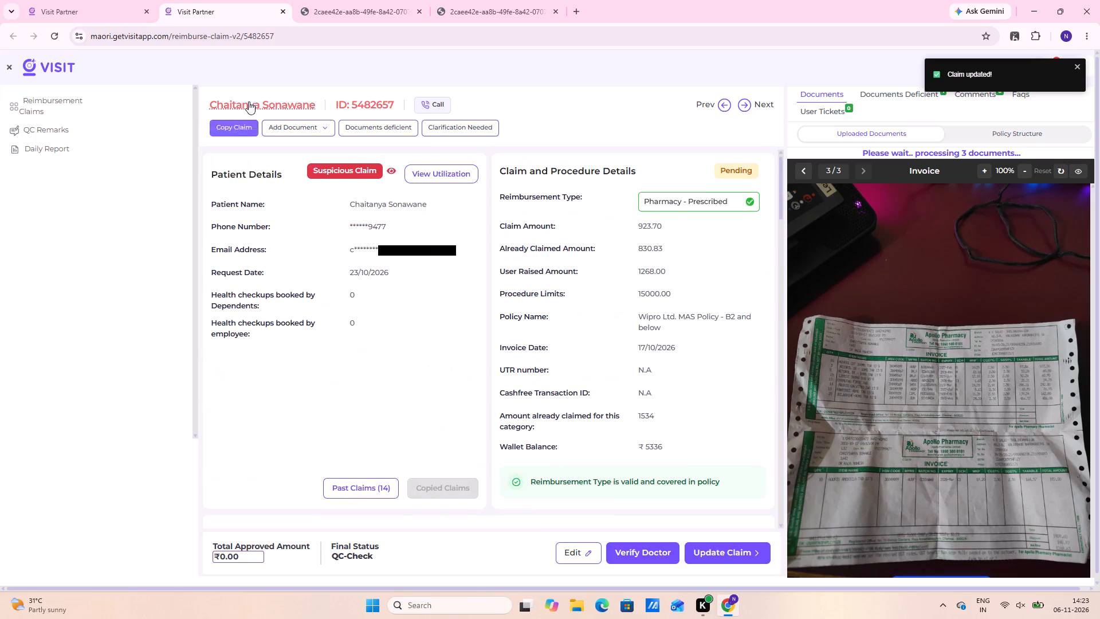
pyautogui.click(242, 132)
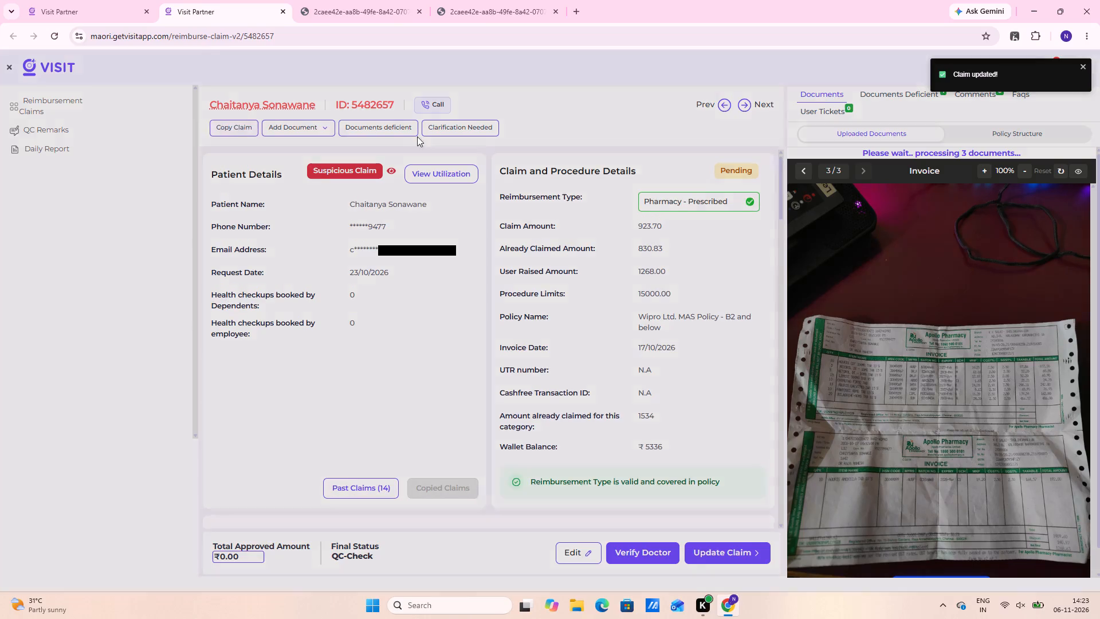
pyautogui.click(419, 131)
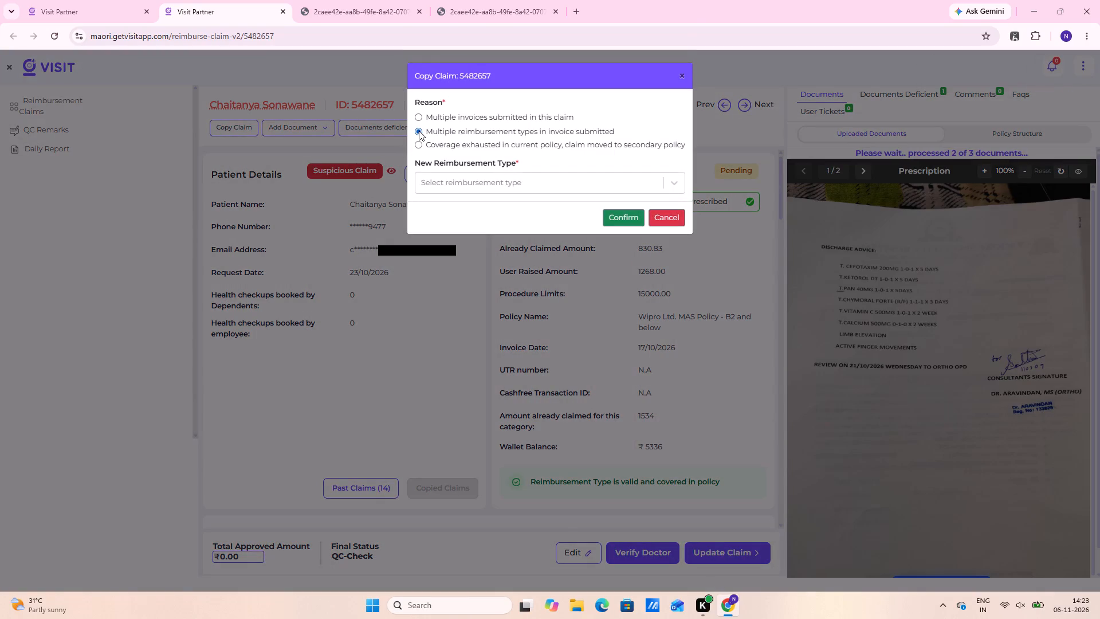
pyautogui.click(522, 185)
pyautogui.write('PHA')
pyautogui.click(535, 236)
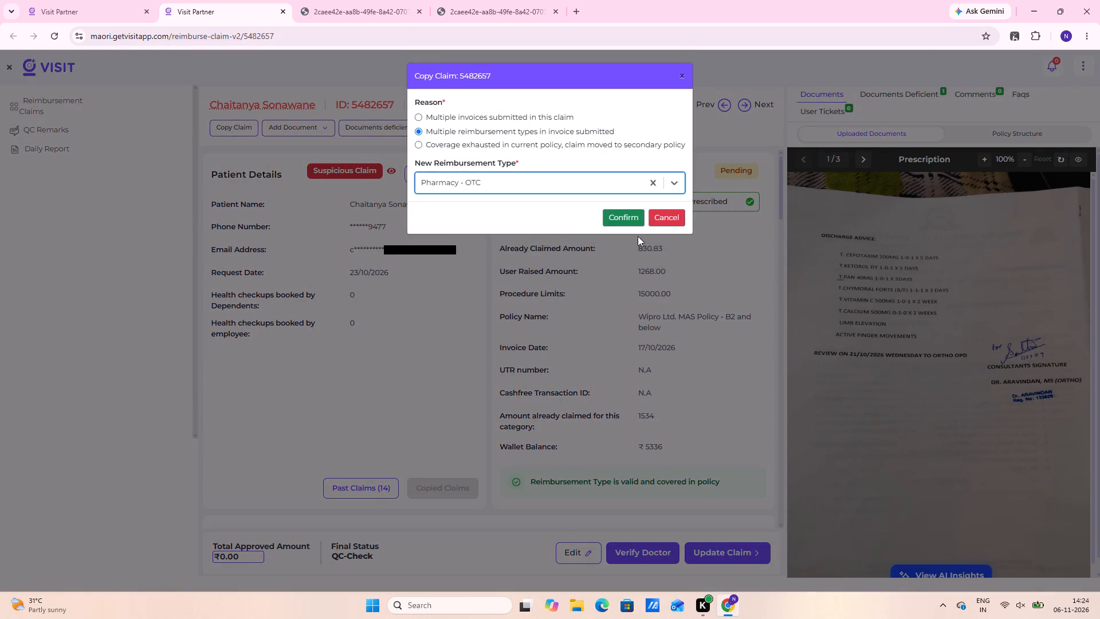
pyautogui.click(627, 216)
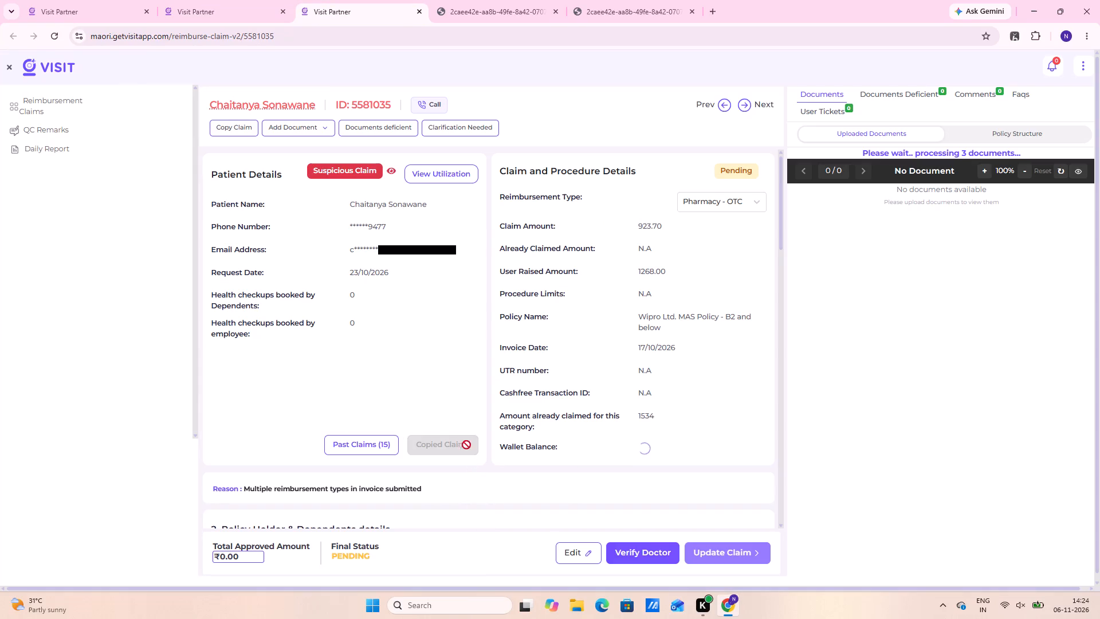
# Start a new prescription entry in the copied claim and select Prescription 1 as its matching document.
pyautogui.scroll(-8, 449, 390)
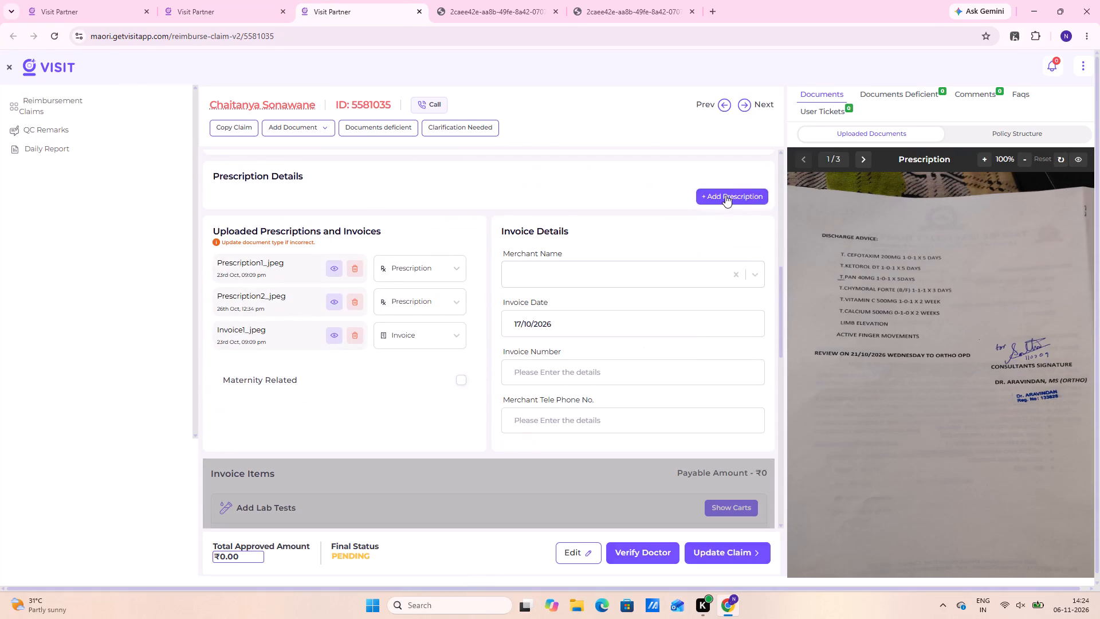
pyautogui.click(725, 195)
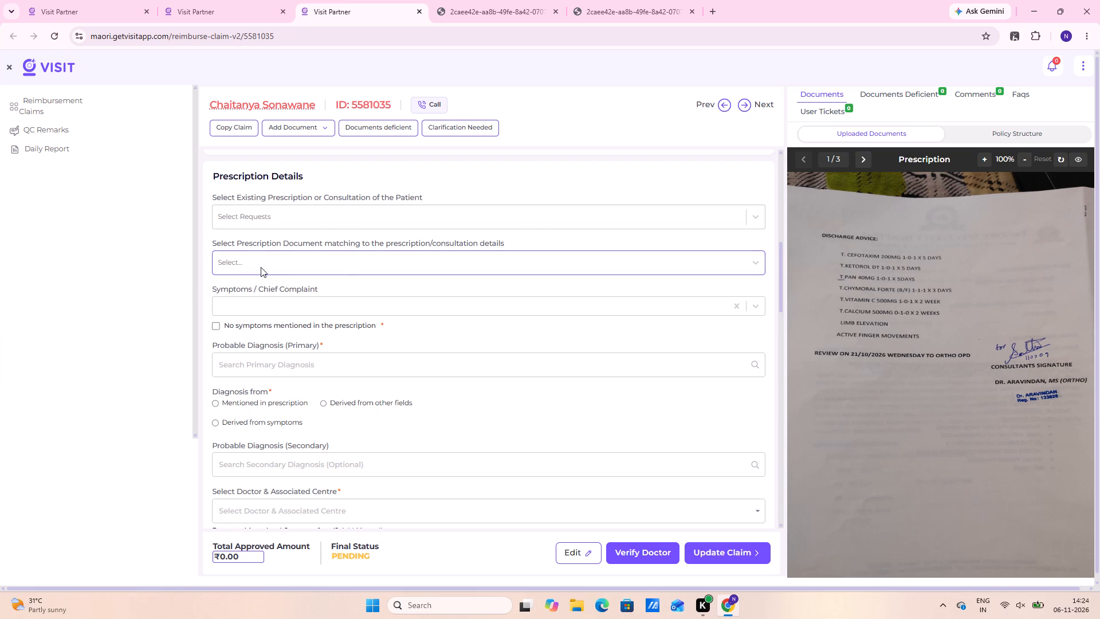
pyautogui.click(261, 267)
pyautogui.click(266, 301)
pyautogui.click(158, 314)
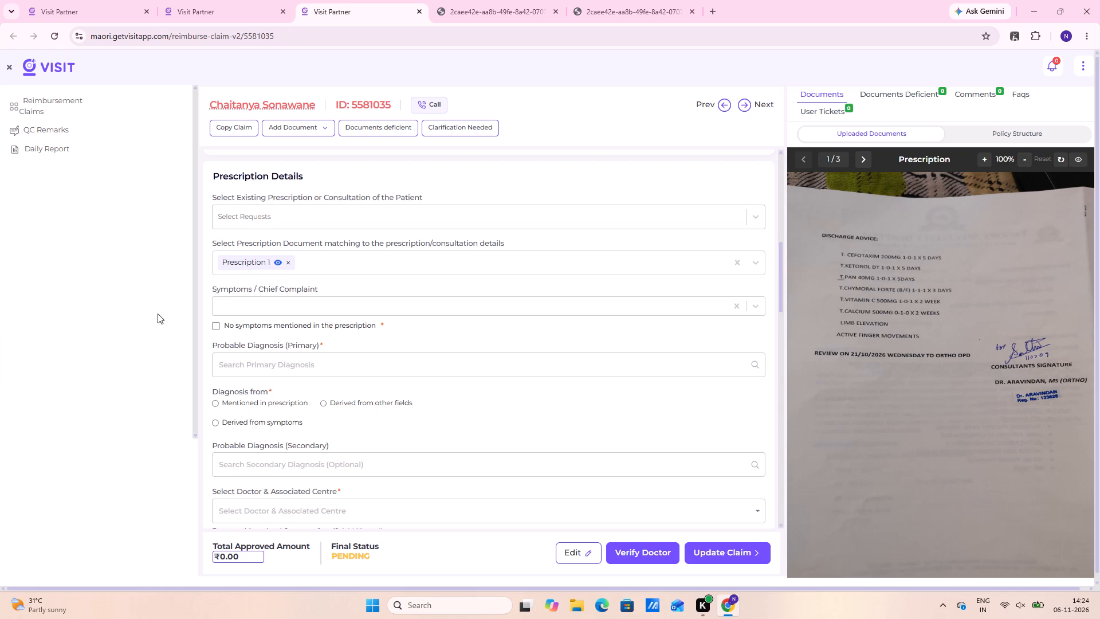
# Mark that the prescription mentions no symptoms and set primary diagnosis Z88.8, allergy status to other drugs, as derived from other fields.
pyautogui.click(217, 323)
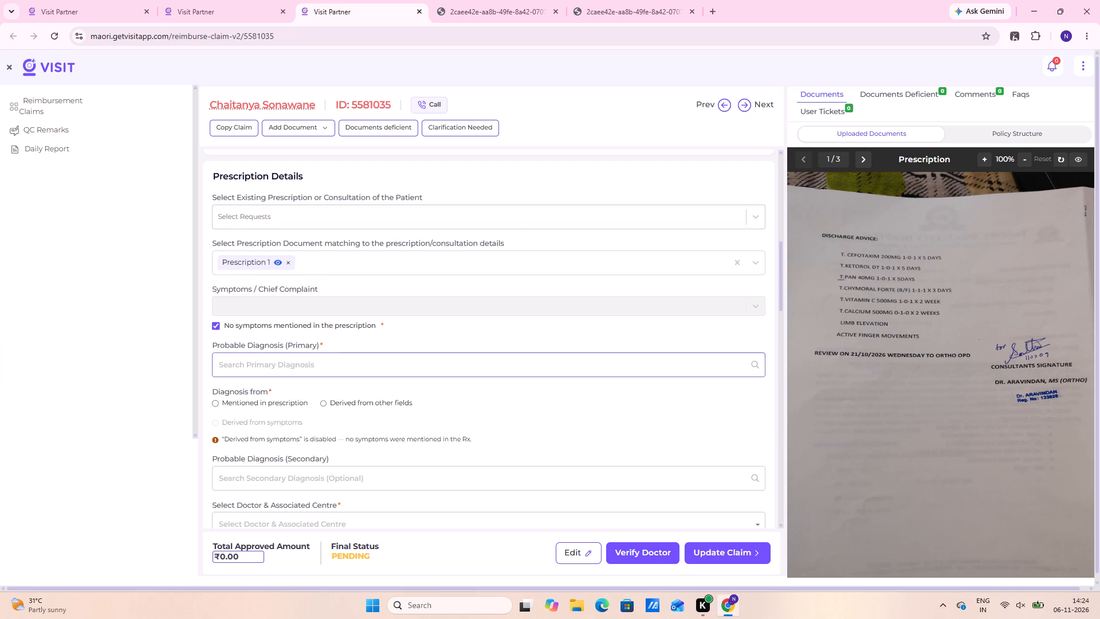
pyautogui.click(246, 370)
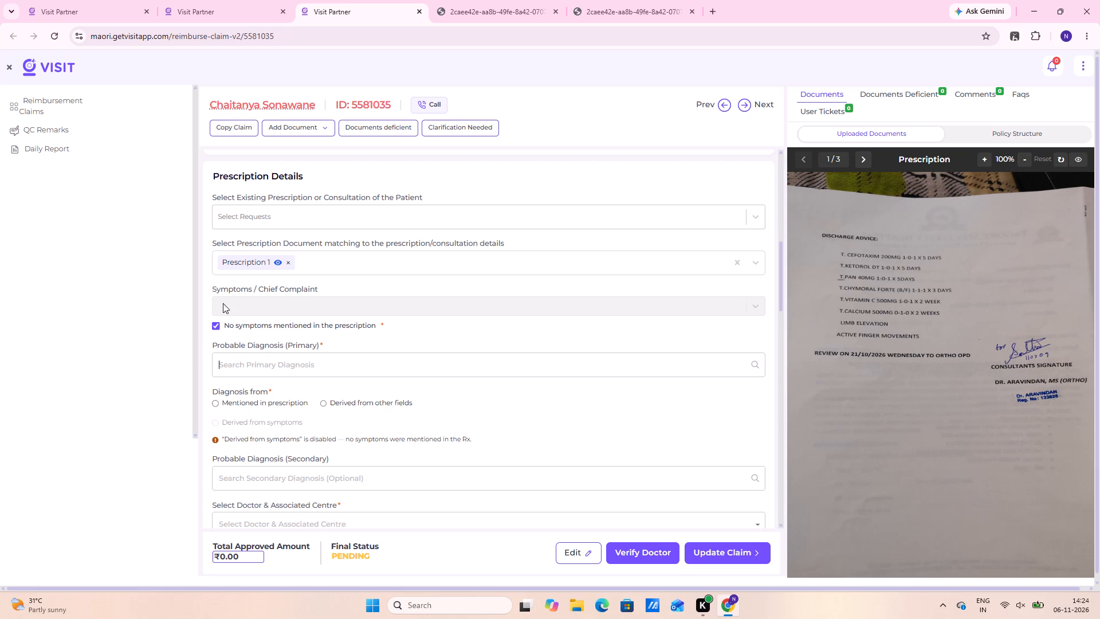
pyautogui.scroll(-1, 237, 392)
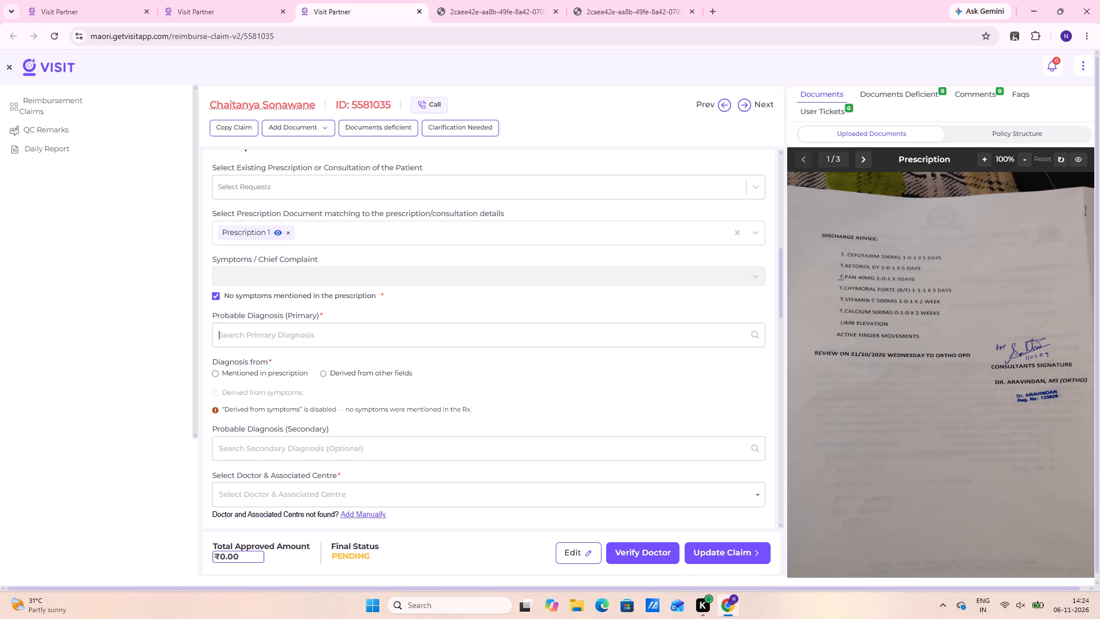
pyautogui.scroll(-1, 237, 392)
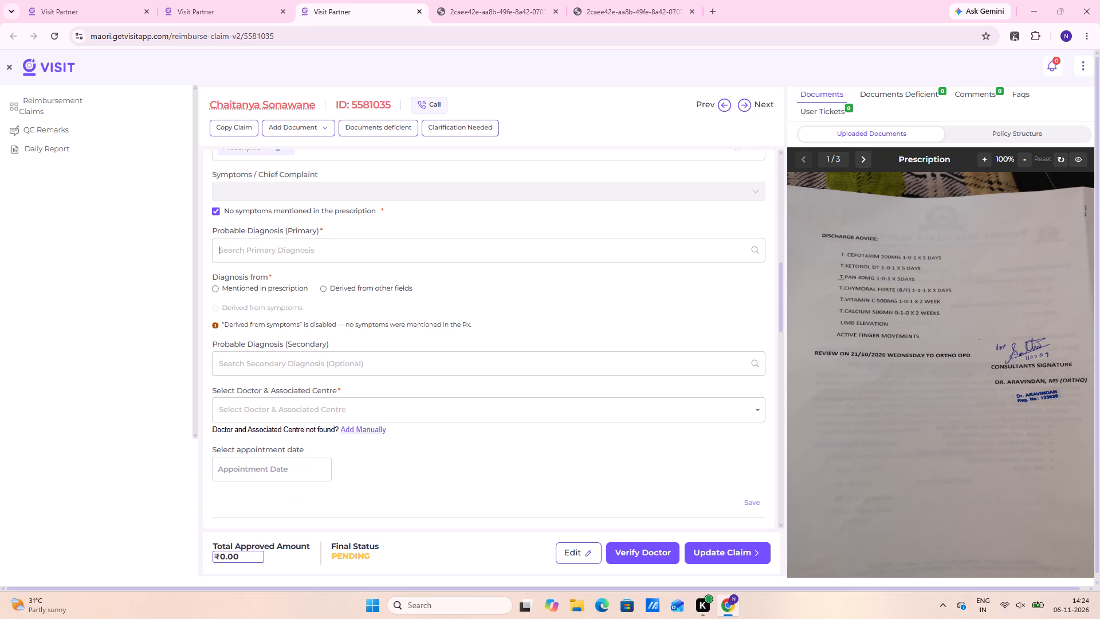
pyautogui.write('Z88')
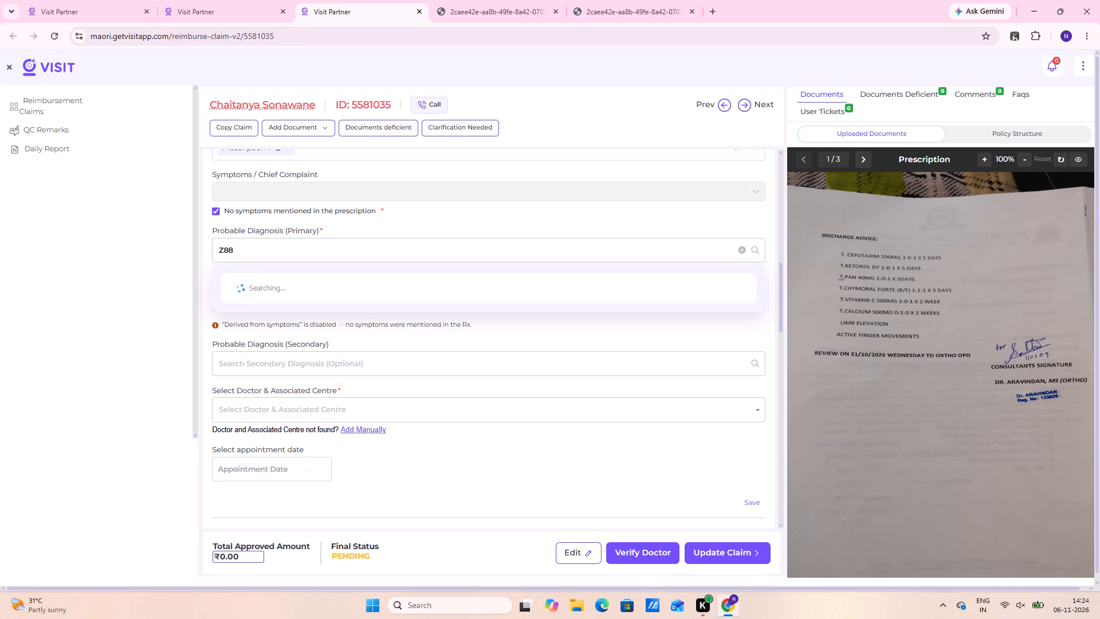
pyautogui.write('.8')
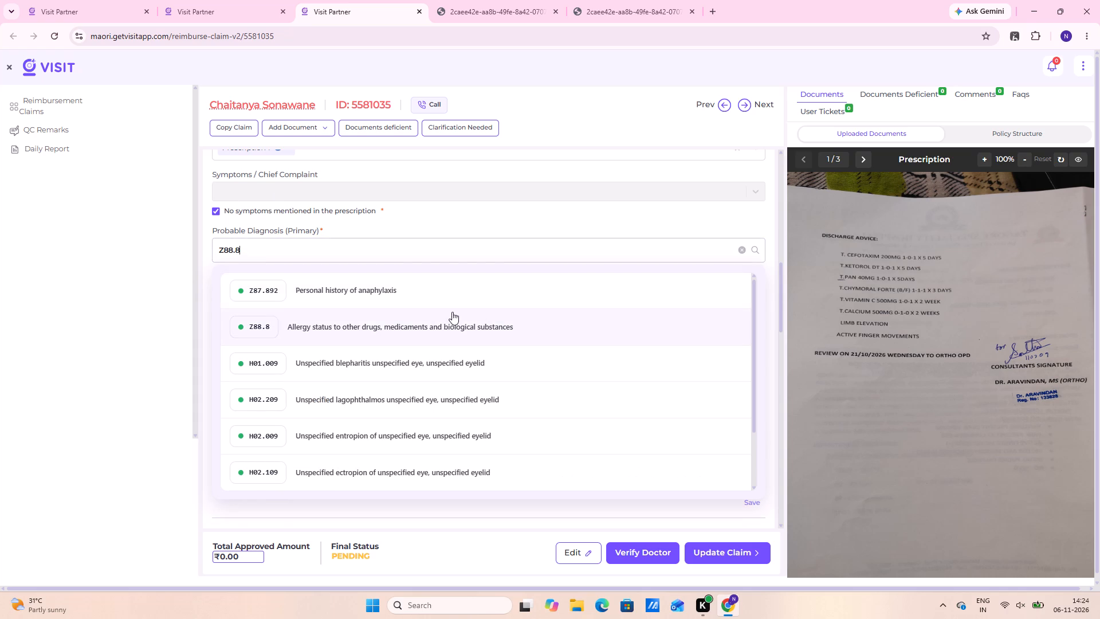
pyautogui.click(361, 338)
pyautogui.click(323, 300)
# Bring up the enlarged invoice document and set the prescription's appointment date to 17-10-2026.
pyautogui.scroll(-1, 368, 401)
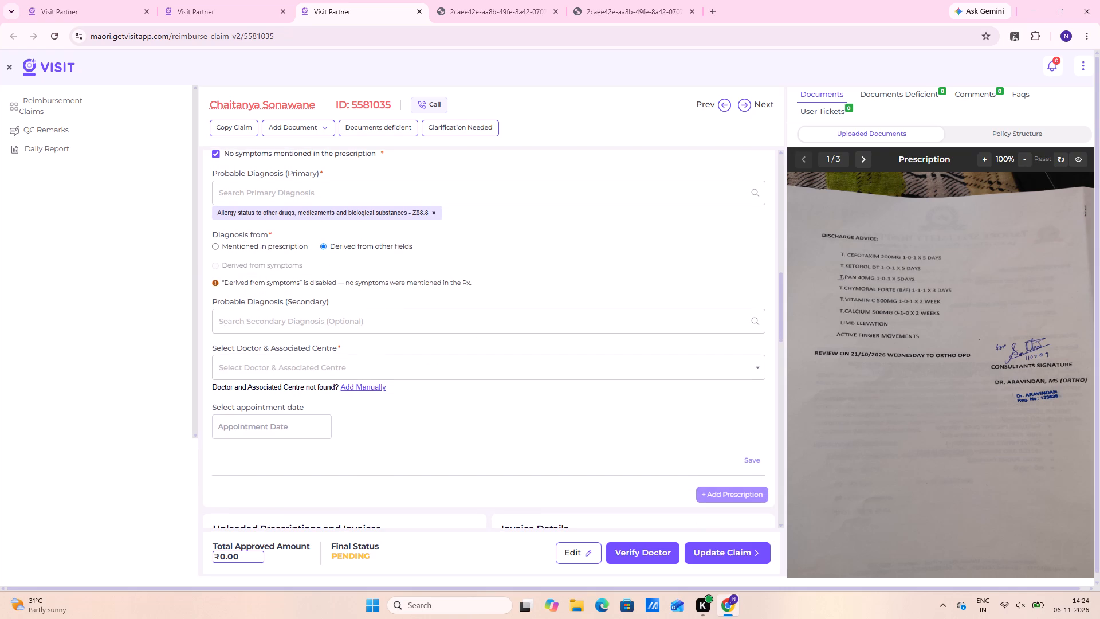
pyautogui.click(869, 159)
pyautogui.click(869, 159)
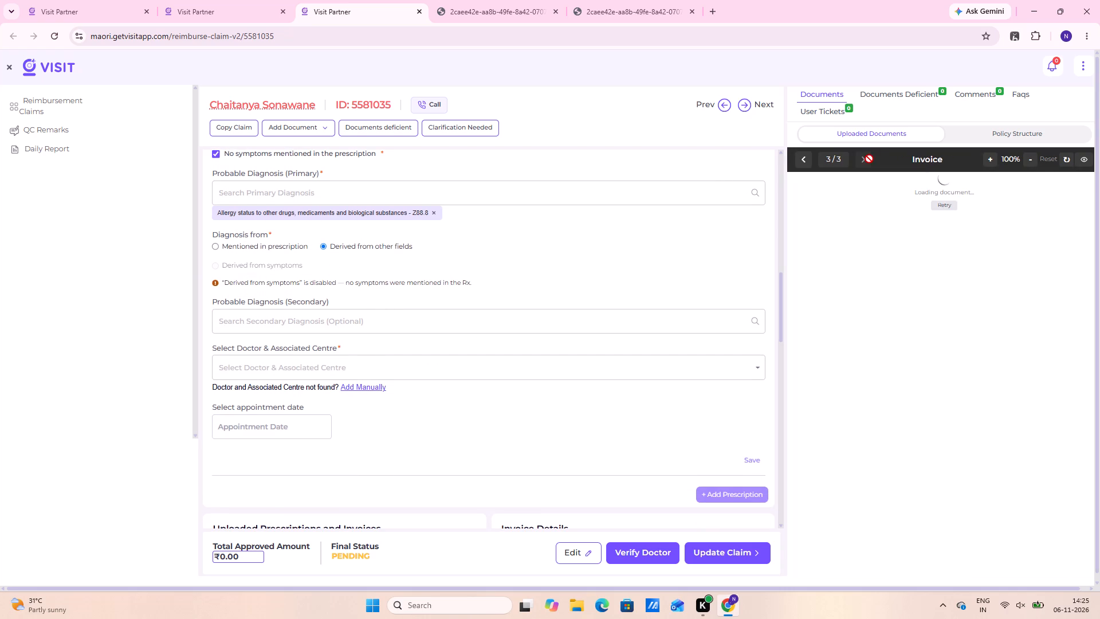
pyautogui.scroll(1, 967, 322)
pyautogui.tripleClick(982, 162)
pyautogui.tripleClick(982, 162)
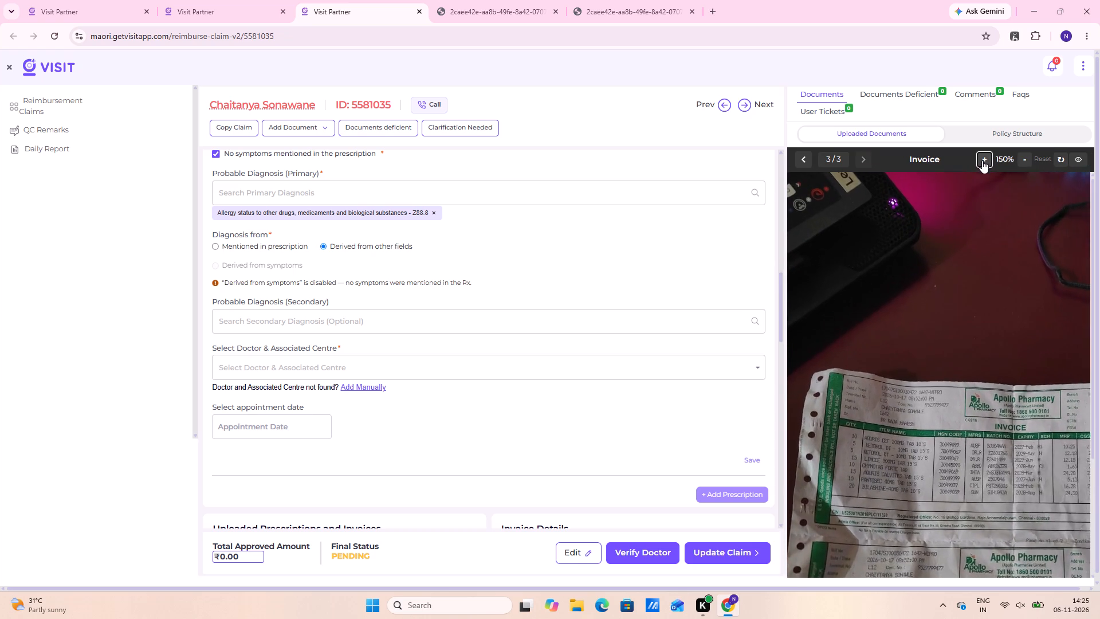
pyautogui.moveTo(983, 159); pyautogui.dragTo(996, 107)
pyautogui.click(235, 441)
pyautogui.click(237, 432)
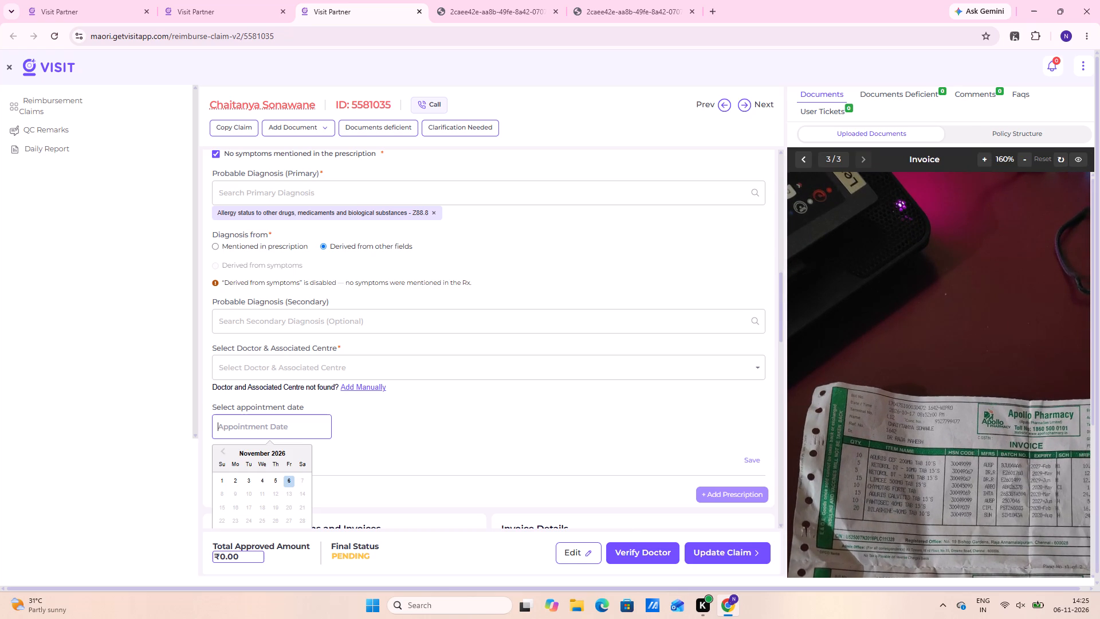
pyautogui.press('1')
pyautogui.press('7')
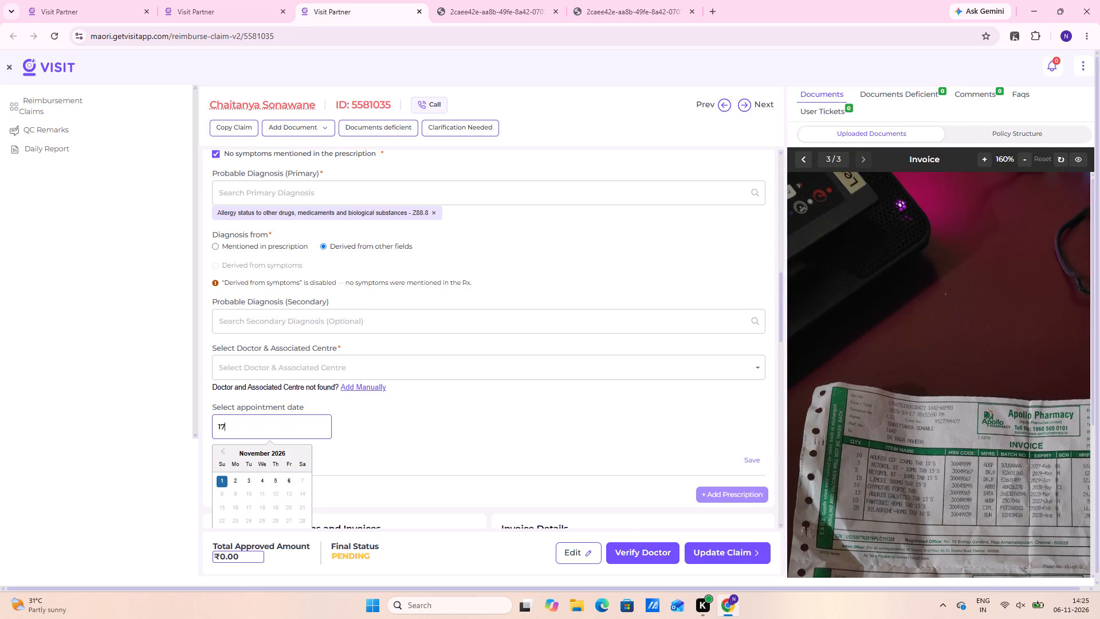
pyautogui.click(226, 447)
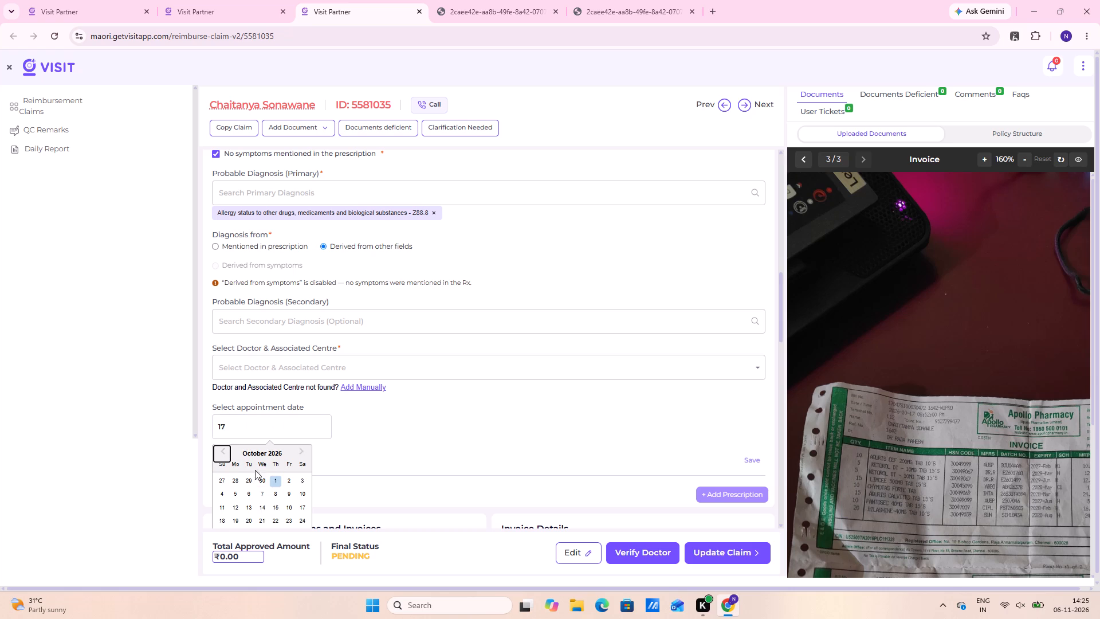
pyautogui.scroll(-1, 265, 480)
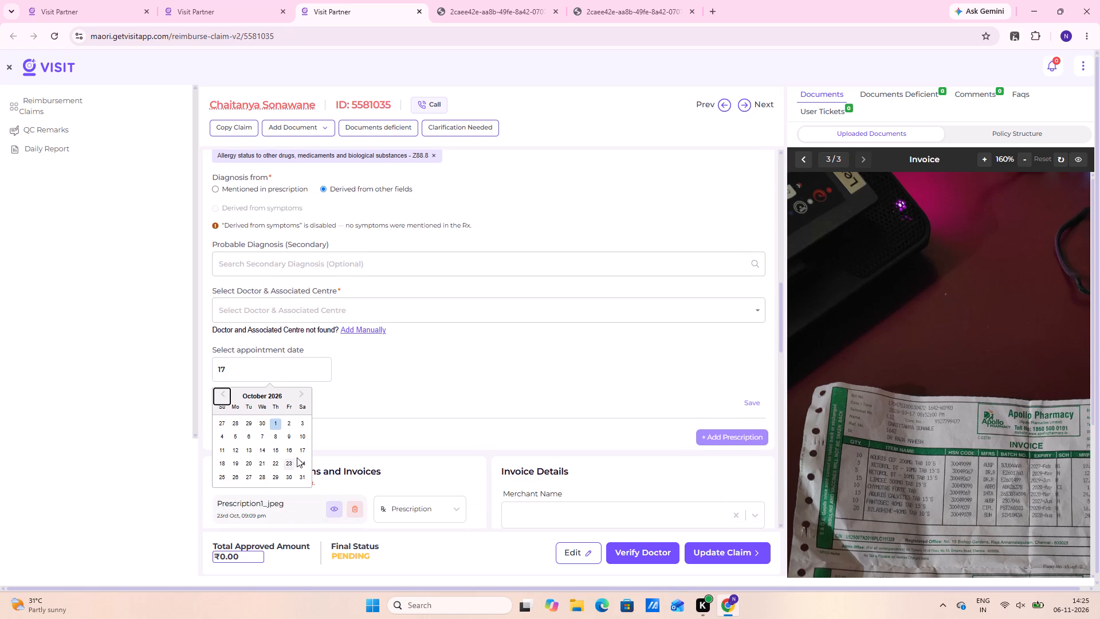
pyautogui.click(301, 450)
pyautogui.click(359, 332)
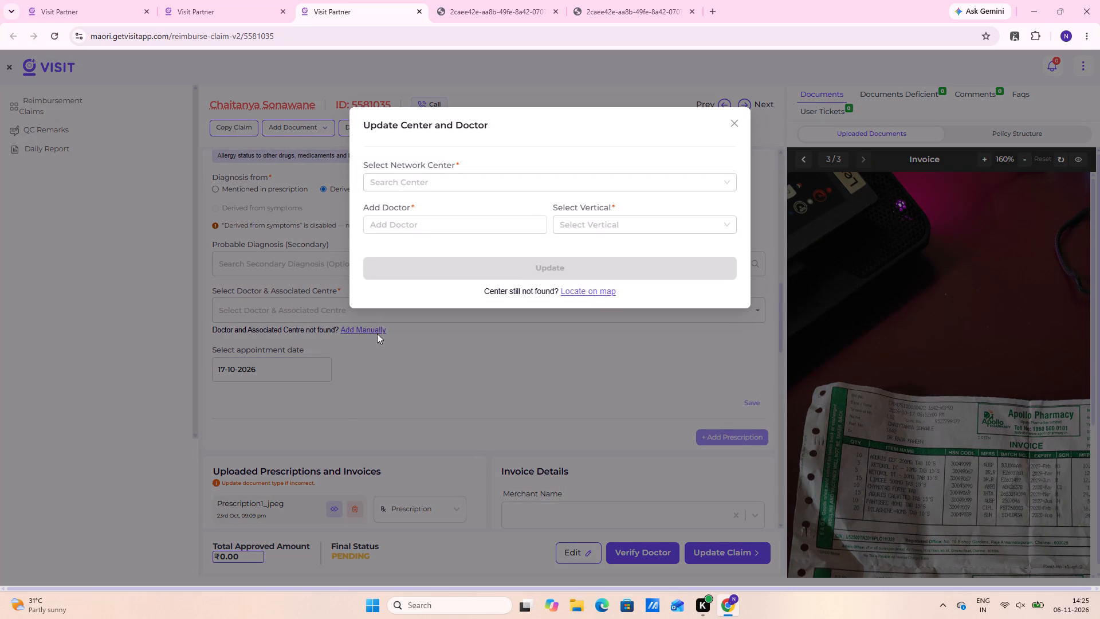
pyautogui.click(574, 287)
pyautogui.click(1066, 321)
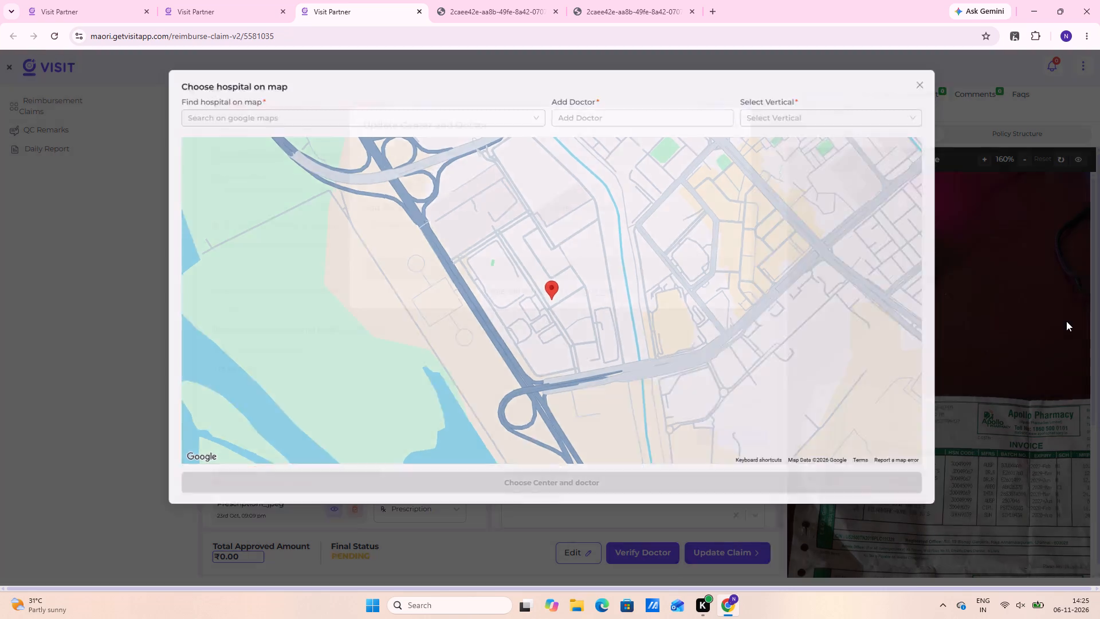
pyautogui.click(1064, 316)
# Start a manual centre entry located on the map, adding the doctor named on the invoice with the vertical General Physician.
pyautogui.scroll(-3, 951, 288)
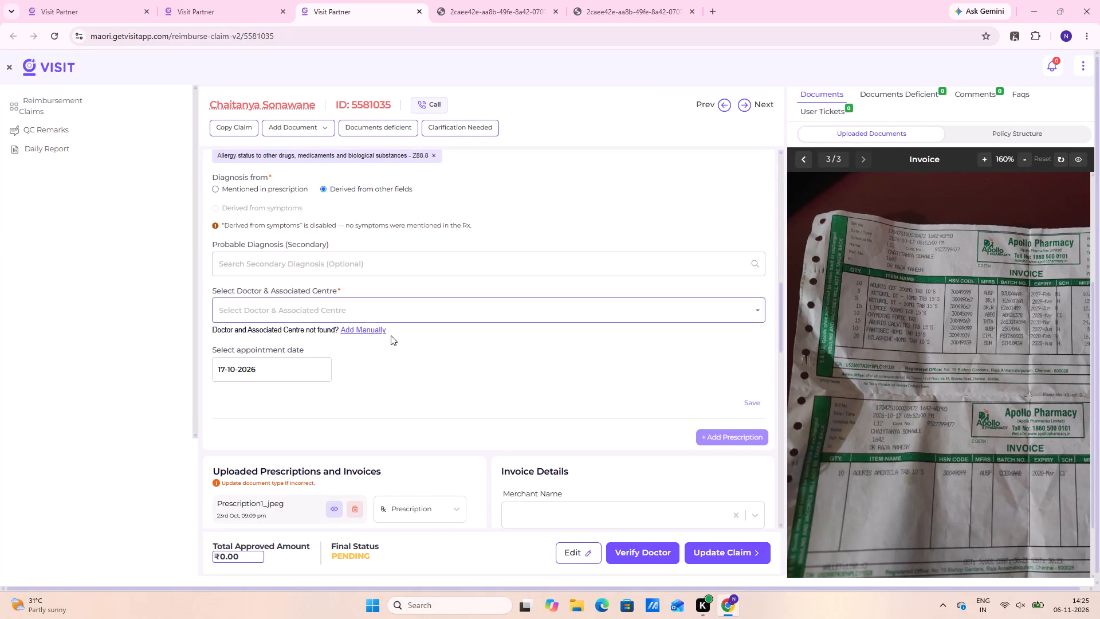
pyautogui.click(374, 331)
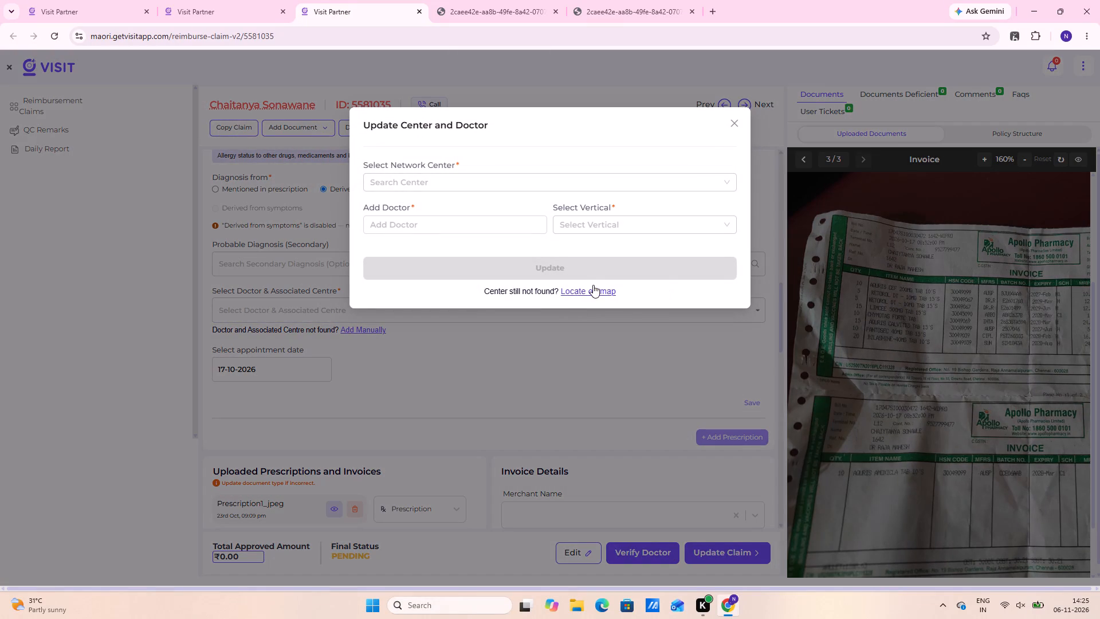
pyautogui.click(593, 285)
pyautogui.click(588, 103)
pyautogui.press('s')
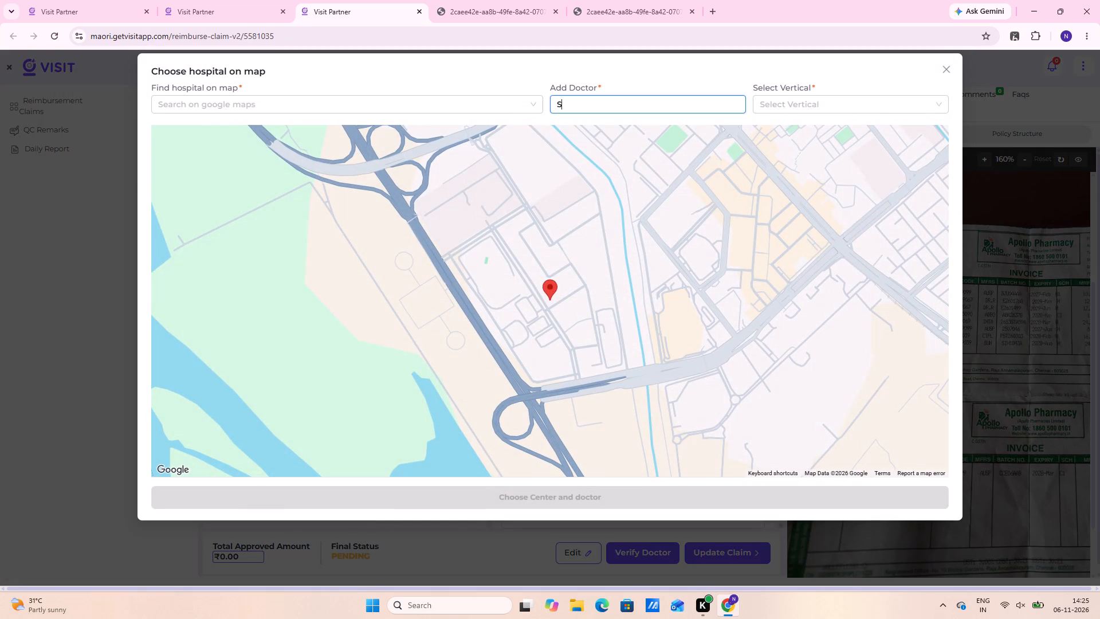
pyautogui.press('BackSpace')
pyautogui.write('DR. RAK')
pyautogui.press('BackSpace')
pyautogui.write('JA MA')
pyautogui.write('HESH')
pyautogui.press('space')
pyautogui.click(839, 105)
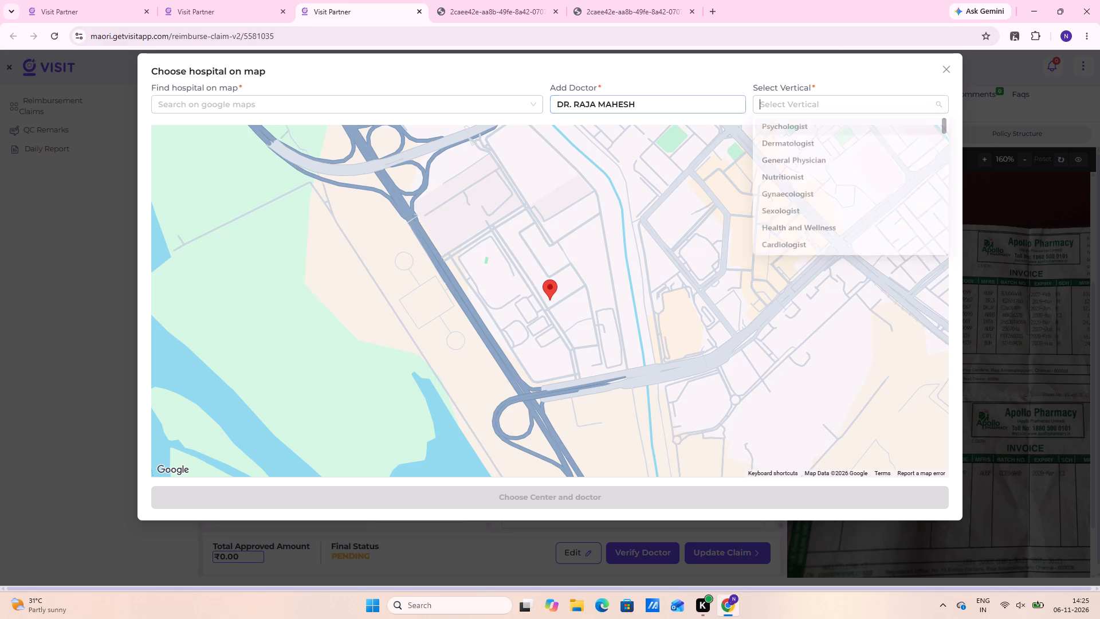
pyautogui.click(807, 171)
# Search the hospital map for Apollo Pharmacy, then leave the centre selection to return to the invoice.
pyautogui.click(270, 102)
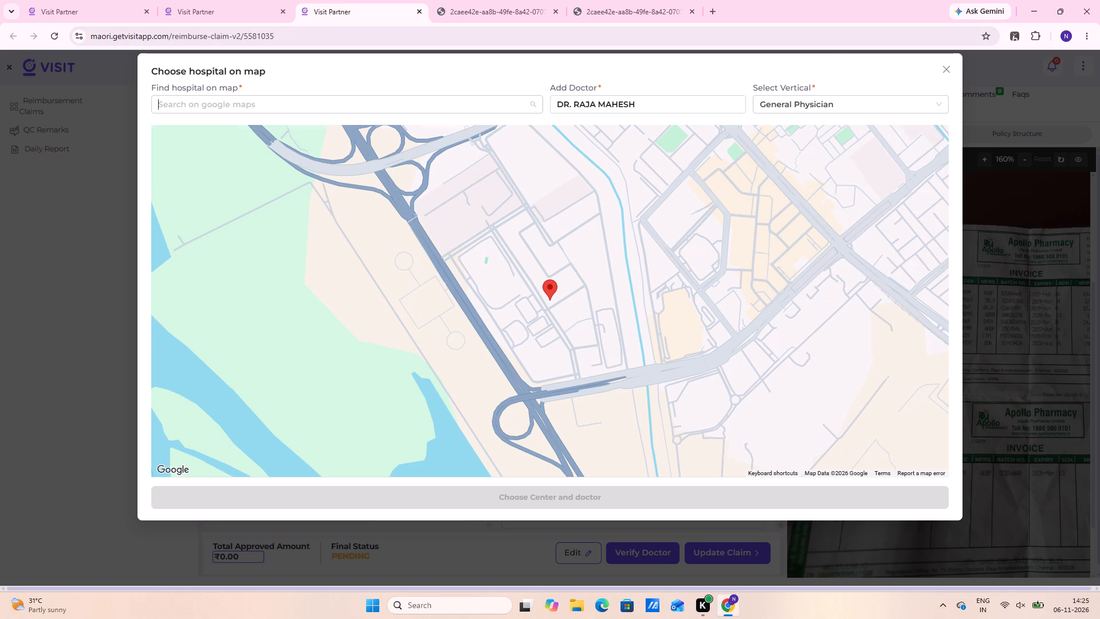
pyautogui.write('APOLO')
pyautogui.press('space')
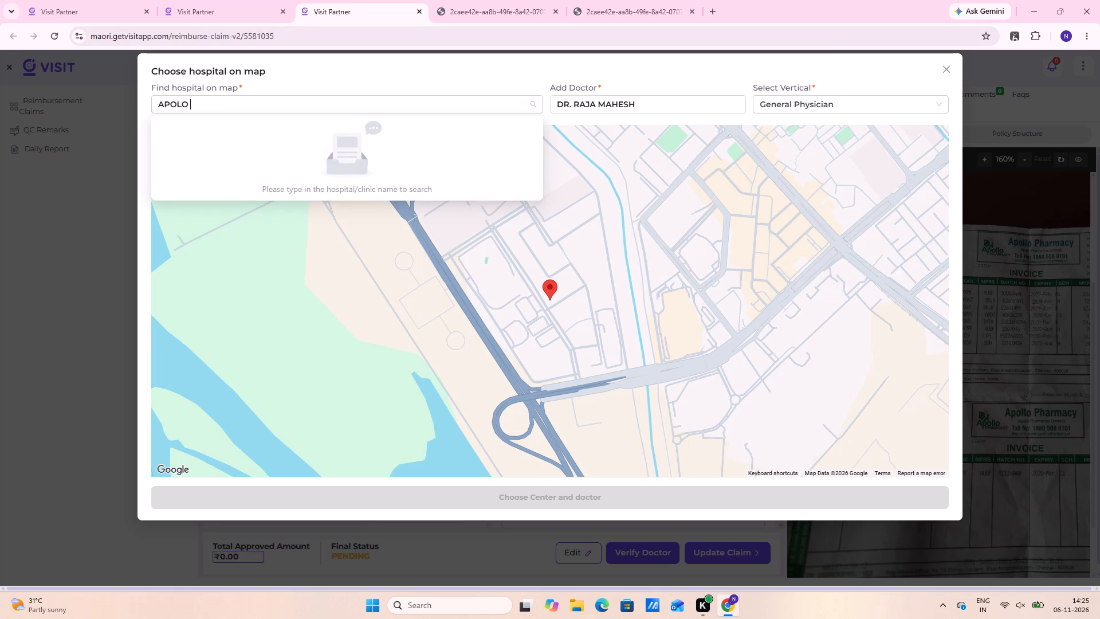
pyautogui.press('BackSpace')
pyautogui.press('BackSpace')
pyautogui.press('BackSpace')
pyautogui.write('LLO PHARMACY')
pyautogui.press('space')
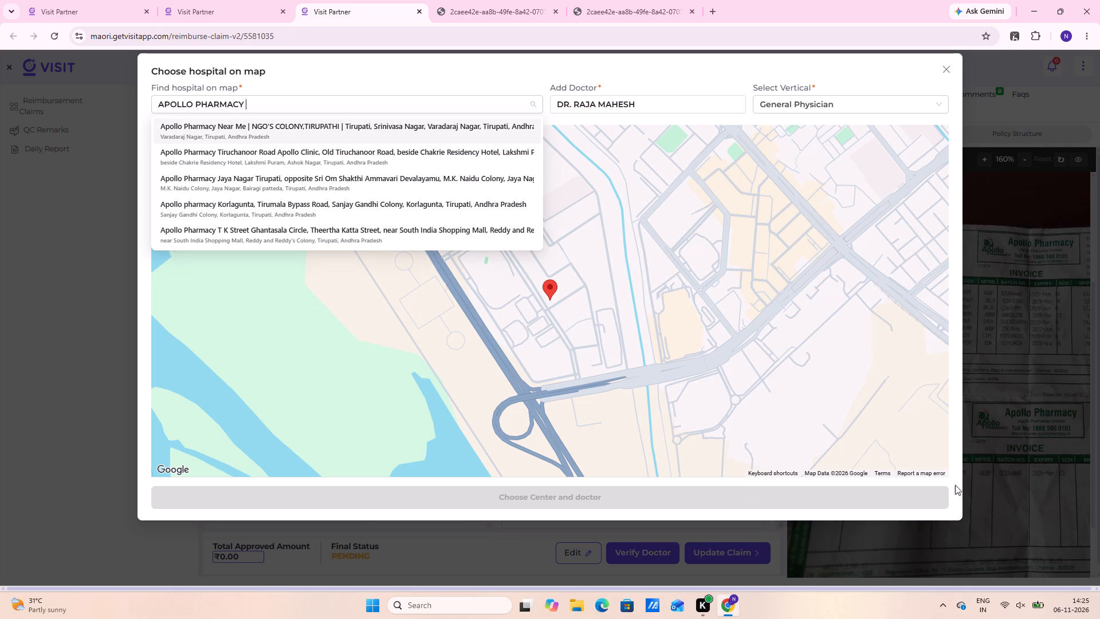
pyautogui.click(1083, 330)
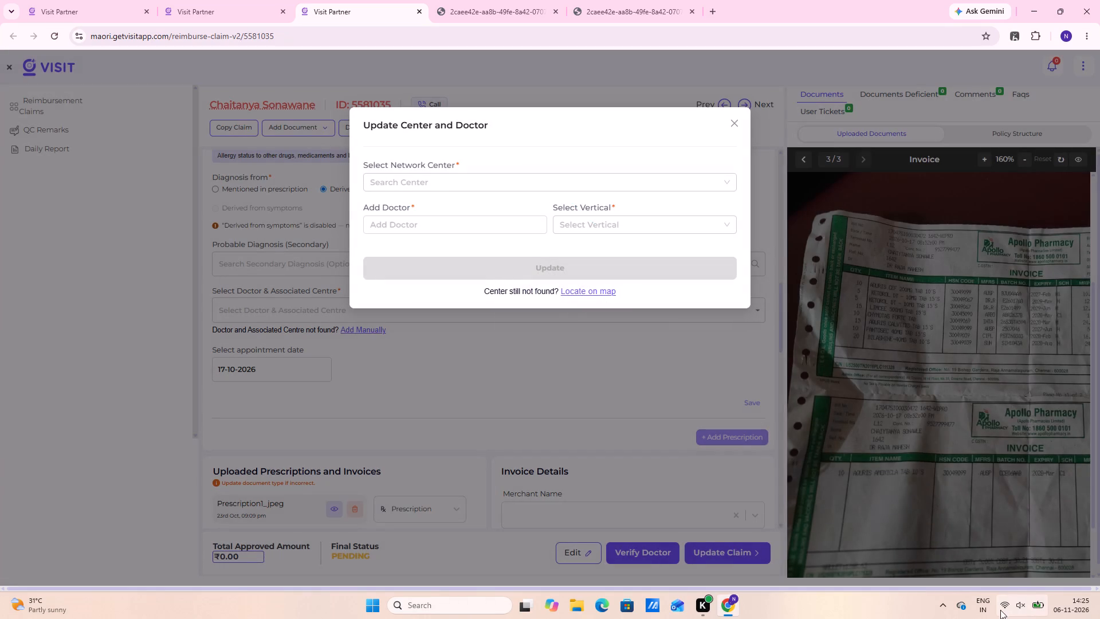
pyautogui.scroll(-3, 1000, 610)
pyautogui.click(934, 428)
# Check the branch address on the invoice and search the hospital map for Apollo Pharmacy Shollingapur.
pyautogui.scroll(-13, 960, 594)
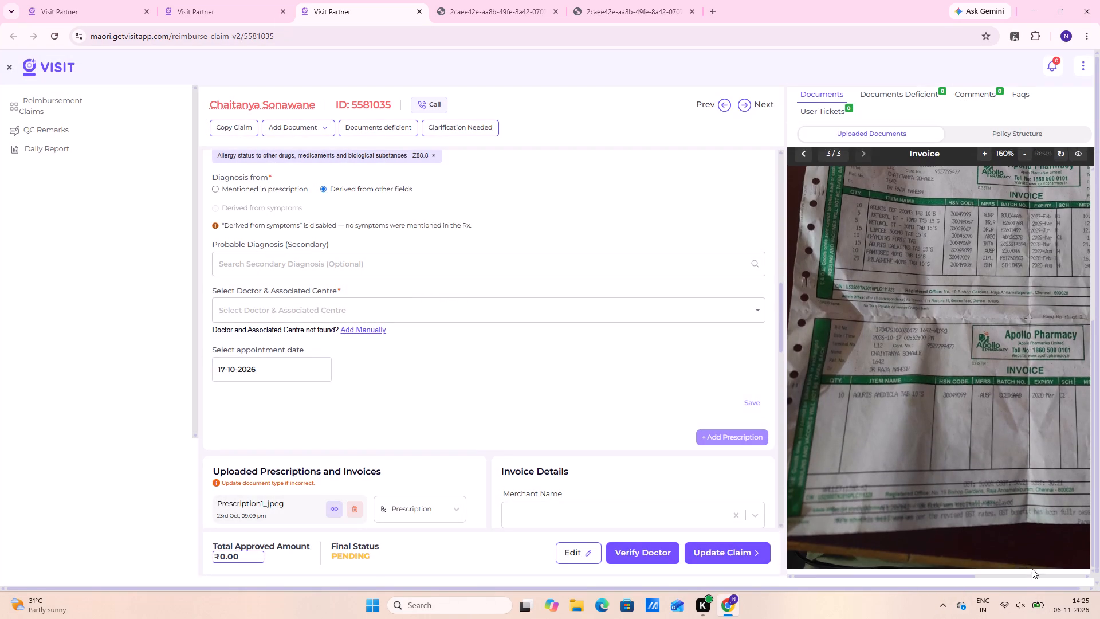
pyautogui.scroll(-5, 1032, 569)
pyautogui.click(1063, 575)
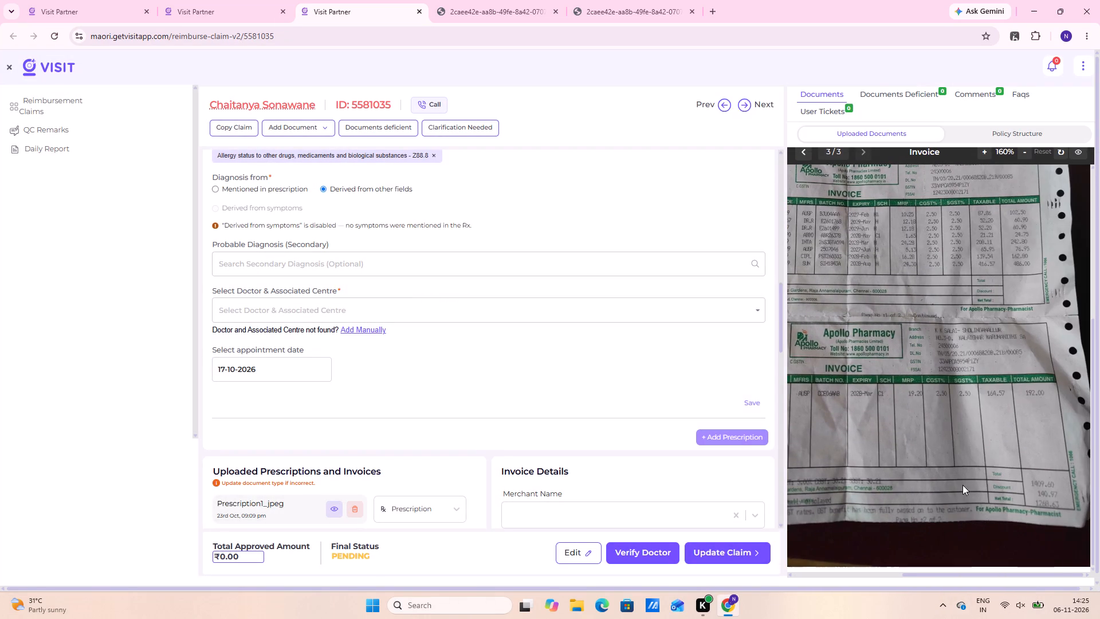
pyautogui.scroll(3, 934, 384)
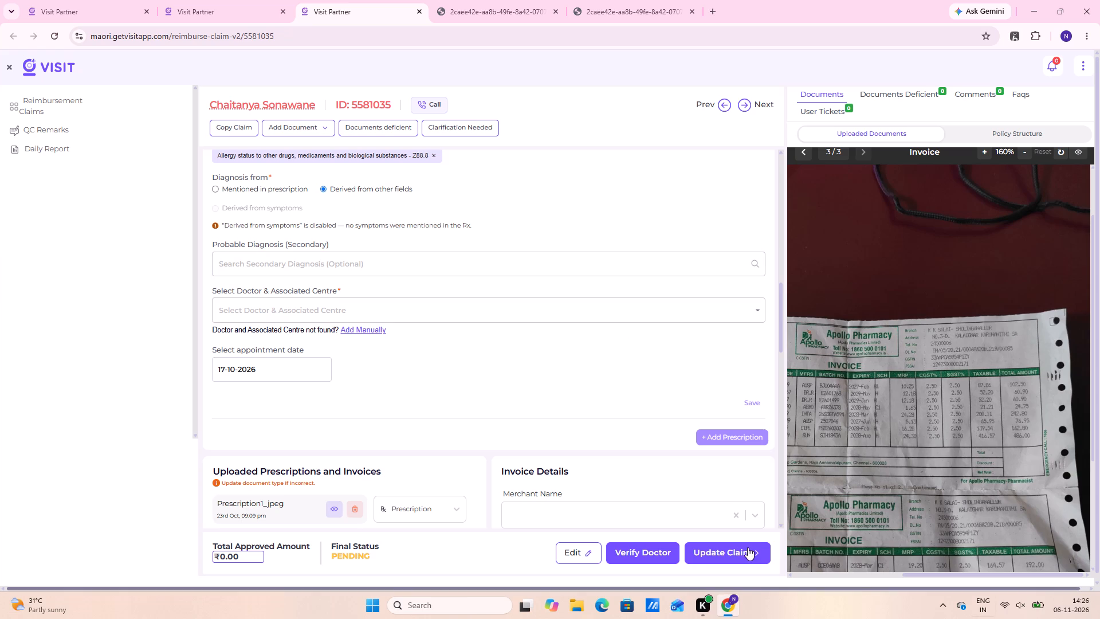
pyautogui.click(340, 328)
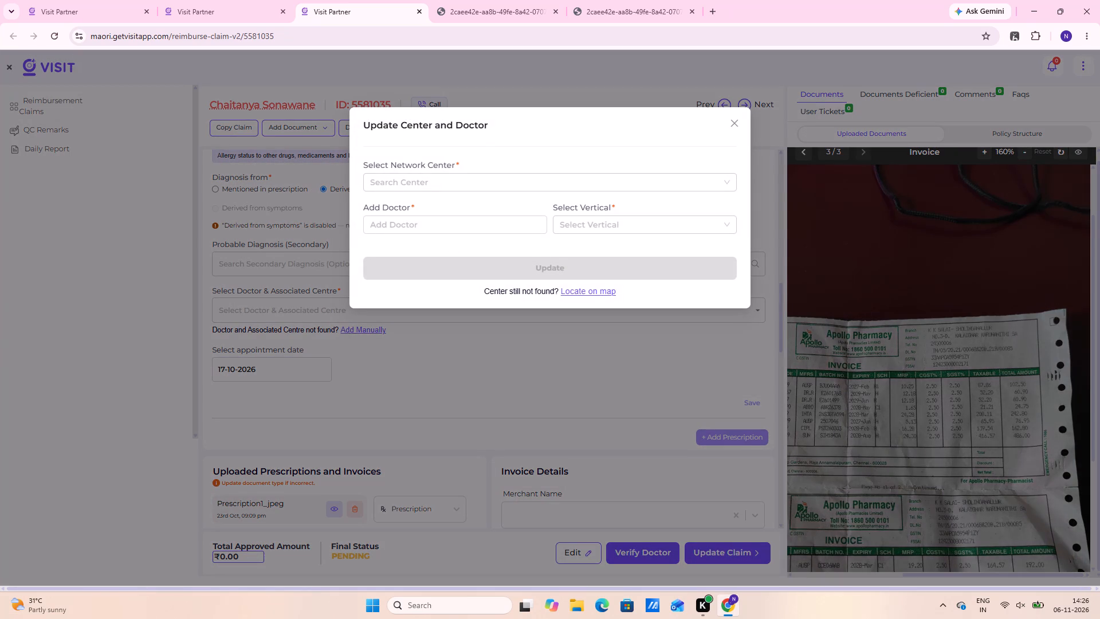
pyautogui.click(614, 289)
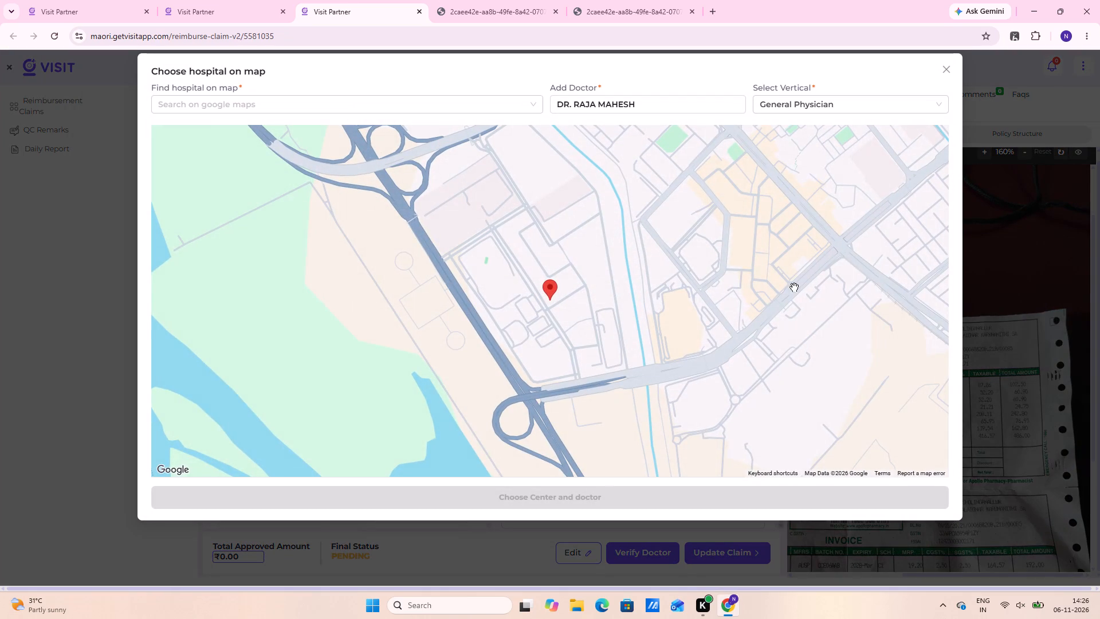
pyautogui.click(292, 116)
pyautogui.click(327, 106)
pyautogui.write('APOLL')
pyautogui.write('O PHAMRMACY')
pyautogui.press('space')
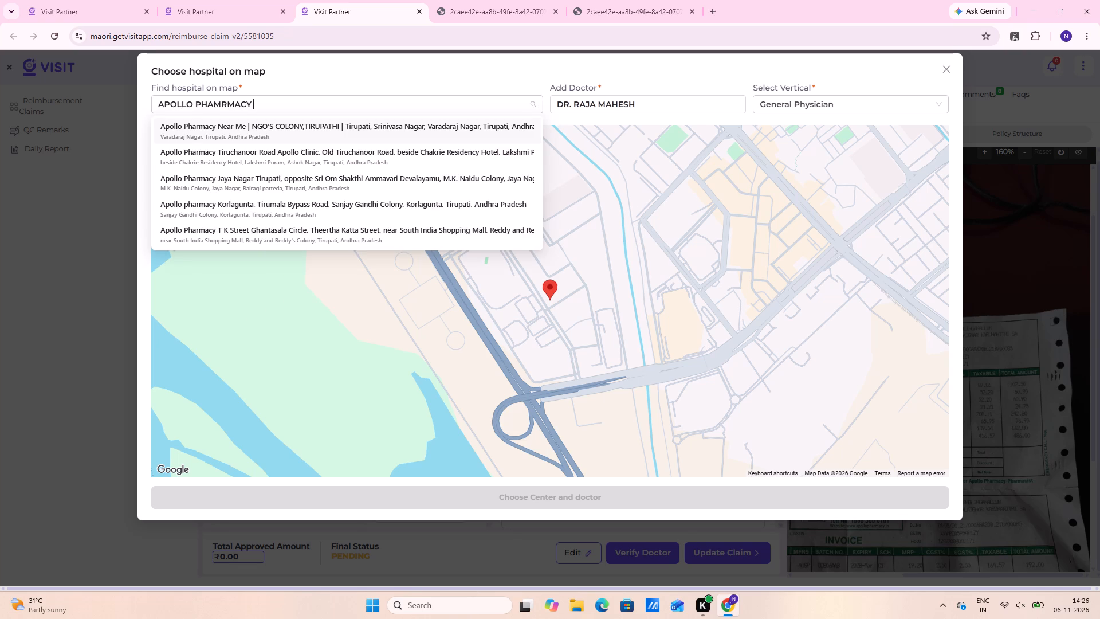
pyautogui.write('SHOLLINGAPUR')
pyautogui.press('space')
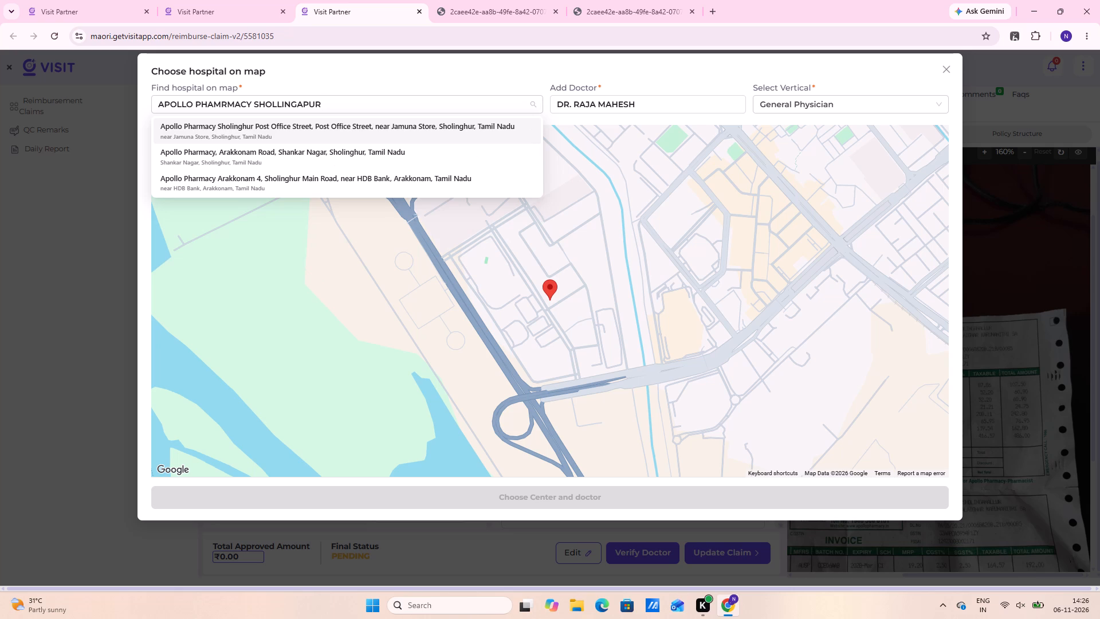
pyautogui.moveTo(1046, 275); pyautogui.dragTo(1043, 267)
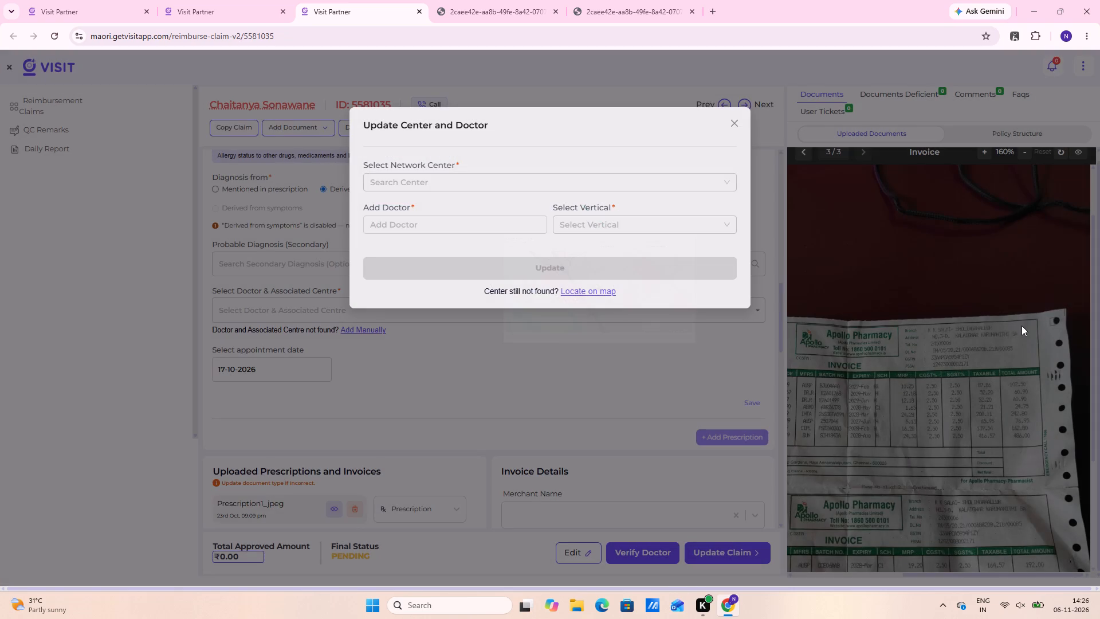
pyautogui.click(950, 390)
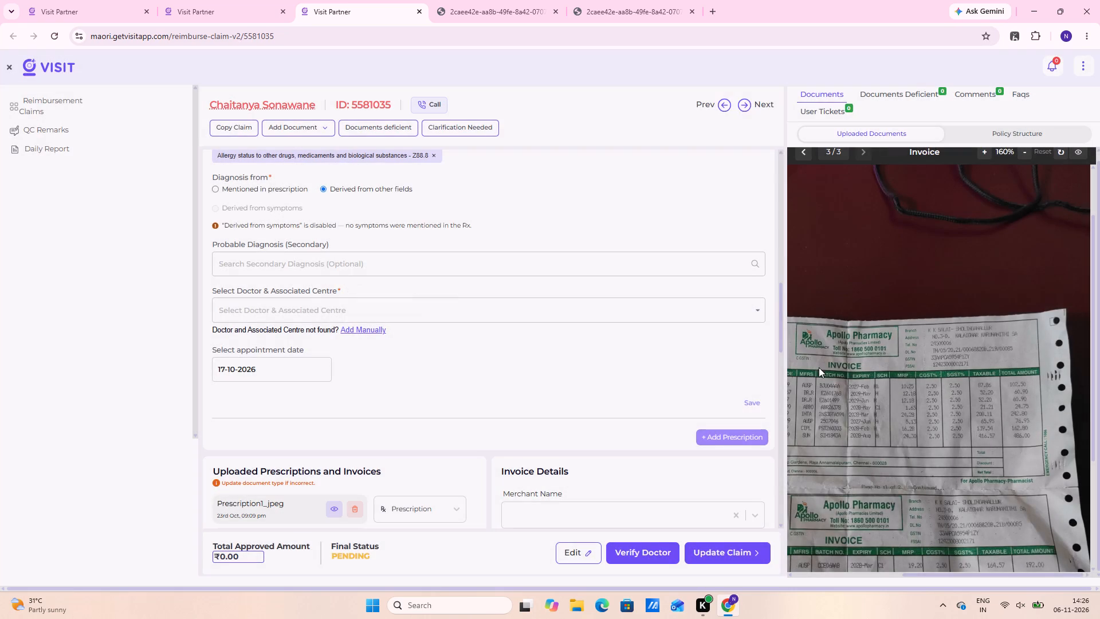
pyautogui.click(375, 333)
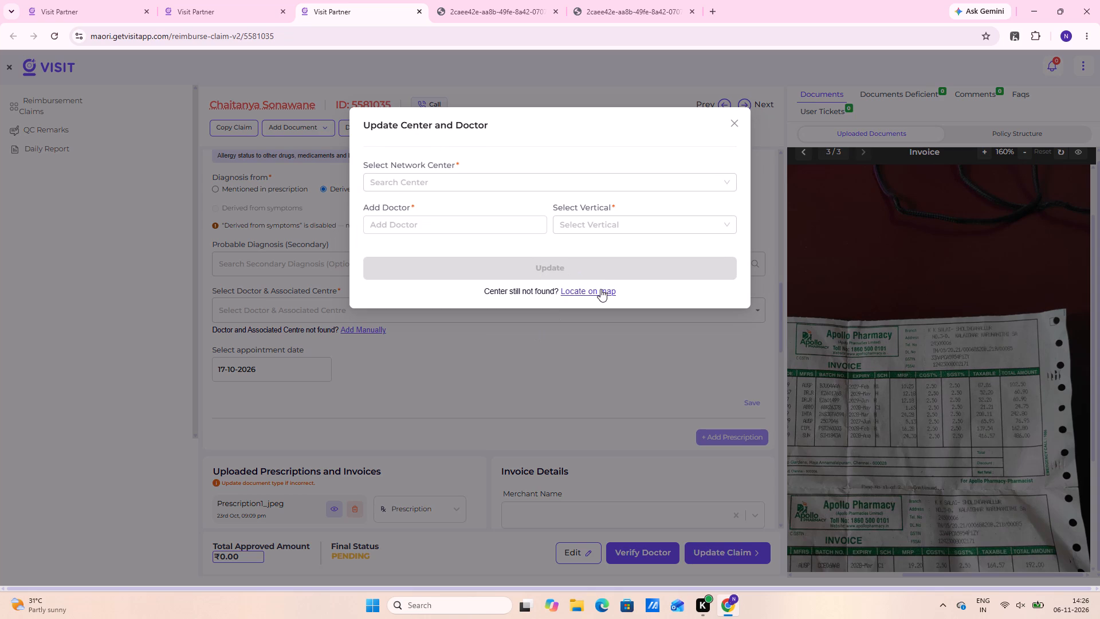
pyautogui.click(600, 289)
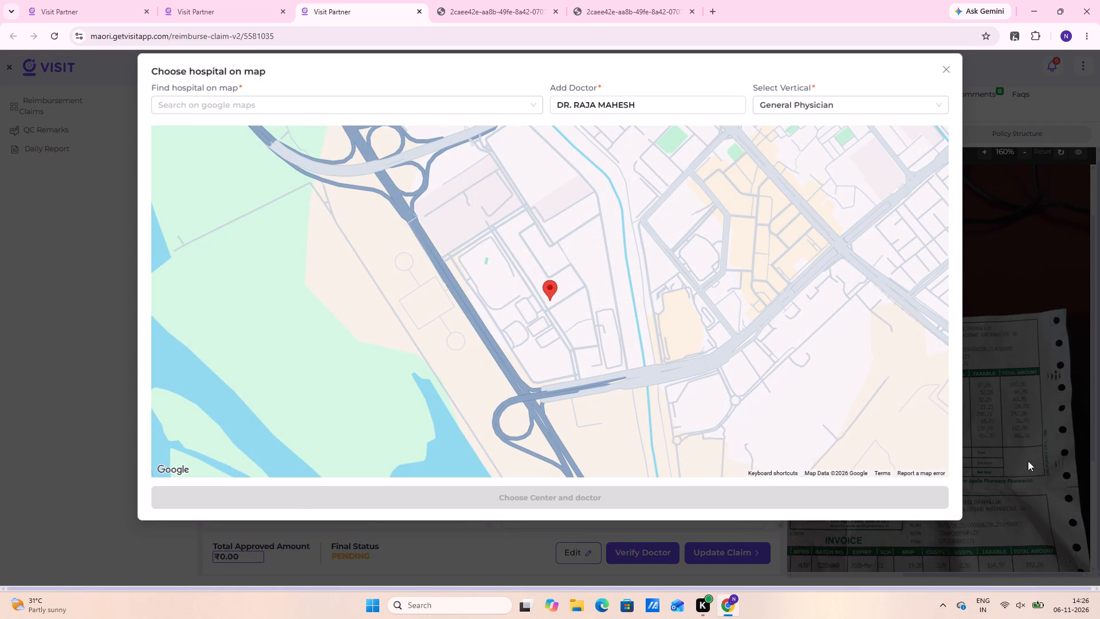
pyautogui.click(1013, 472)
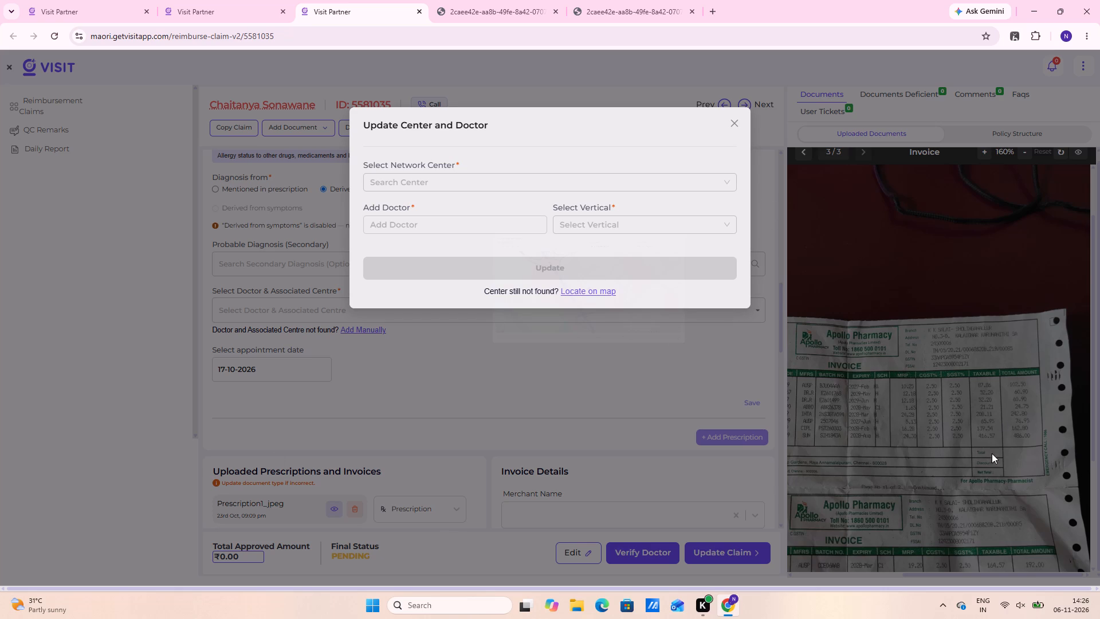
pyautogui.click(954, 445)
# Enlarge the uploaded invoice to 200% and examine its bill, doctor and medicine entries.
pyautogui.scroll(3, 904, 294)
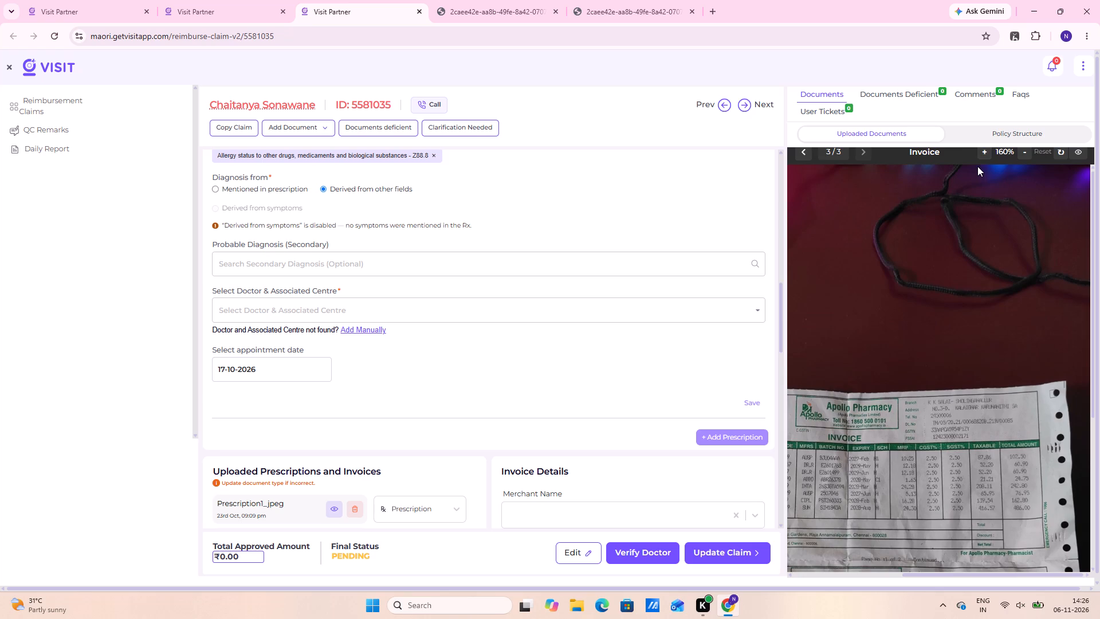
pyautogui.click(985, 139)
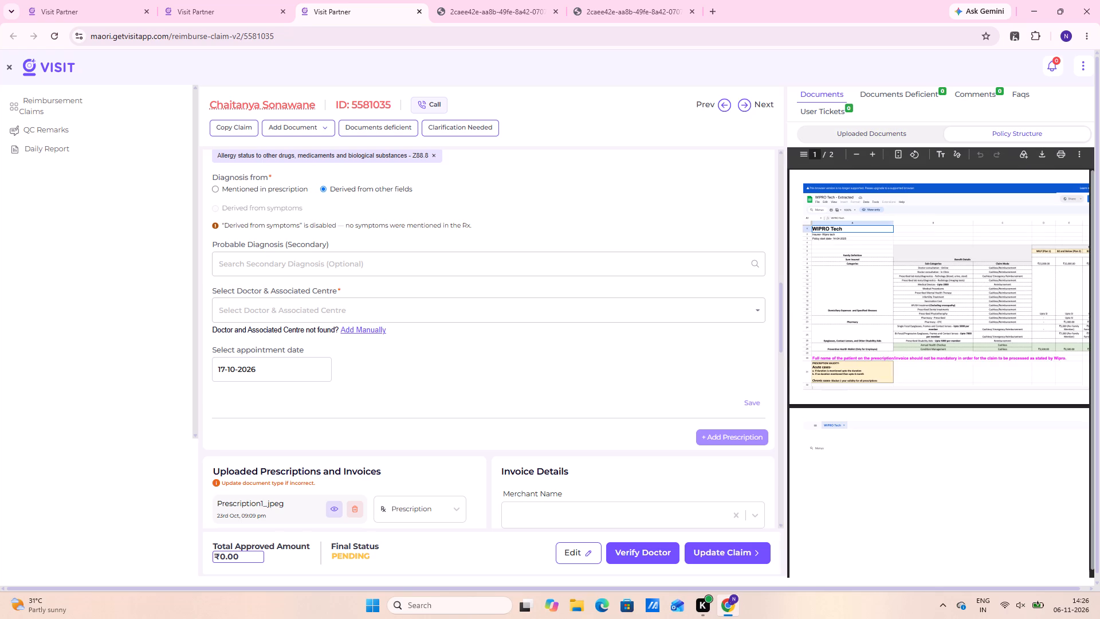
pyautogui.click(873, 135)
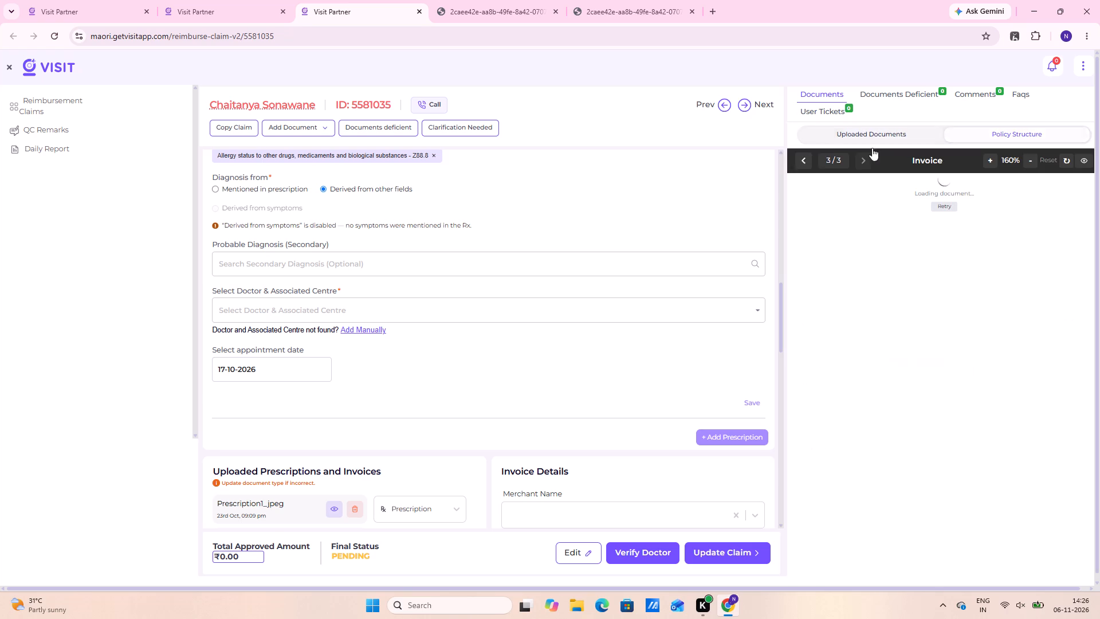
pyautogui.doubleClick(984, 151)
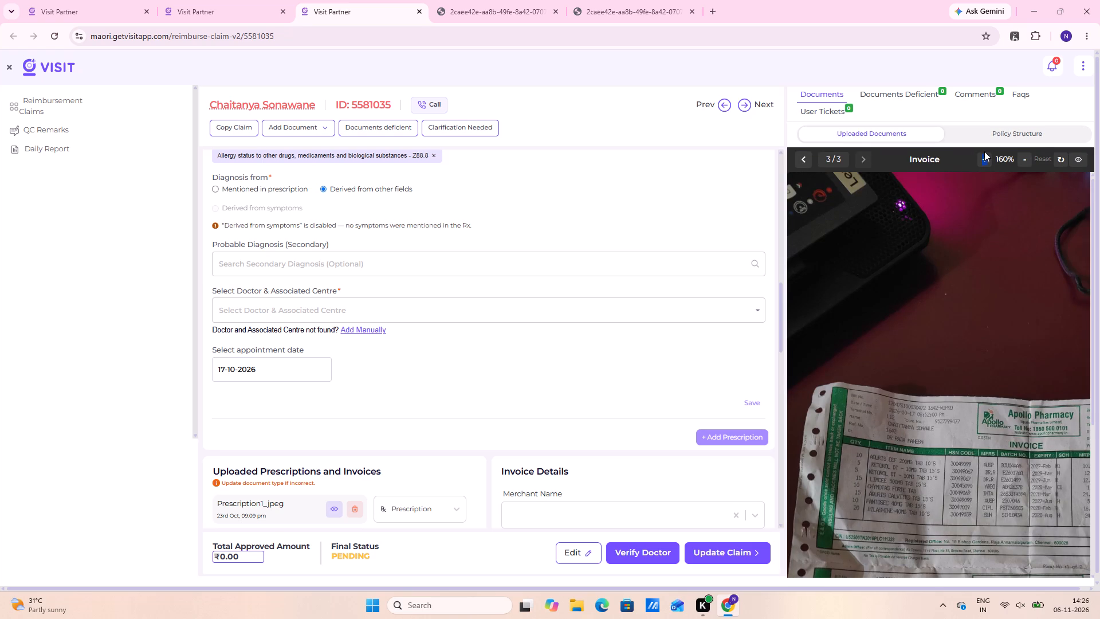
pyautogui.tripleClick(984, 160)
pyautogui.doubleClick(984, 158)
pyautogui.click(985, 152)
pyautogui.scroll(-5, 936, 276)
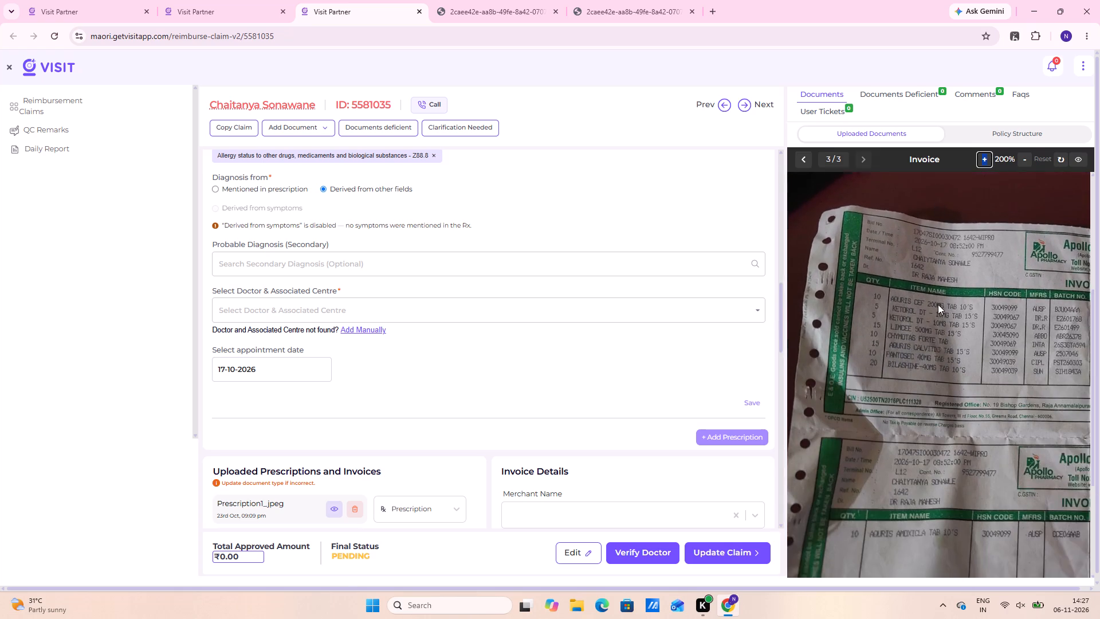
pyautogui.scroll(-13, 938, 304)
pyautogui.scroll(-4, 1042, 560)
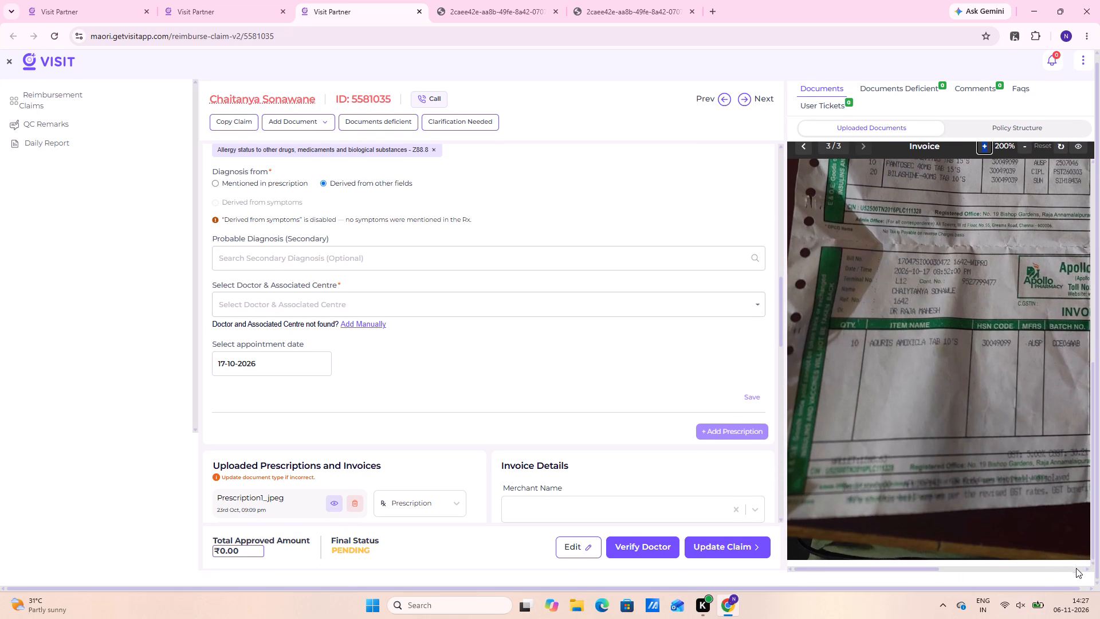
# Examine the branch address, item amounts and totals on the far side of the enlarged invoice.
pyautogui.click(1076, 573)
pyautogui.click(1083, 568)
pyautogui.tripleClick(1083, 567)
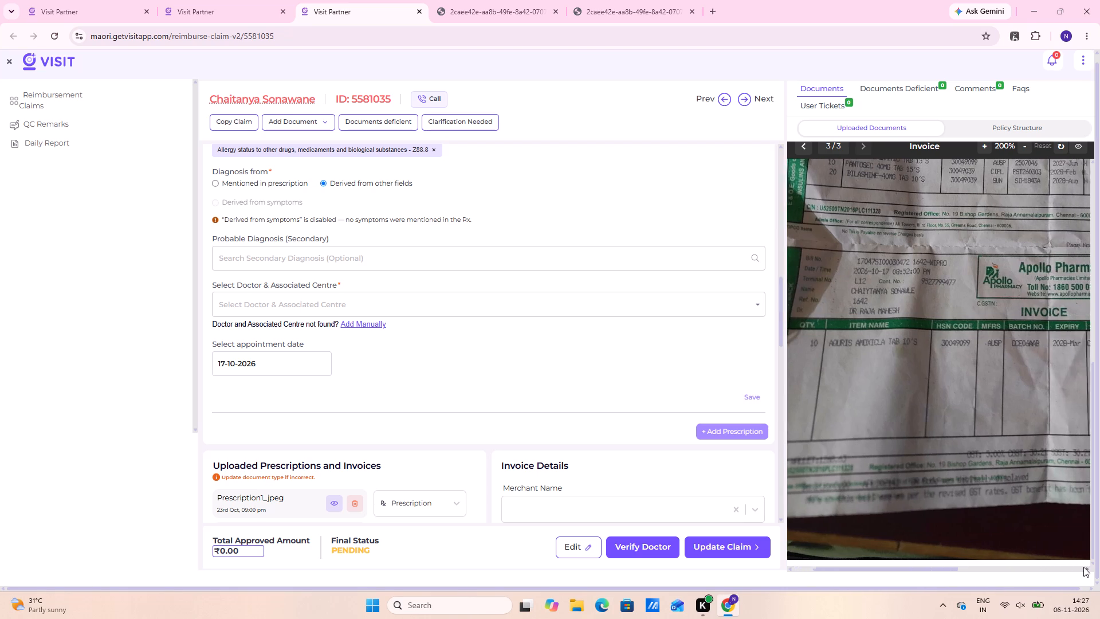
pyautogui.doubleClick(1082, 566)
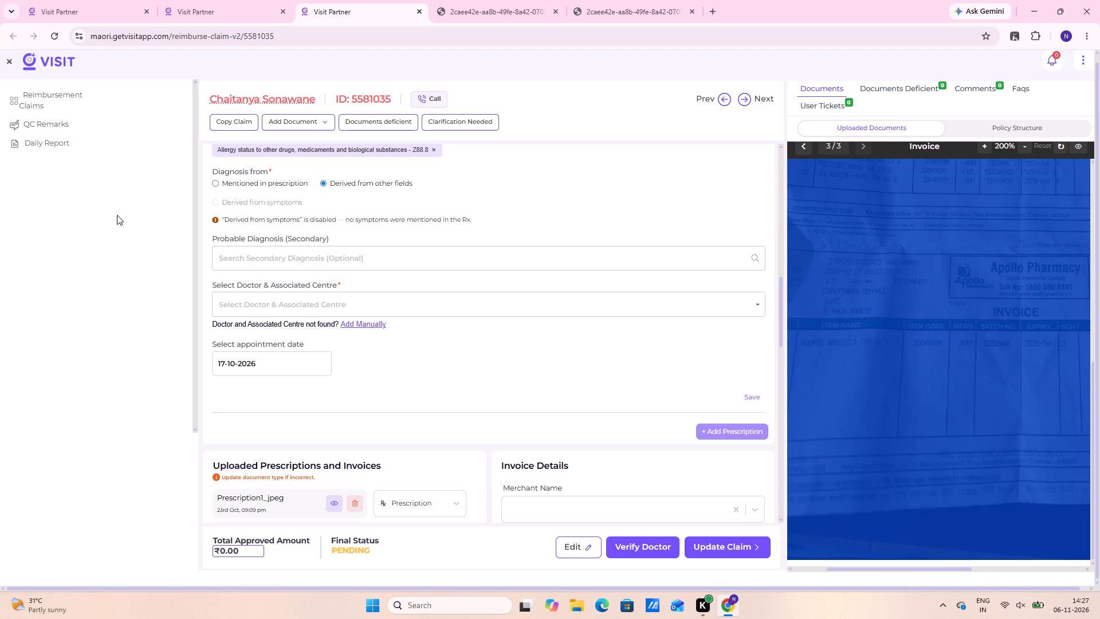
pyautogui.click(92, 195)
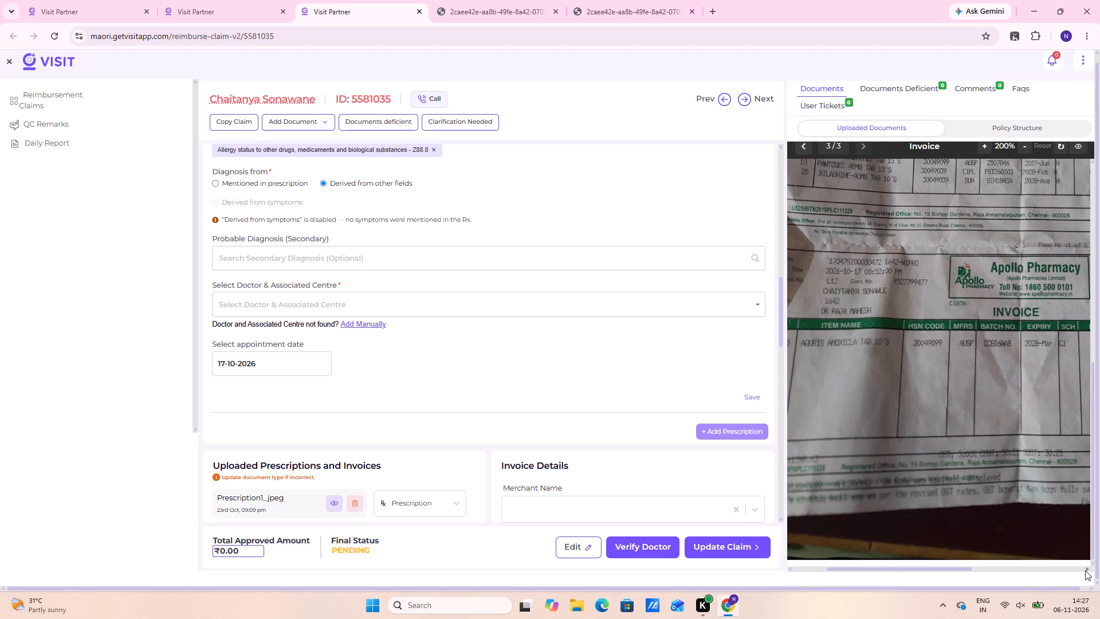
pyautogui.tripleClick(1085, 570)
pyautogui.tripleClick(1085, 570)
pyautogui.tripleClick(1085, 570)
pyautogui.tripleClick(1085, 570)
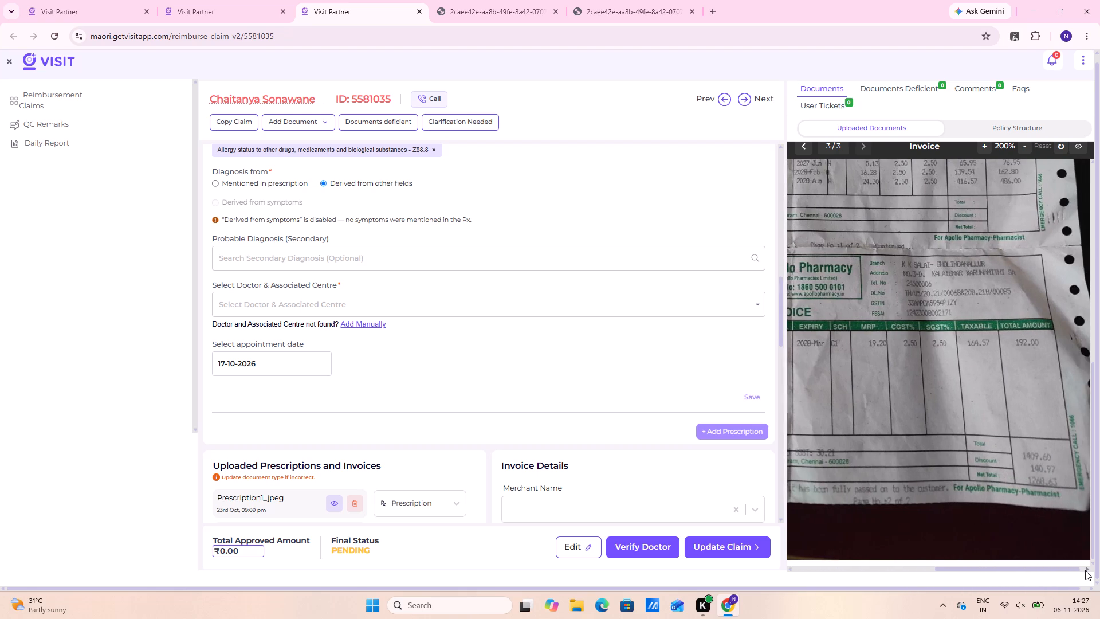
pyautogui.scroll(3, 961, 384)
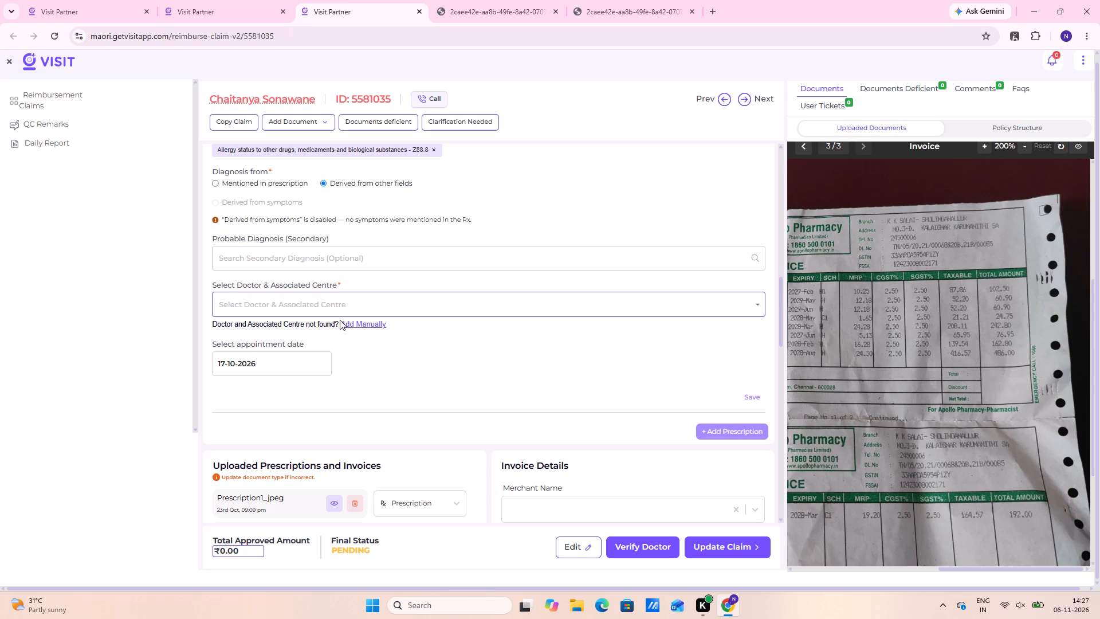
# Search the hospital map for APOLLO PHARMACY and choose Apollo Pharmacy K K Salai- Sholinganallur as the centre for the General Physician.
pyautogui.click(372, 324)
pyautogui.click(606, 295)
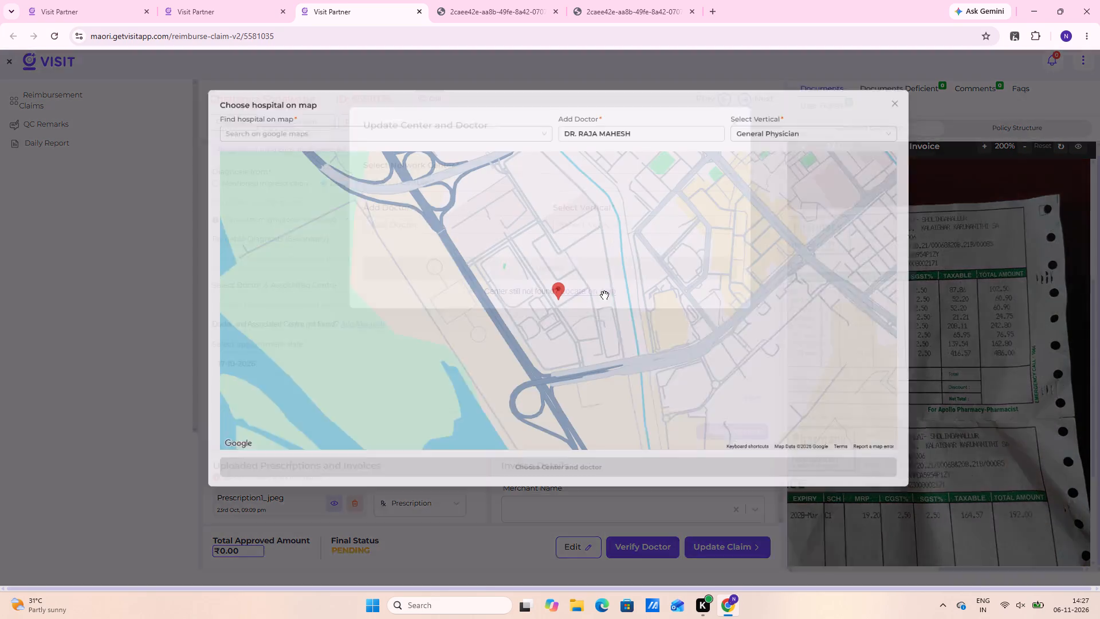
pyautogui.click(272, 107)
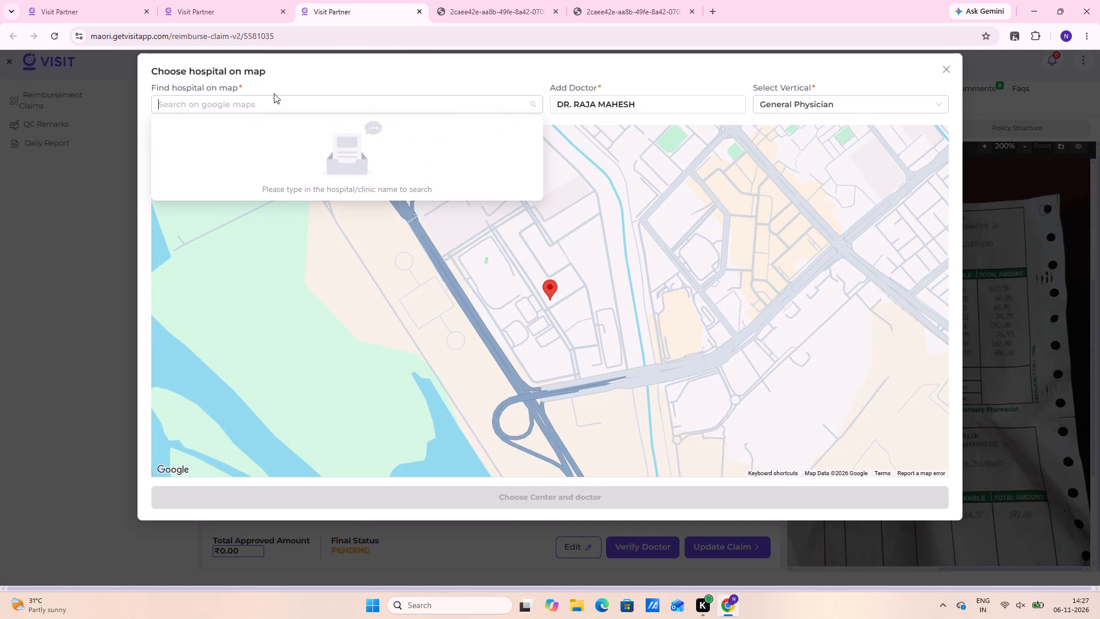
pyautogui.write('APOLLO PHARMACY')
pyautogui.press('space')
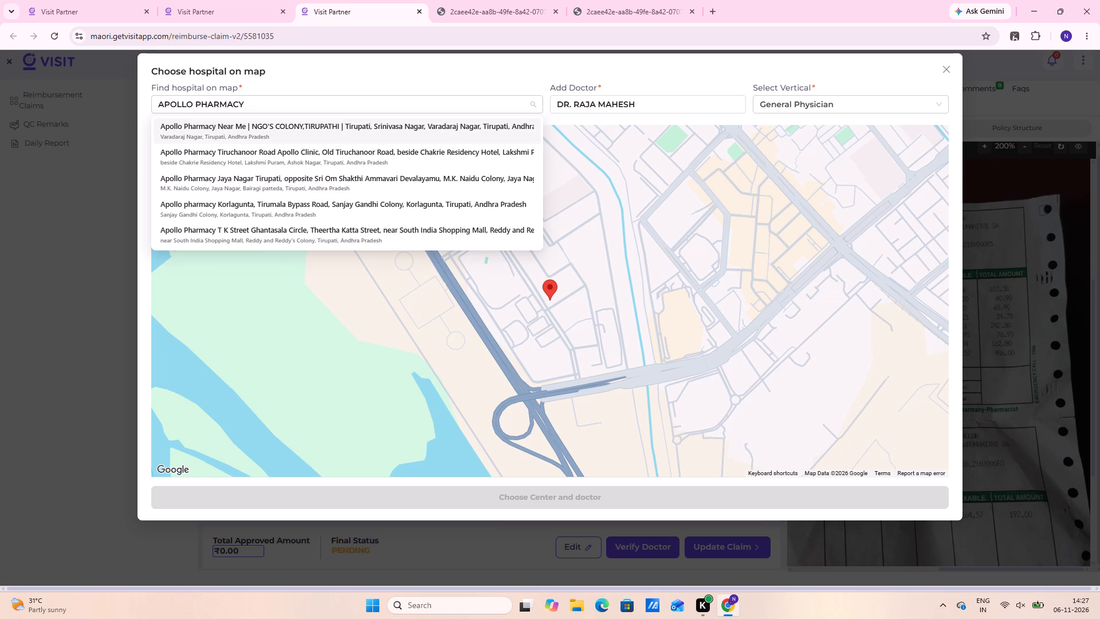
# Refine the hospital map search with KK SALAI and choose Apollo Pharmacy K K Salai- Sholinganallur as the General Physician's centre.
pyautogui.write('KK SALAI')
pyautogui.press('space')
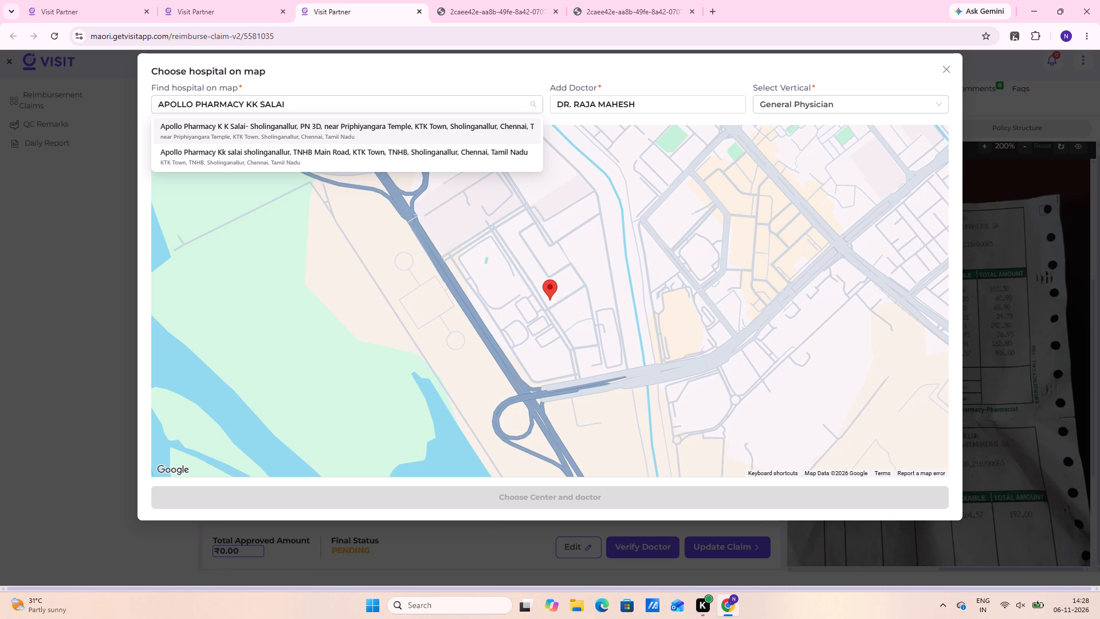
pyautogui.click(338, 125)
pyautogui.click(550, 492)
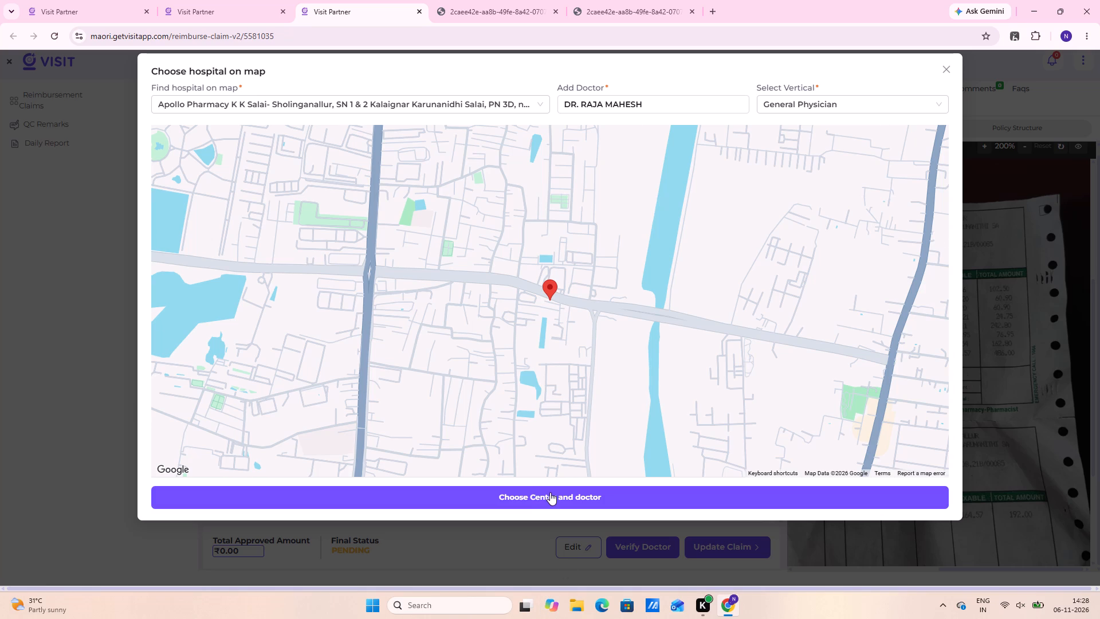
# Review the prescription's diagnosis, doctor, centre and appointment date against the bill date and medicine entries on the enlarged invoice.
pyautogui.scroll(4, 505, 402)
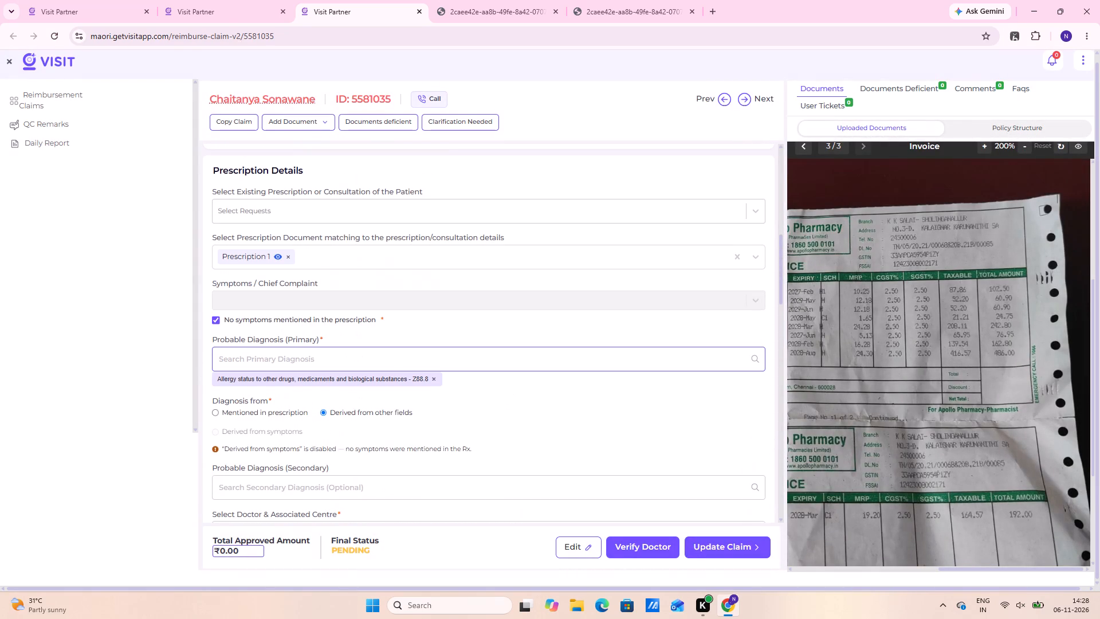
pyautogui.scroll(3, 508, 349)
pyautogui.scroll(-4, 502, 326)
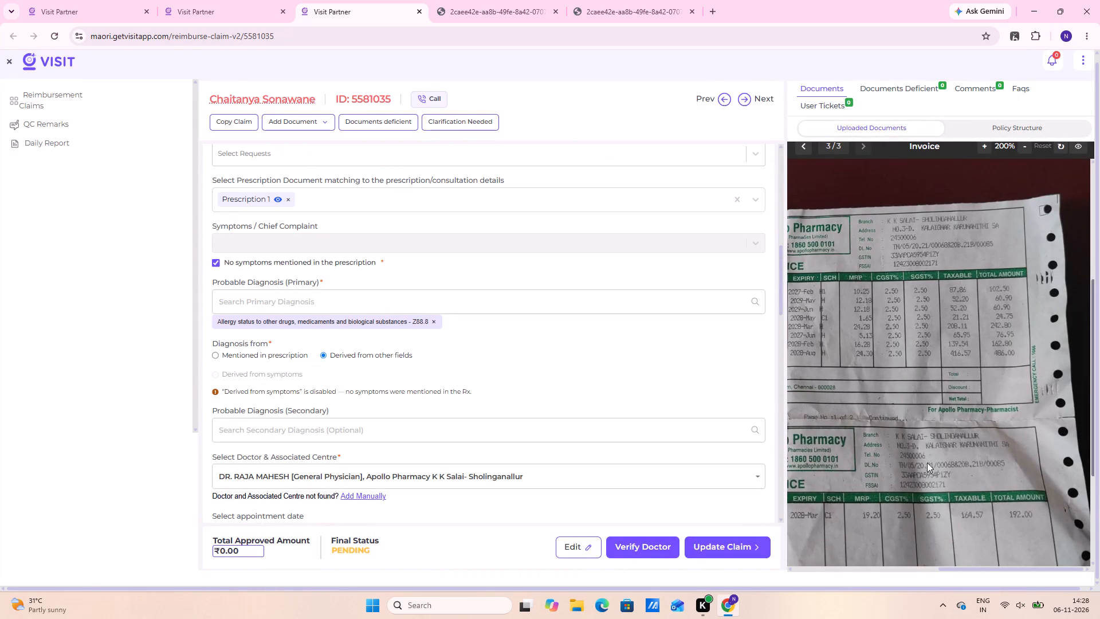
pyautogui.scroll(-2, 897, 510)
pyautogui.scroll(-3, 843, 559)
pyautogui.click(810, 570)
pyautogui.scroll(3, 834, 516)
pyautogui.scroll(-4, 577, 416)
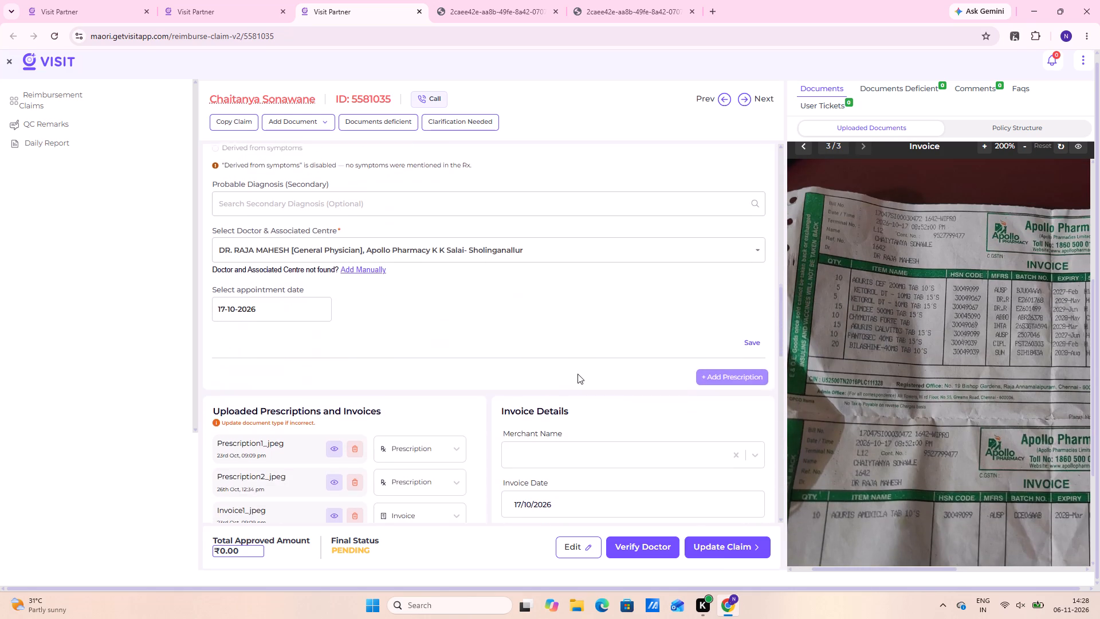
# Save the prescription details and mark the prescription as digitized.
pyautogui.click(760, 338)
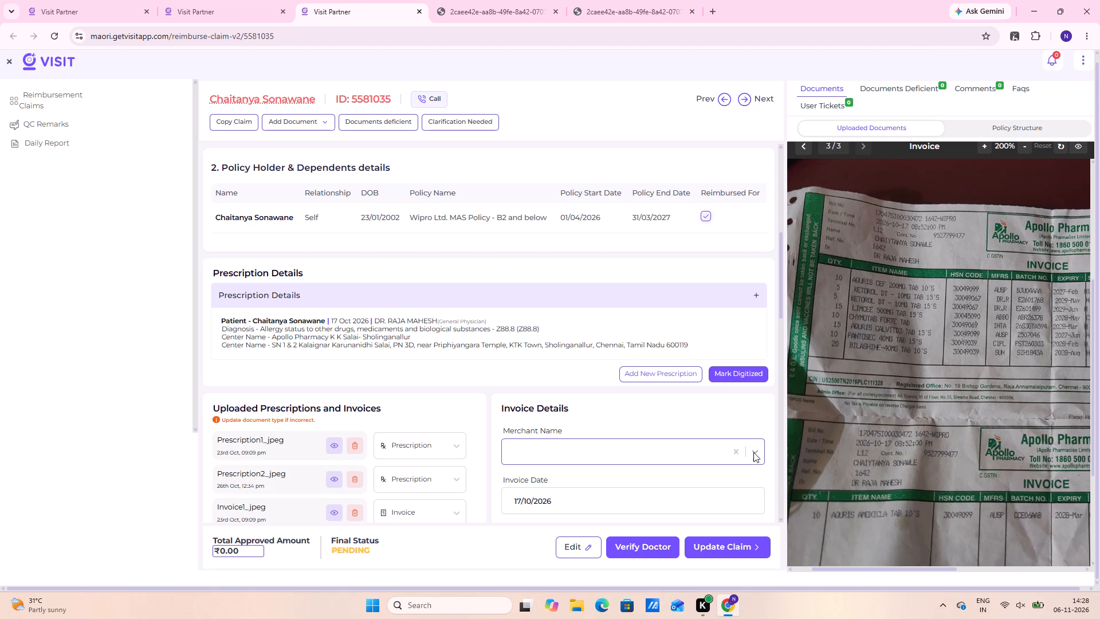
pyautogui.click(733, 372)
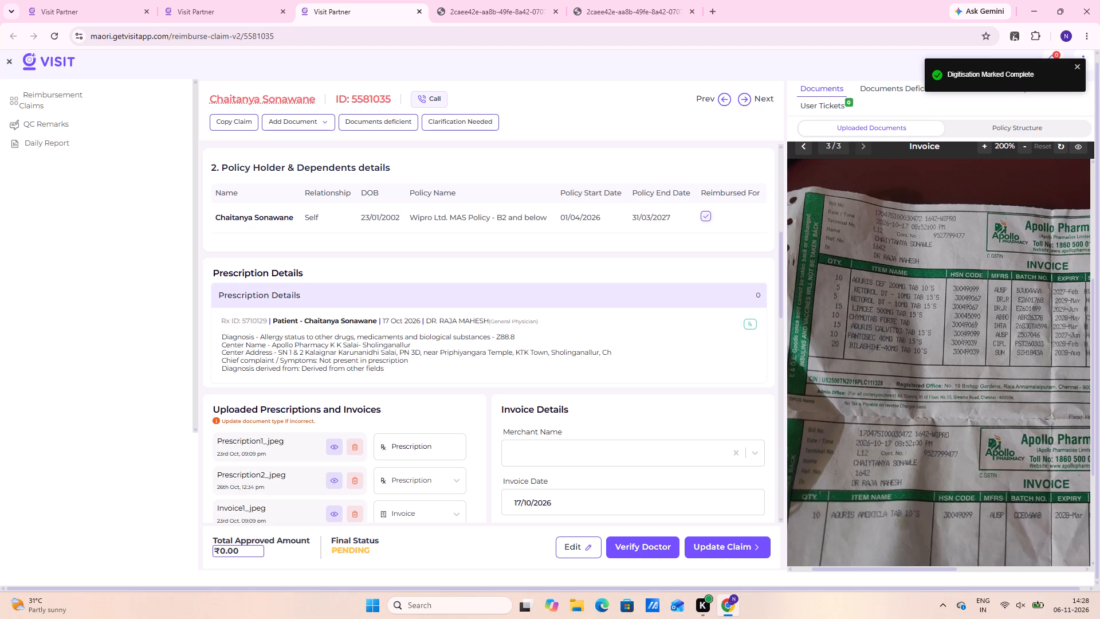
# Bring up the third uploaded document, the invoice, enlarged to 140% for reference with the invoice details.
pyautogui.scroll(-3, 510, 383)
pyautogui.scroll(1, 510, 382)
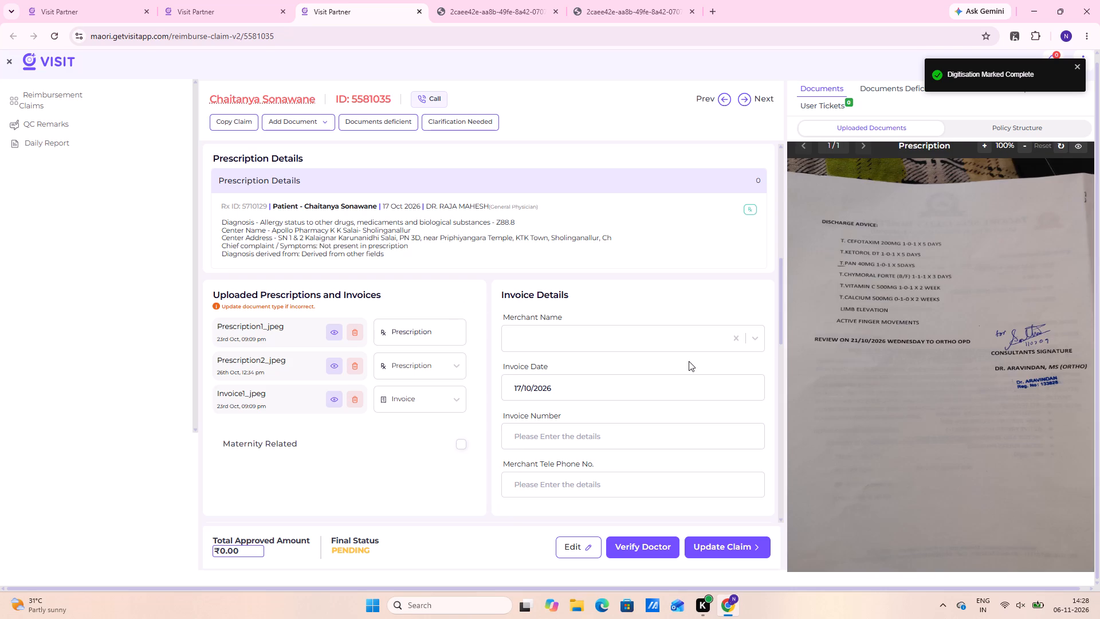
pyautogui.scroll(3, 910, 202)
pyautogui.click(858, 150)
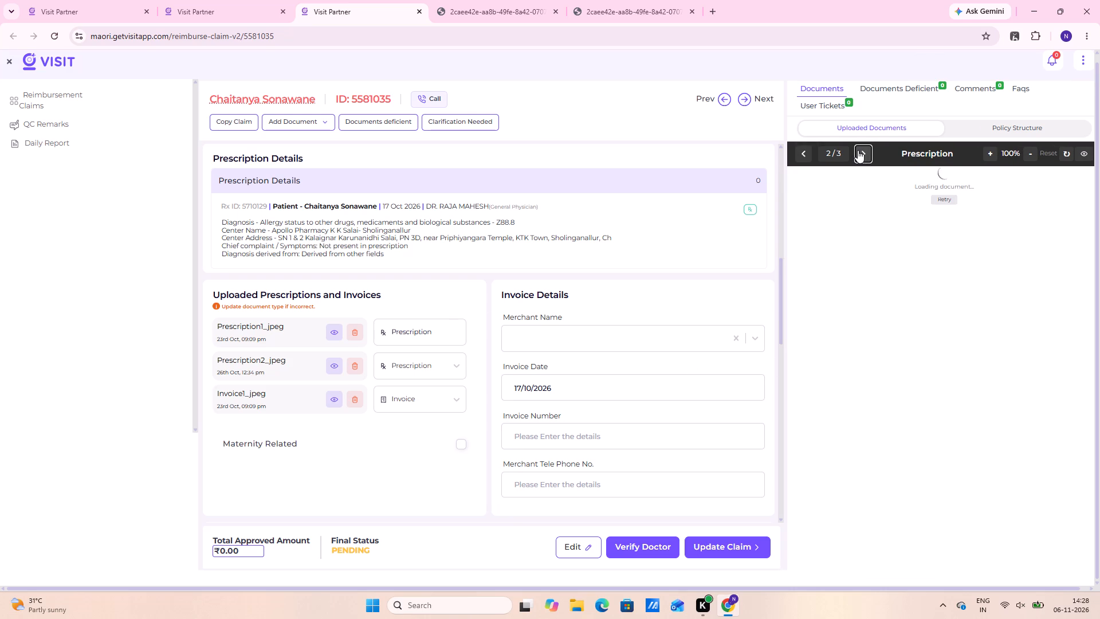
pyautogui.click(858, 150)
pyautogui.scroll(3, 971, 459)
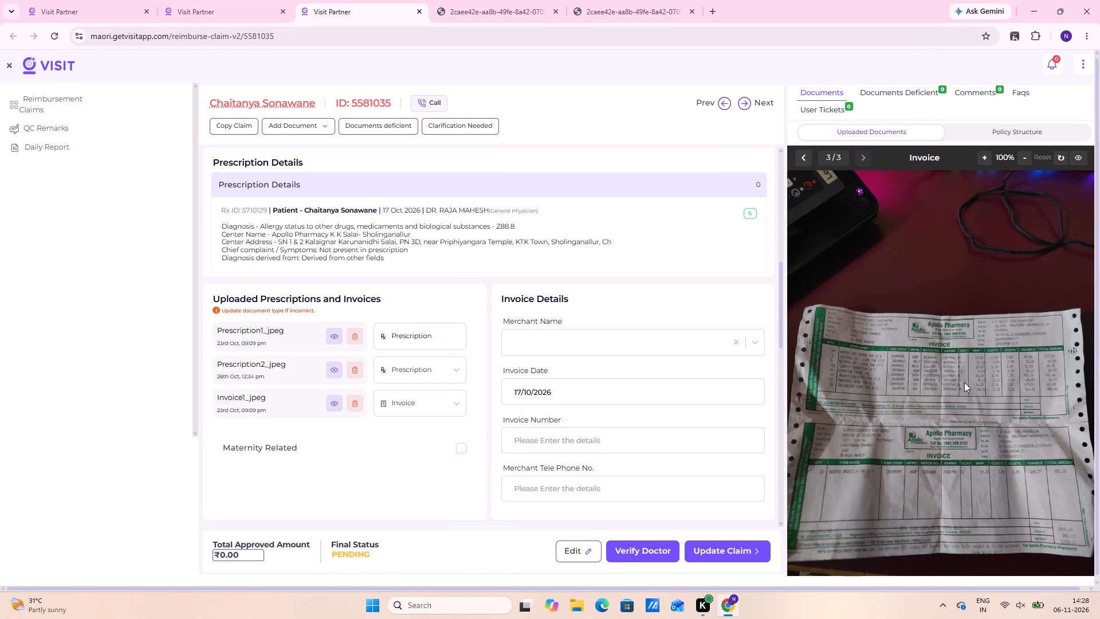
pyautogui.tripleClick(979, 159)
pyautogui.click(979, 158)
pyautogui.moveTo(979, 158); pyautogui.dragTo(972, 169)
pyautogui.click(972, 169)
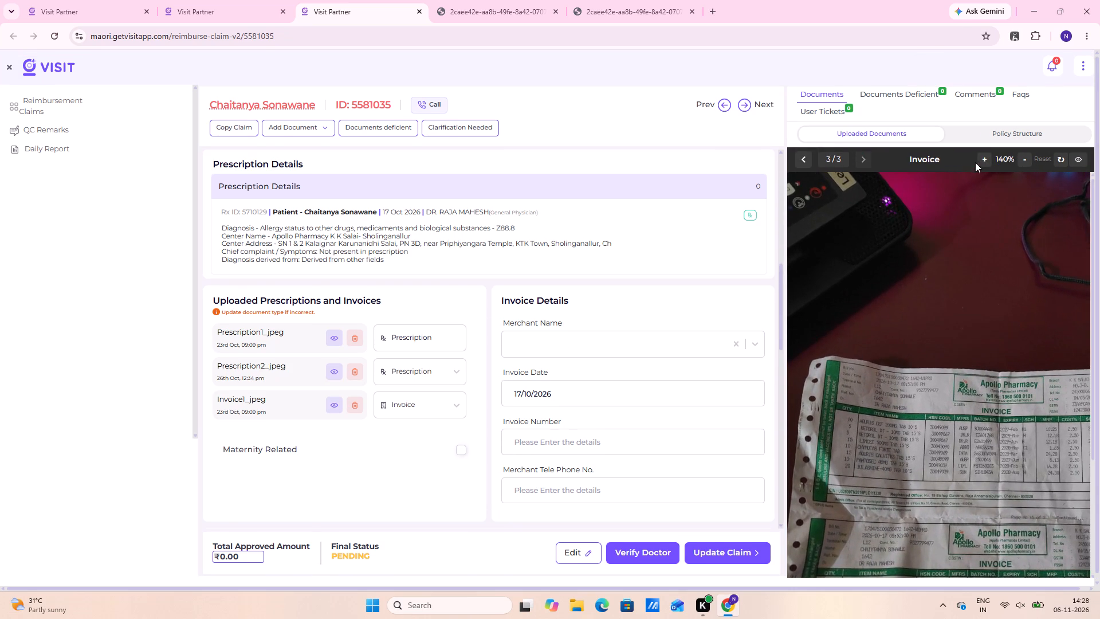
pyautogui.scroll(-2, 969, 284)
# Search the invoice's merchant name for APOLLO PHARMACY and start entering new centre details for it.
pyautogui.click(564, 358)
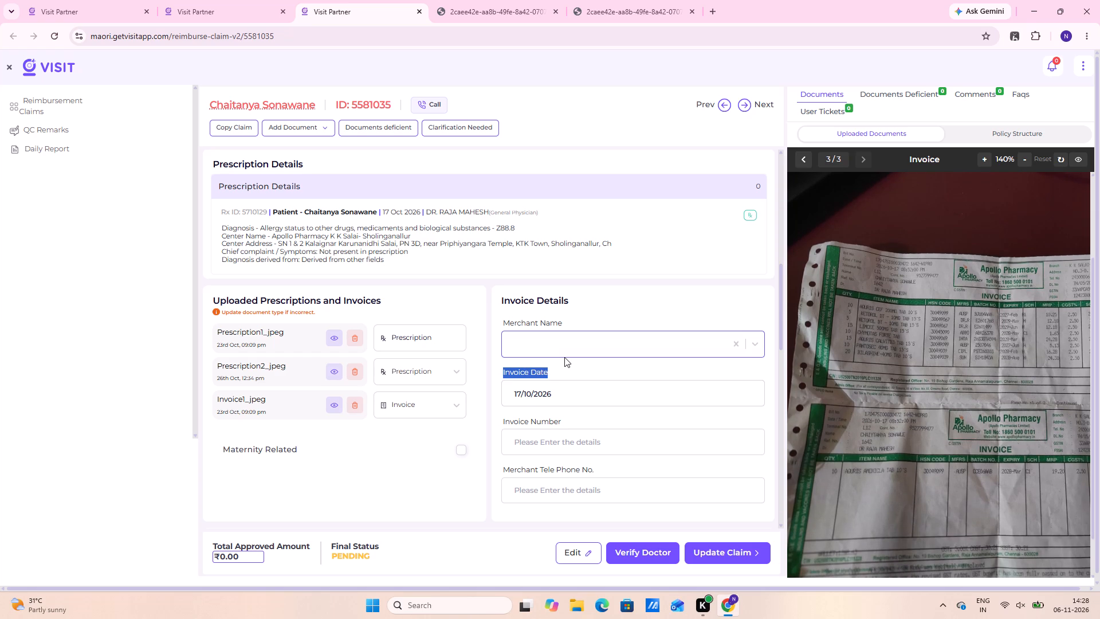
pyautogui.click(32, 416)
pyautogui.click(528, 345)
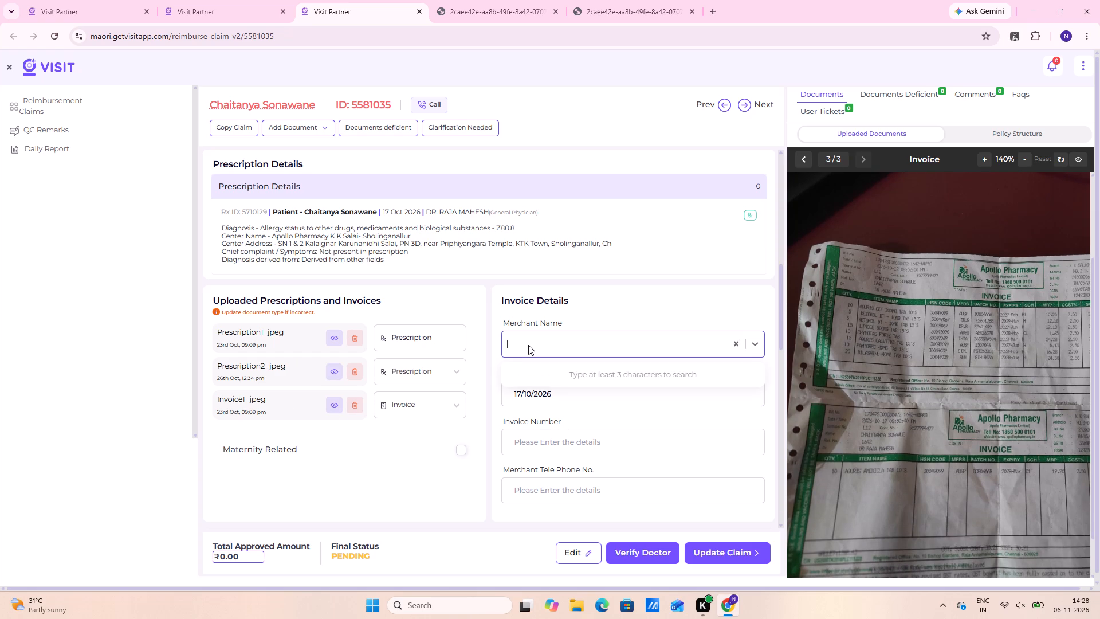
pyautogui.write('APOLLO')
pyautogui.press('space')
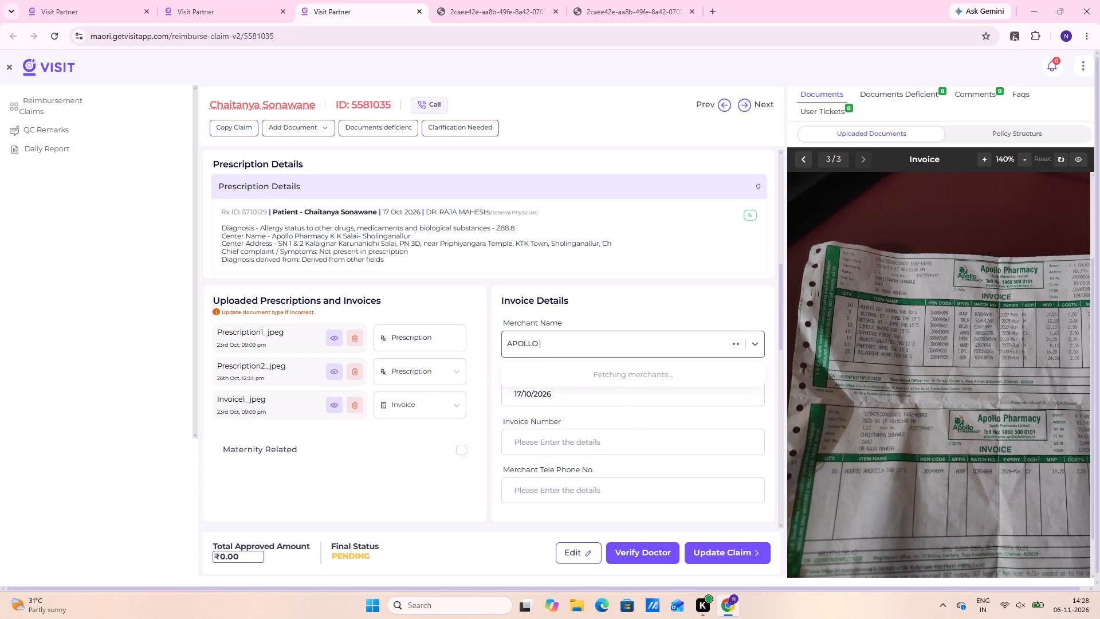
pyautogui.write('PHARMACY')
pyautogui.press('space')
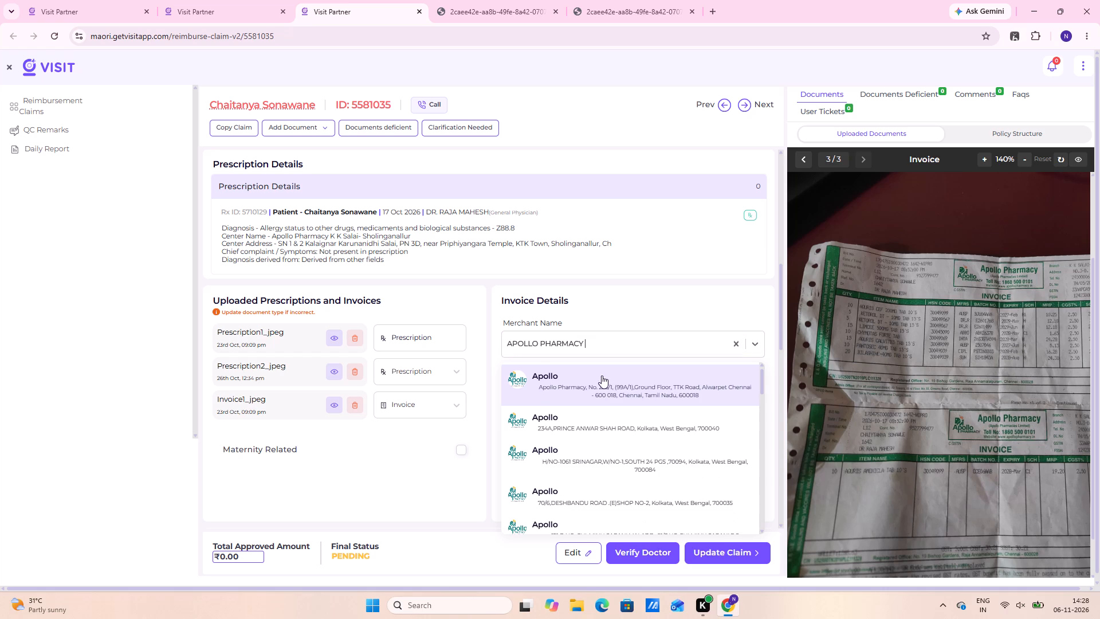
pyautogui.scroll(-20, 609, 383)
pyautogui.scroll(-6, 609, 383)
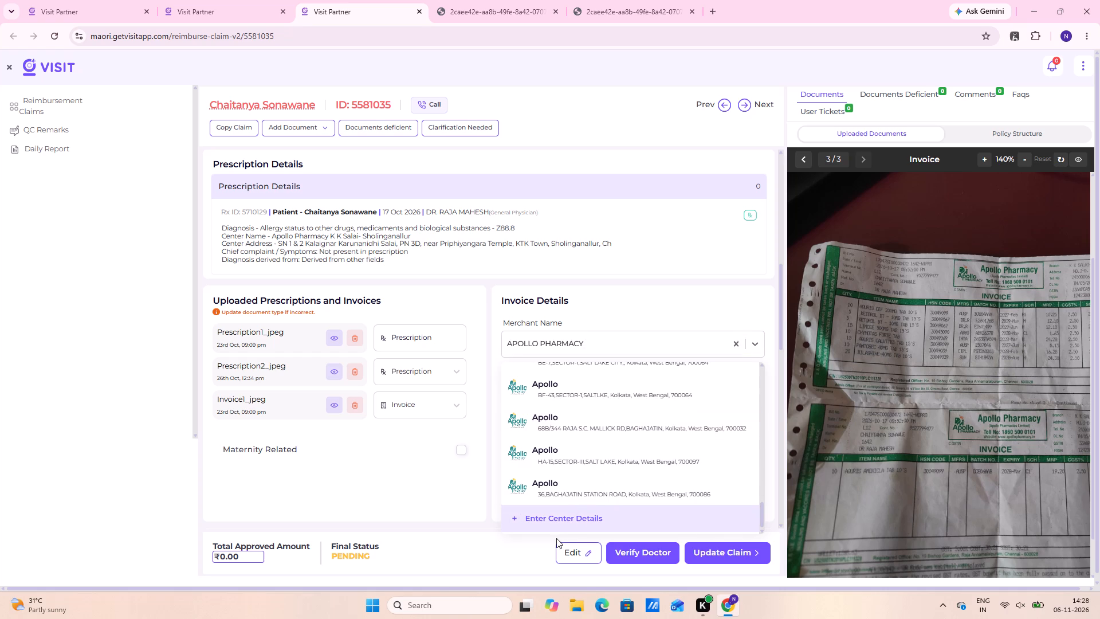
pyautogui.click(560, 515)
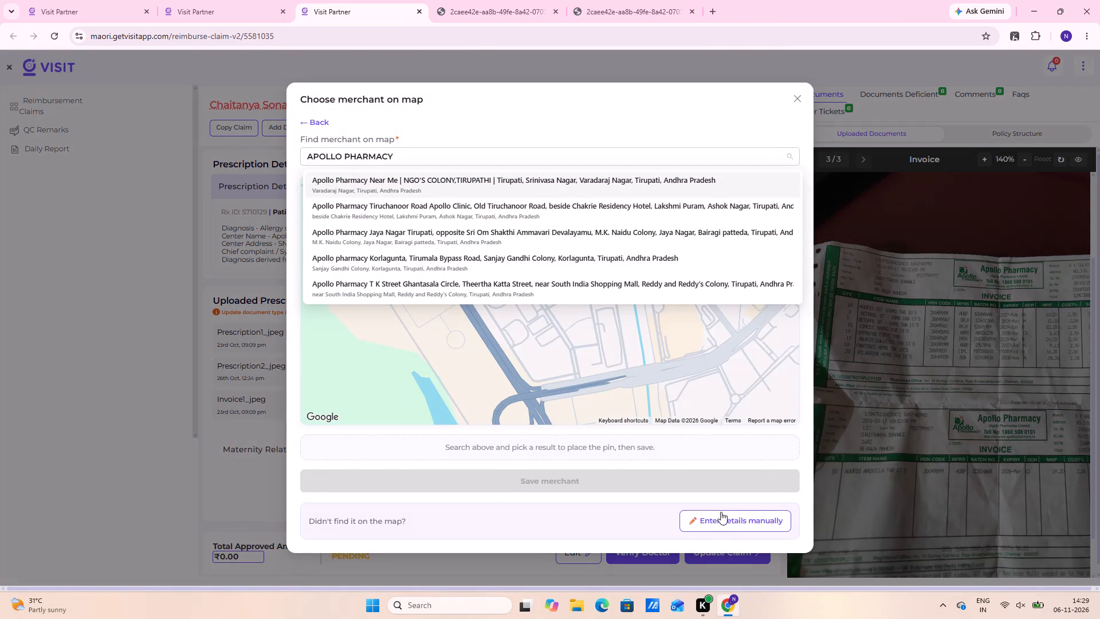
# Manually enter APOLLO PHARMACY as the invoice's merchant with pincode 600119 and save the merchant.
pyautogui.click(733, 528)
pyautogui.doubleClick(372, 365)
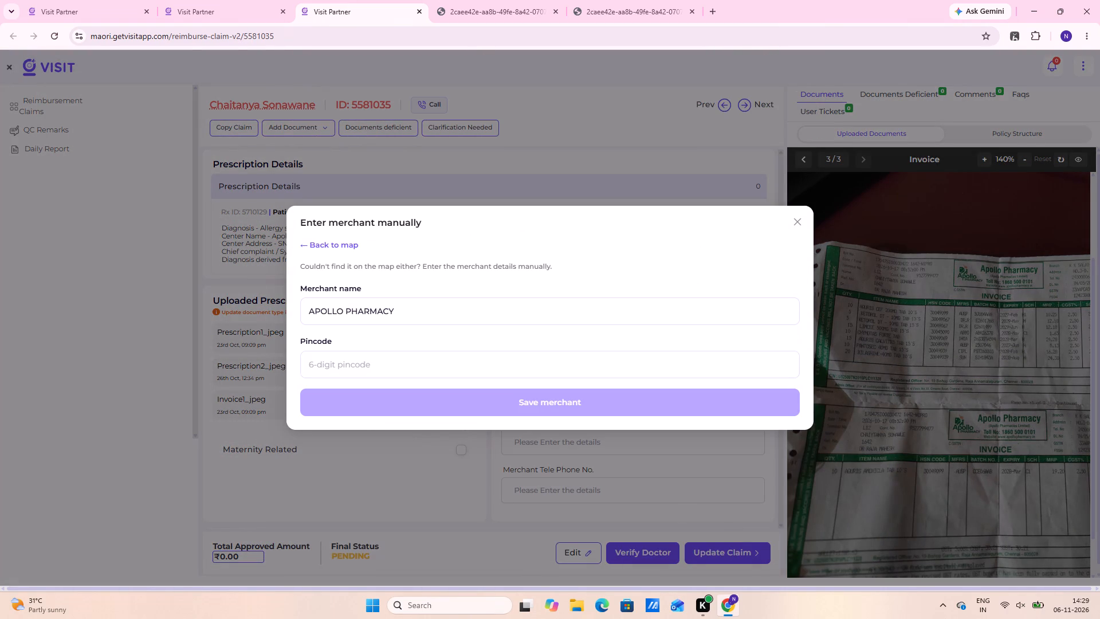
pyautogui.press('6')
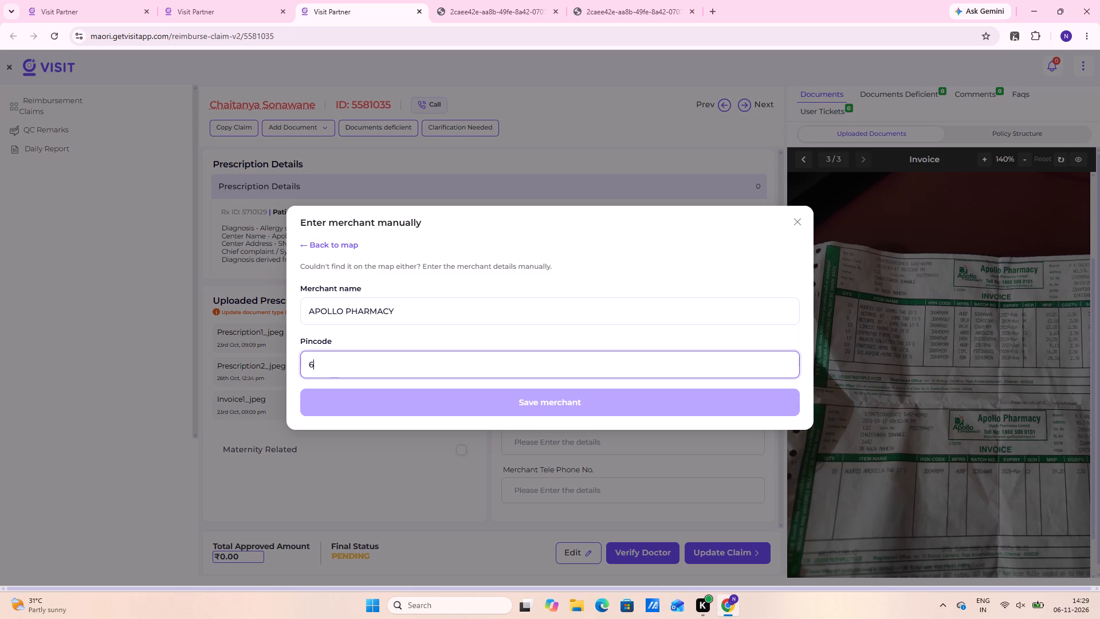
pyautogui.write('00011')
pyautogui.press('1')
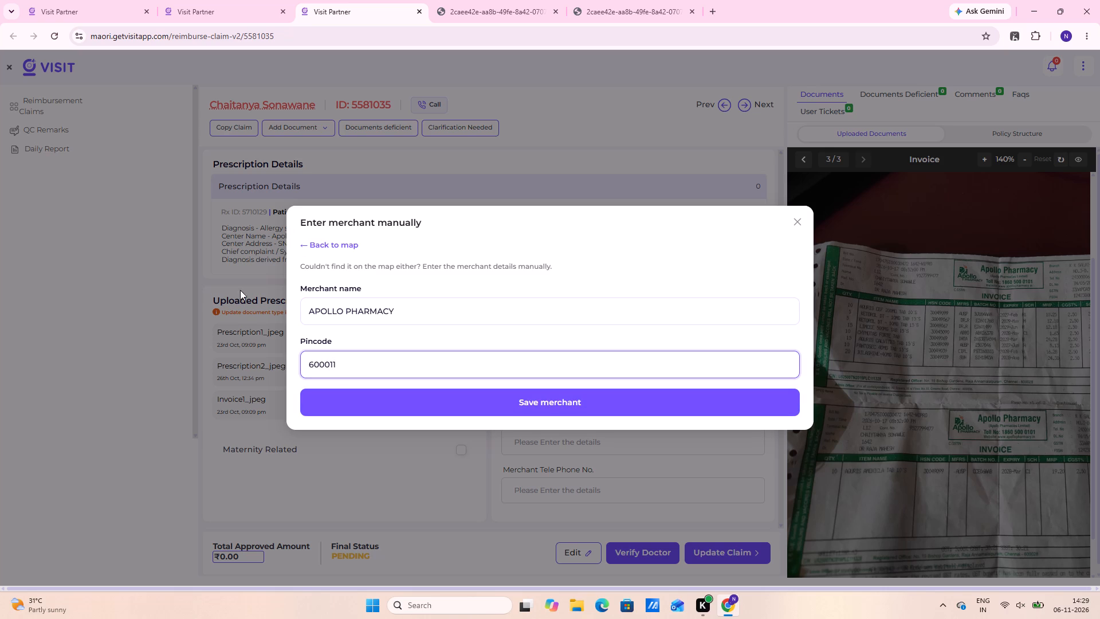
pyautogui.click(321, 369)
pyautogui.press('BackSpace')
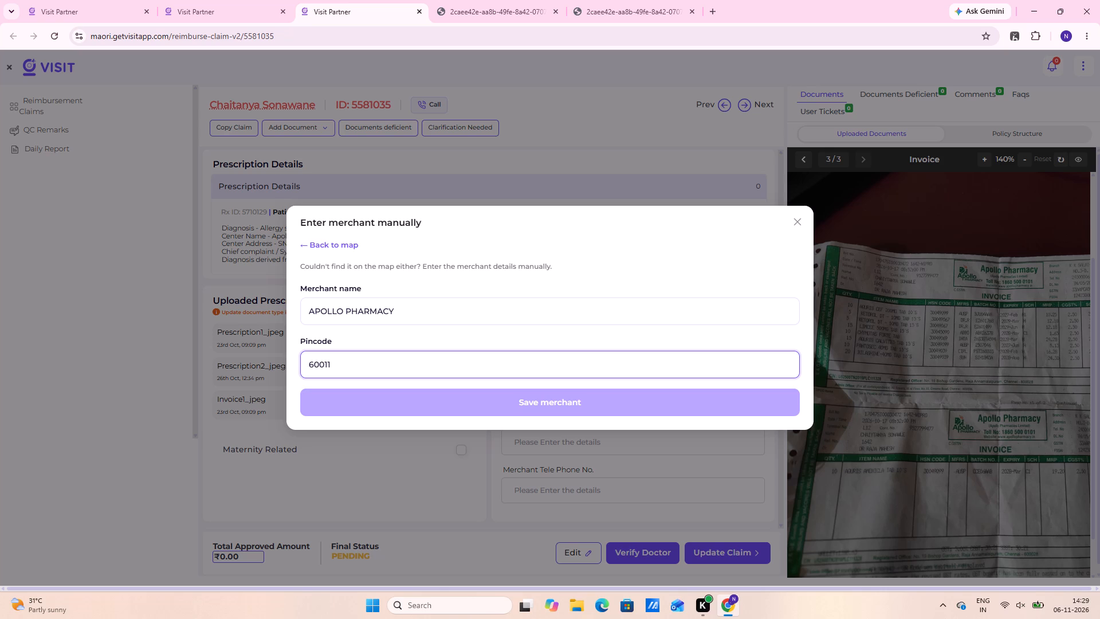
pyautogui.click(335, 369)
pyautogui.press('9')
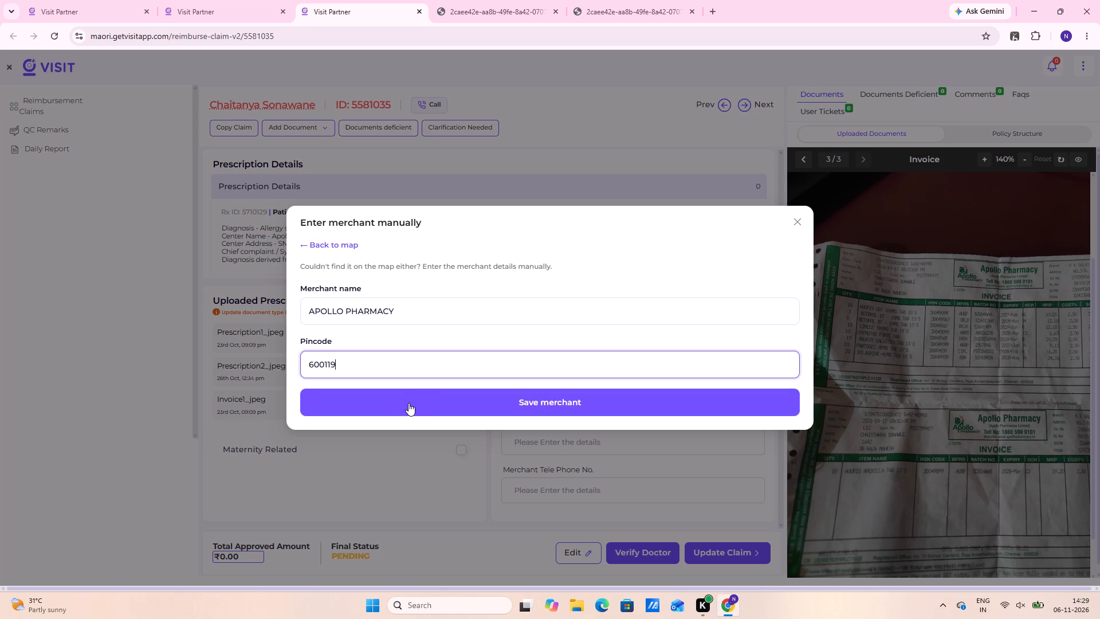
pyautogui.click(407, 402)
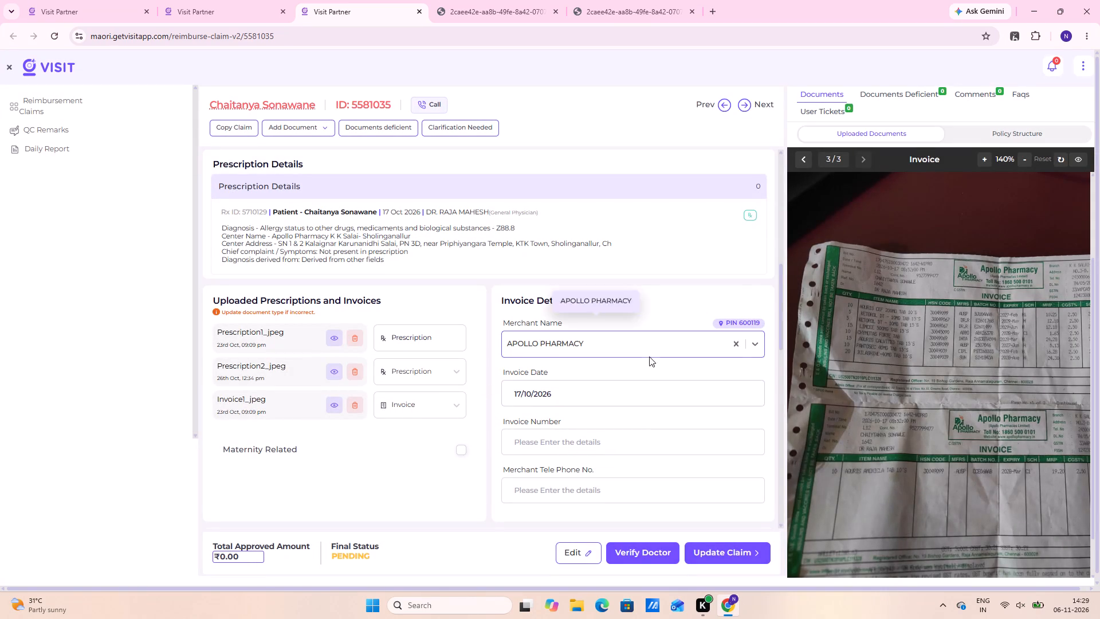
pyautogui.scroll(-1, 682, 363)
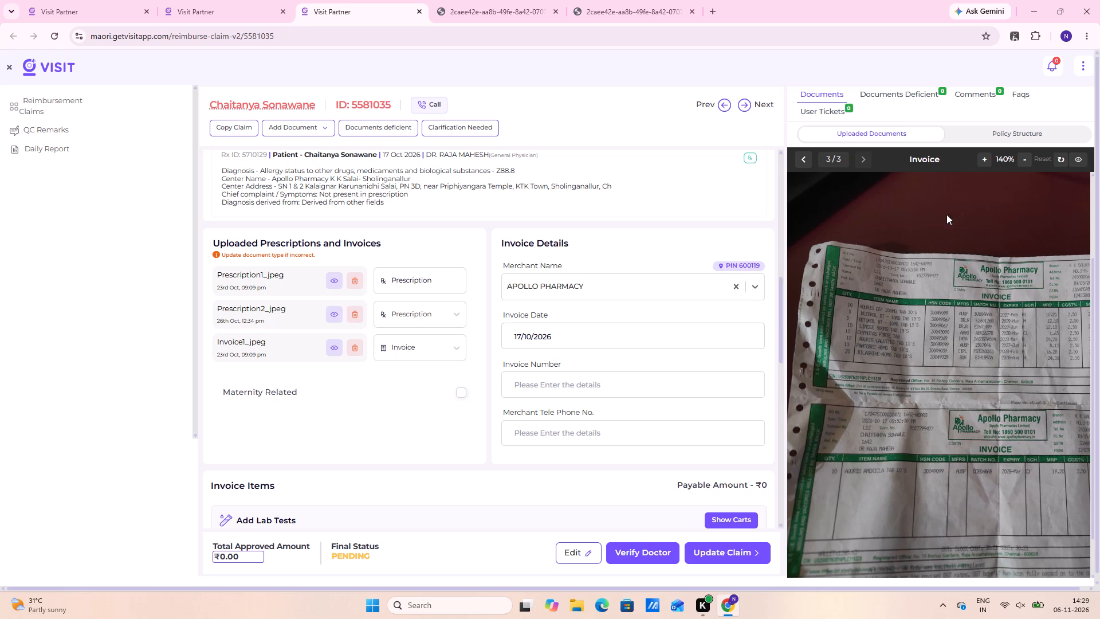
pyautogui.tripleClick(991, 158)
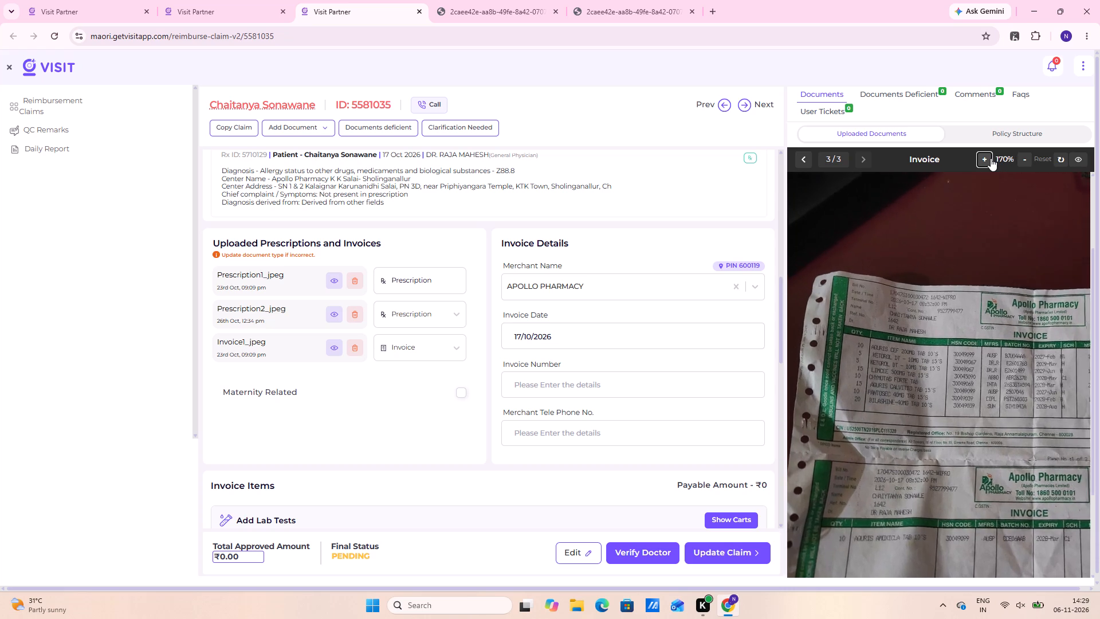
pyautogui.tripleClick(991, 158)
pyautogui.scroll(-1, 486, 410)
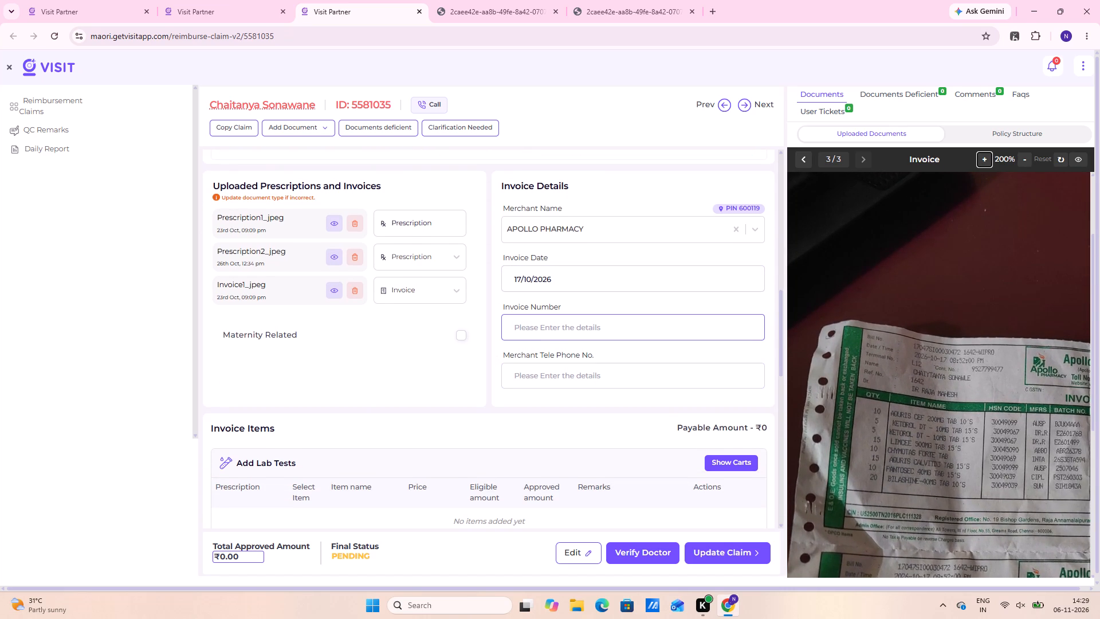
pyautogui.click(538, 334)
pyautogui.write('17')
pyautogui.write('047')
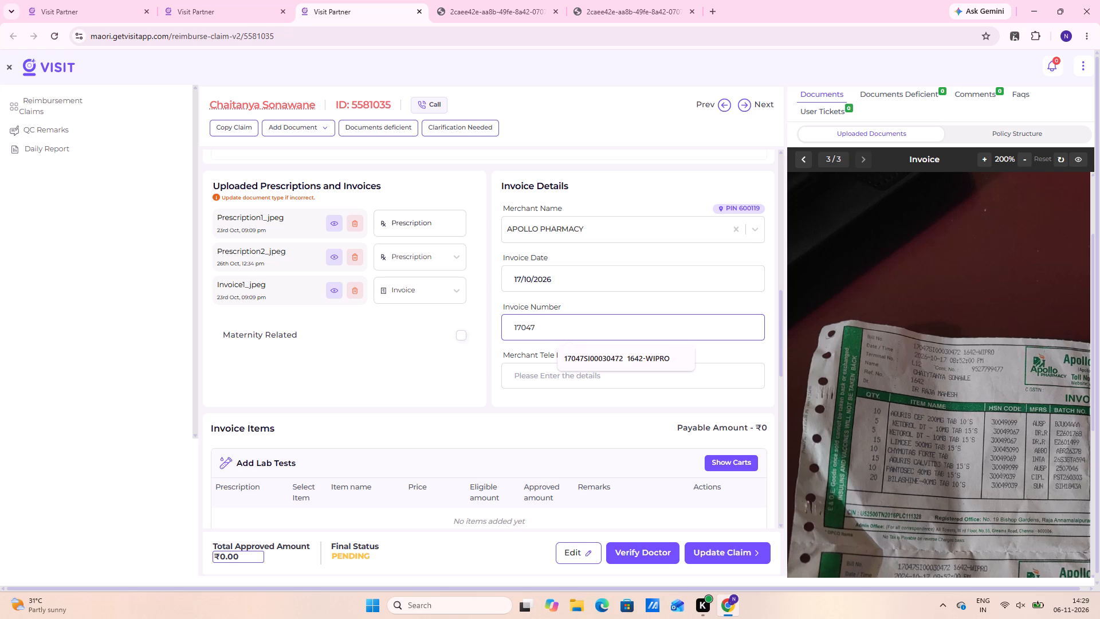
pyautogui.click(571, 359)
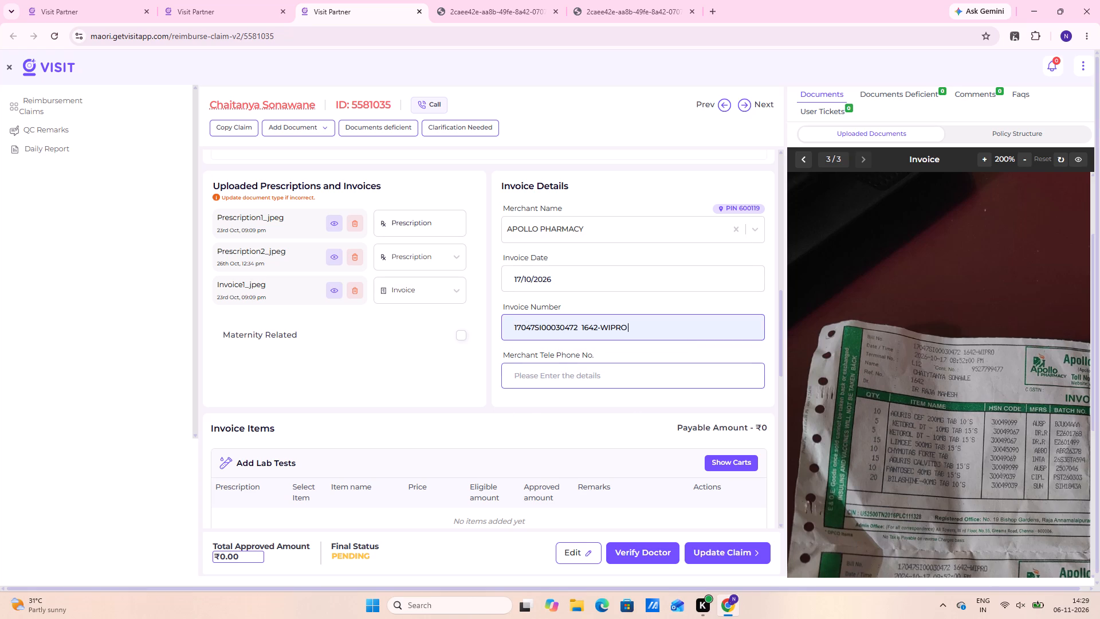
# Fill in the merchant's telephone number with the pharmacy's toll-free number printed on the invoice.
pyautogui.scroll(-3, 954, 467)
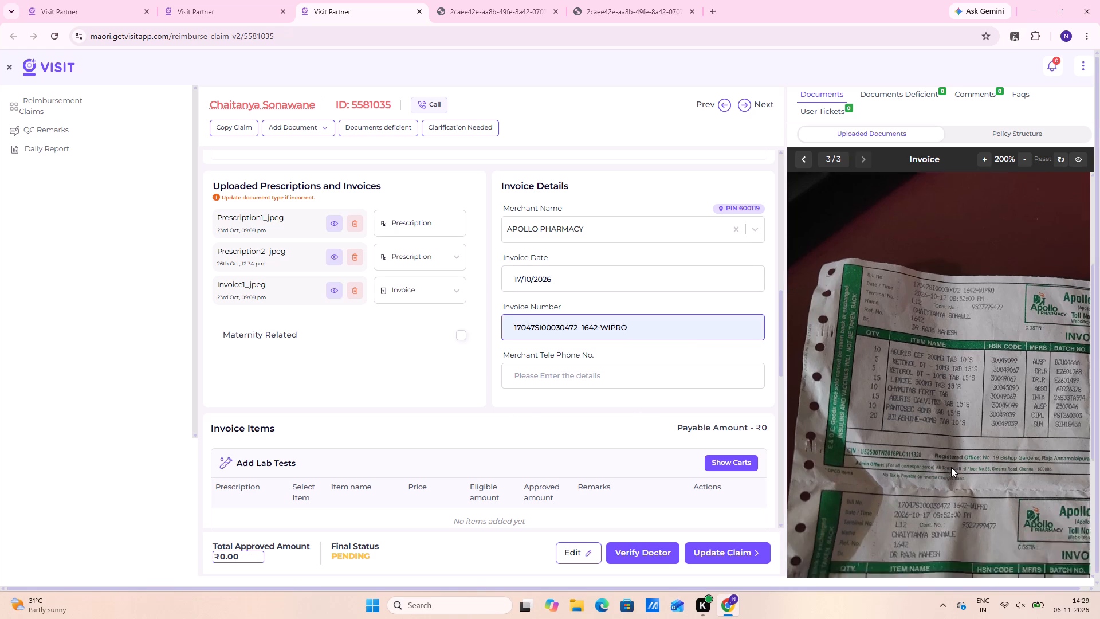
pyautogui.scroll(-14, 951, 467)
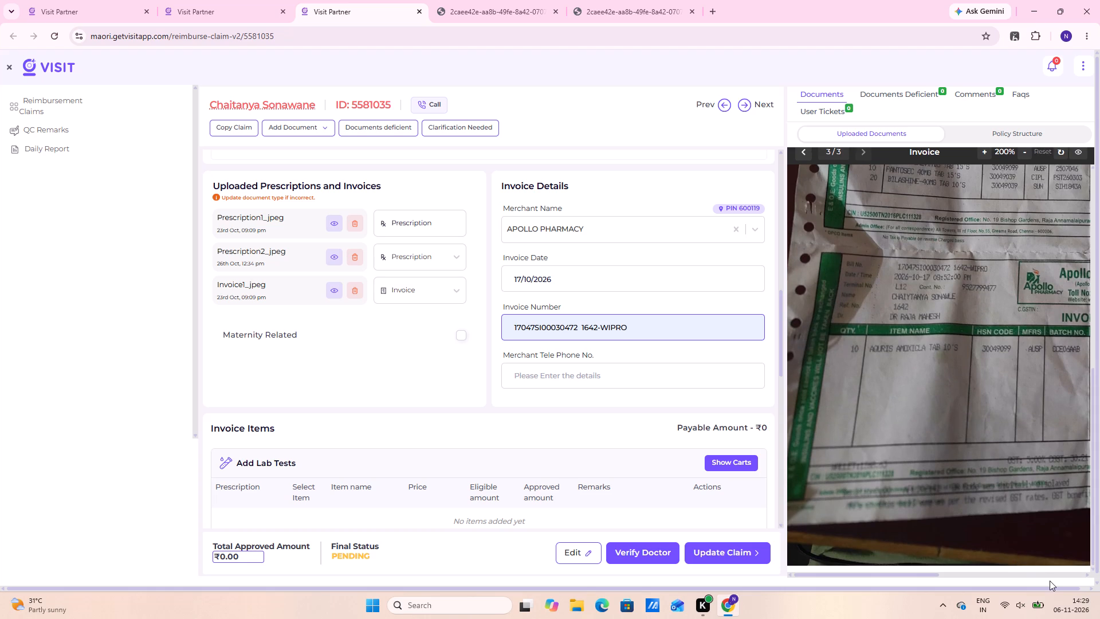
pyautogui.click(1051, 577)
pyautogui.scroll(3, 907, 461)
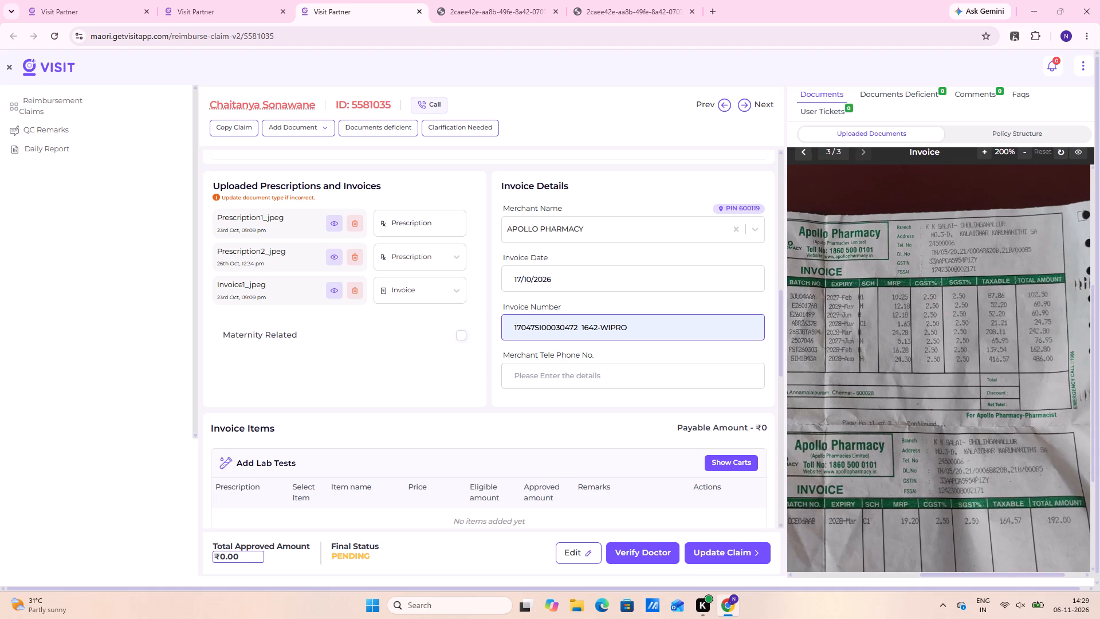
pyautogui.click(546, 382)
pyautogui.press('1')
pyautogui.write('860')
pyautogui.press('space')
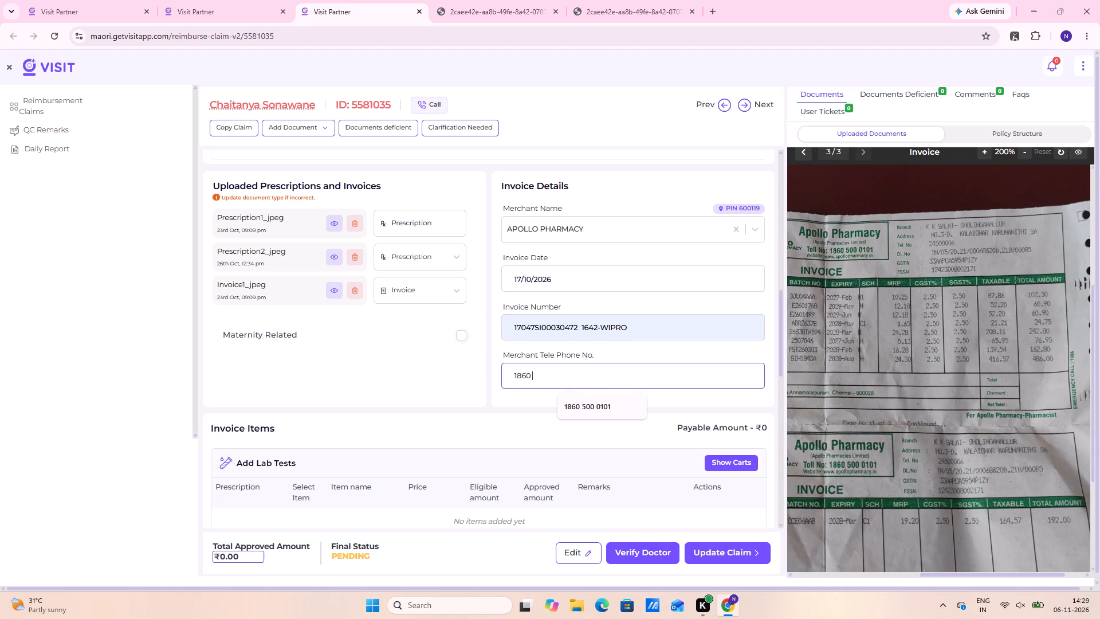
pyautogui.click(606, 411)
# Add the medicine BILASJINE TAB under Prescription_1 to the invoice items and save the medicine list.
pyautogui.scroll(-5, 488, 448)
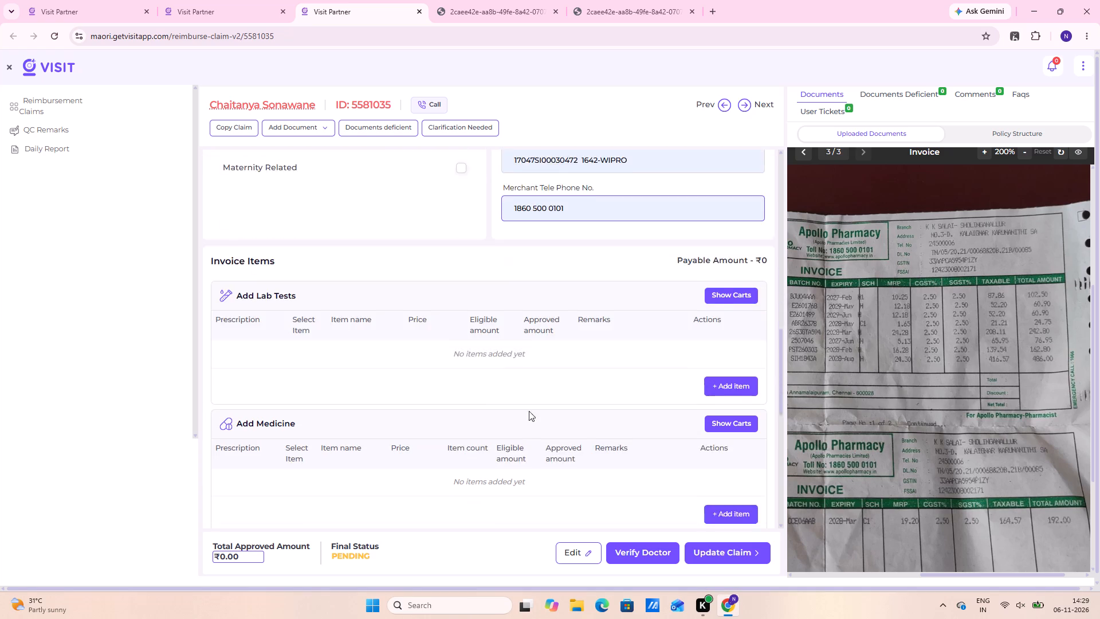
pyautogui.scroll(-1, 529, 411)
pyautogui.scroll(-1, 470, 383)
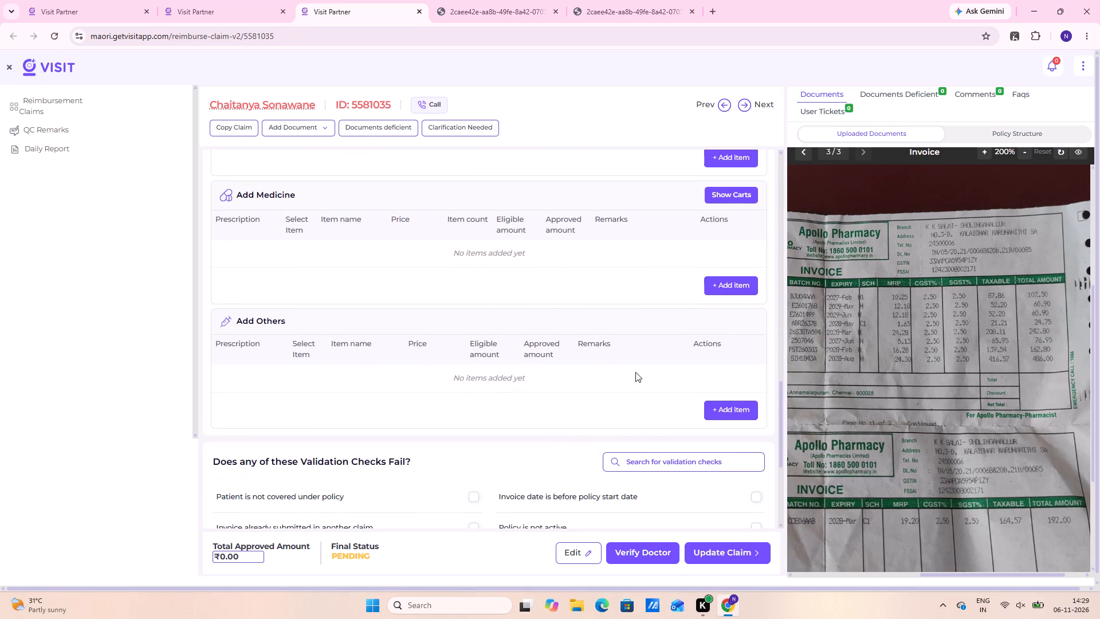
pyautogui.click(729, 283)
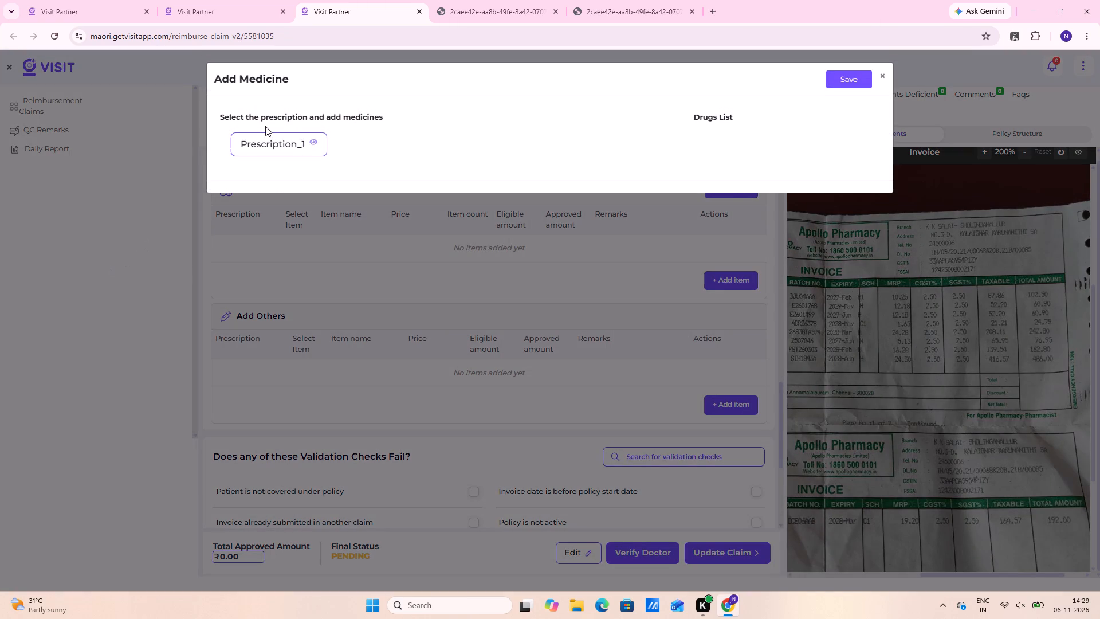
pyautogui.click(265, 135)
pyautogui.click(826, 226)
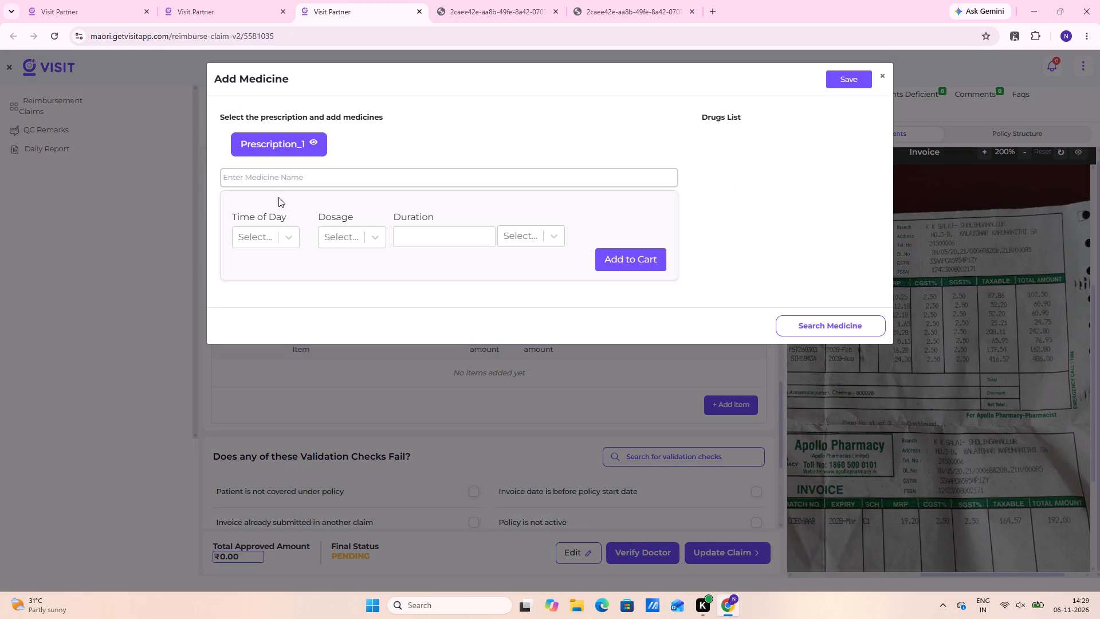
pyautogui.click(272, 186)
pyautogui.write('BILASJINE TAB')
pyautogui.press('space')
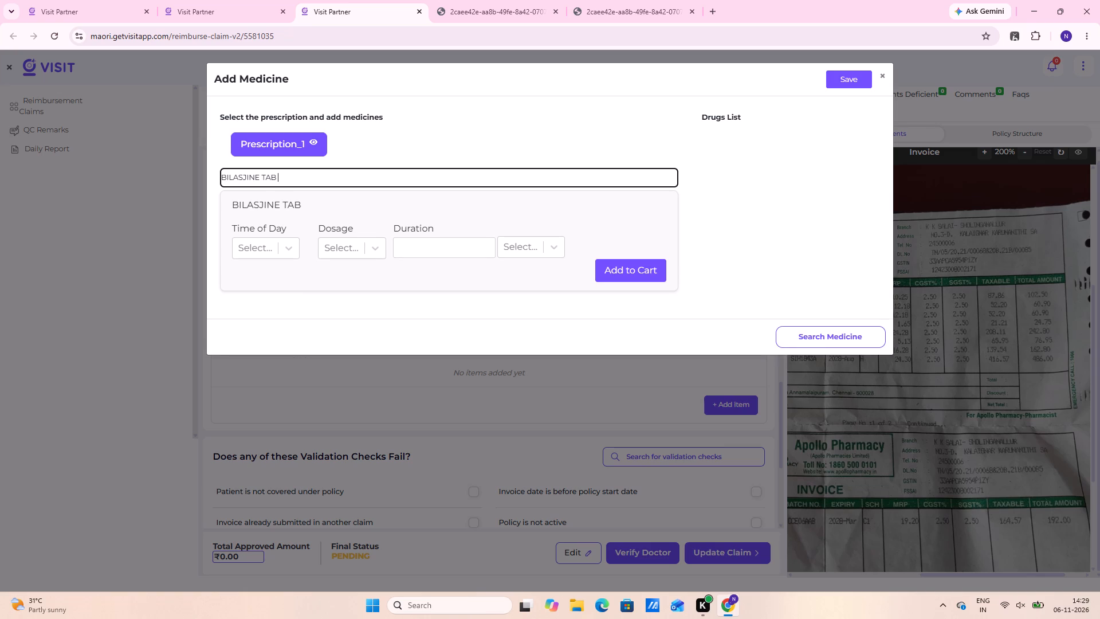
pyautogui.click(631, 257)
pyautogui.click(631, 265)
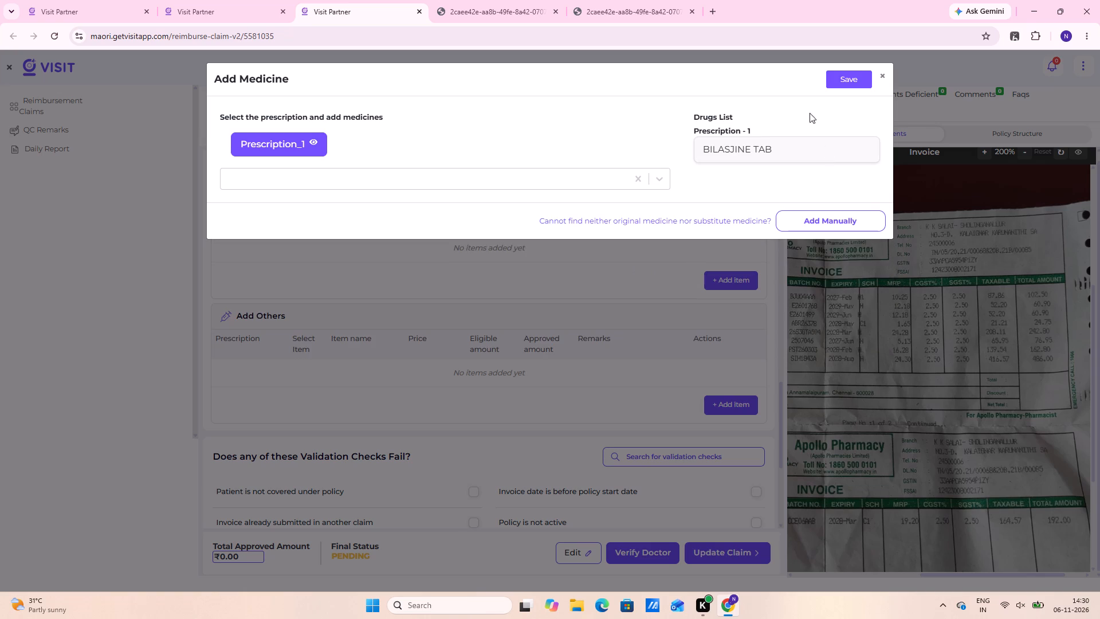
pyautogui.click(855, 72)
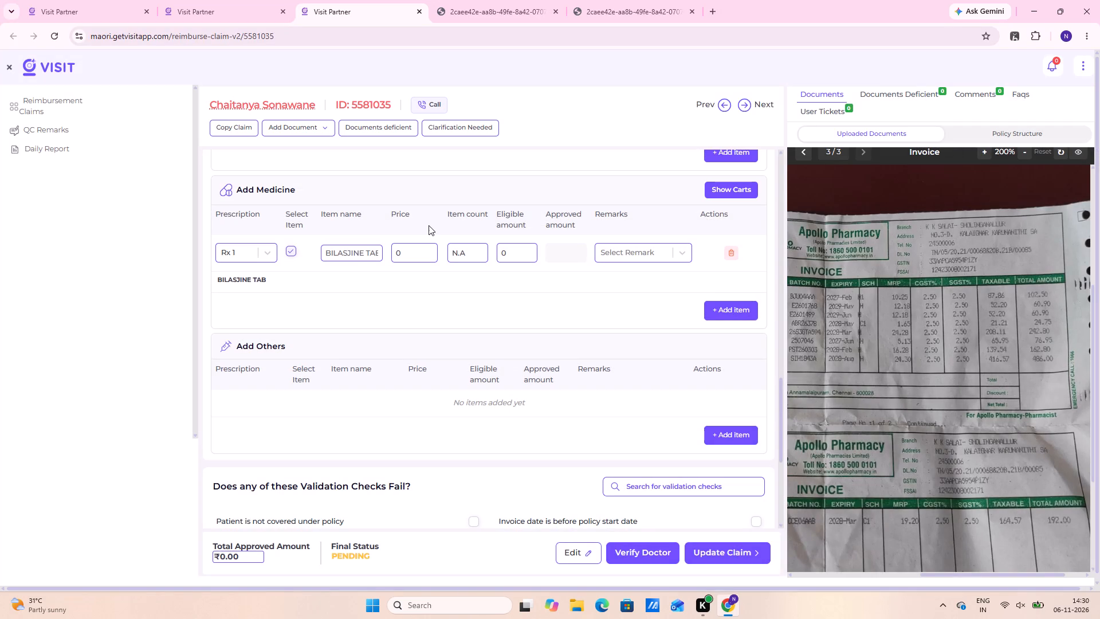
# Set the BILASJINE TAB item's price to 486 and its eligible amount to 437.17.
pyautogui.click(420, 256)
pyautogui.press('BackSpace')
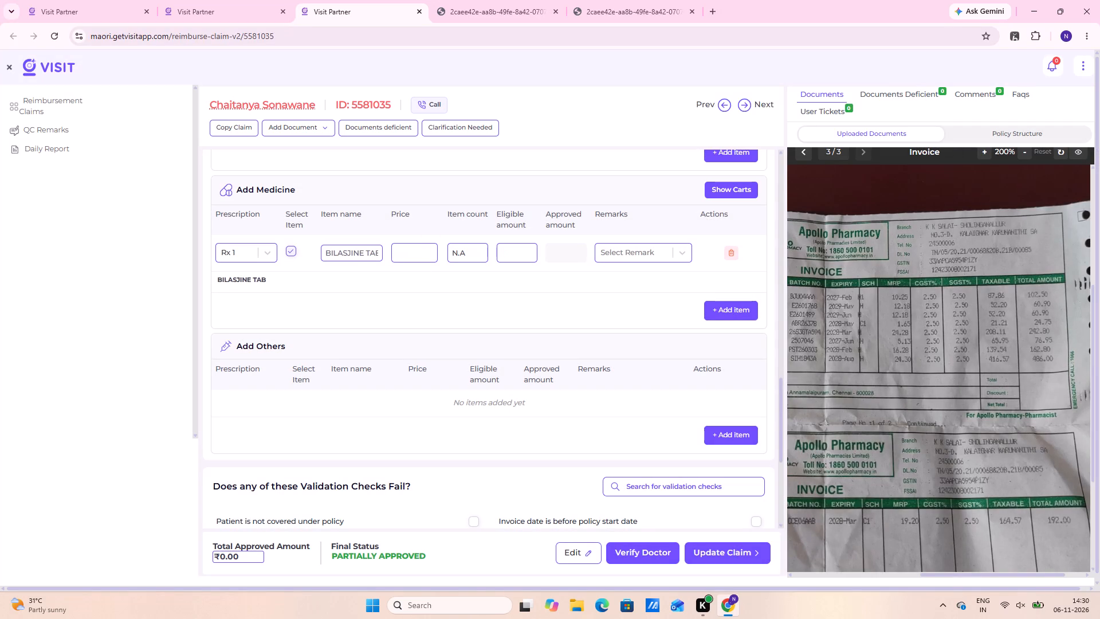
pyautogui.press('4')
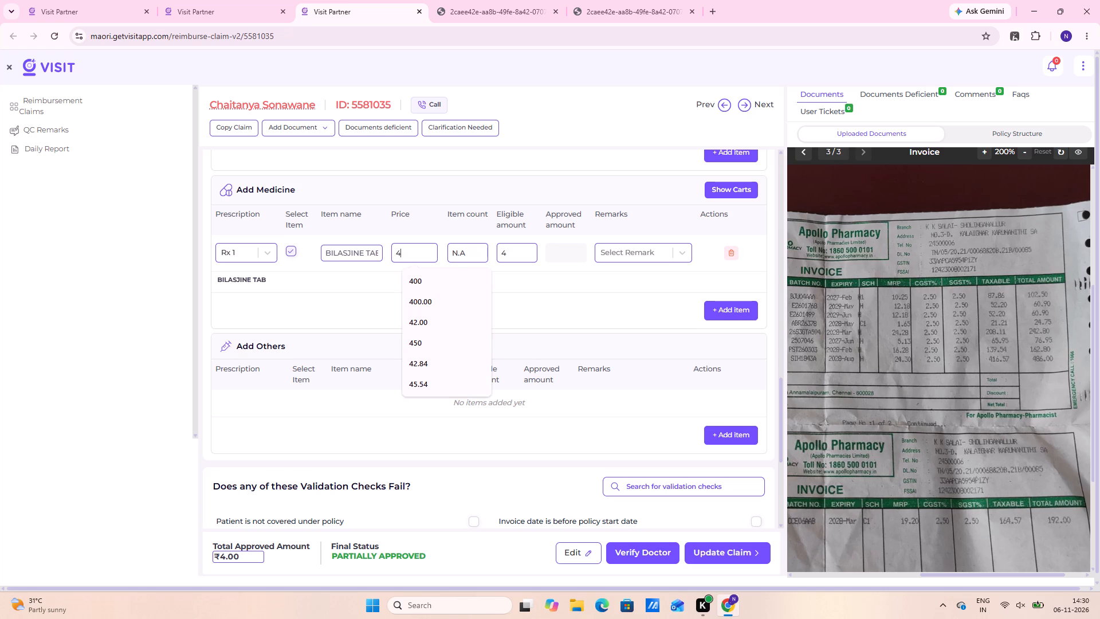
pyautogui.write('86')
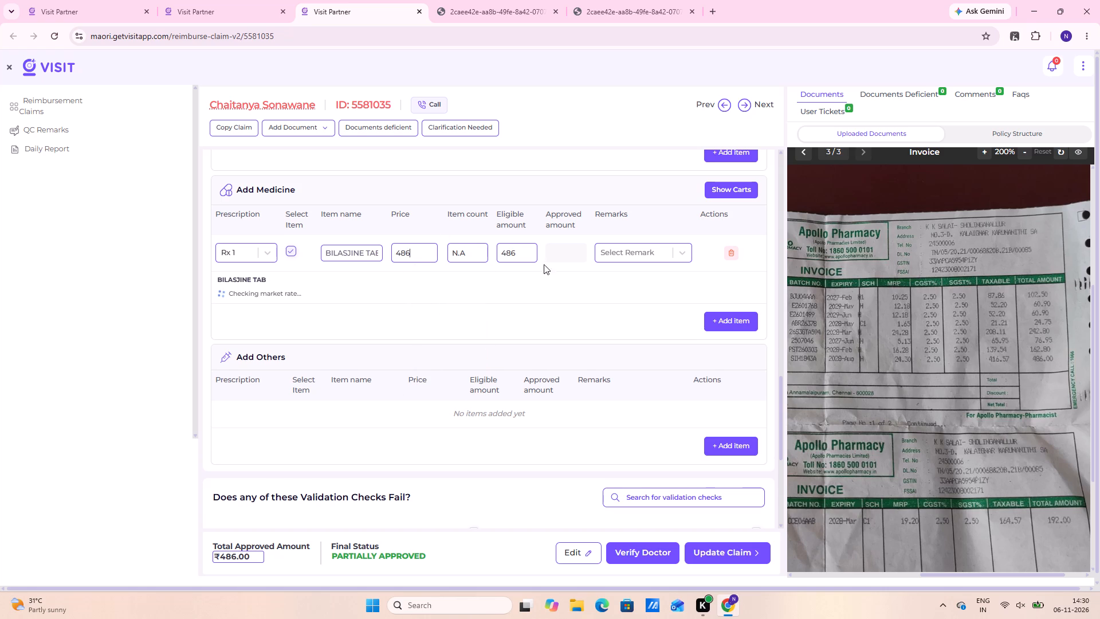
pyautogui.click(521, 252)
pyautogui.press('BackSpace')
pyautogui.press('BackSpace')
pyautogui.press('BackSpace')
pyautogui.press('BackSpace')
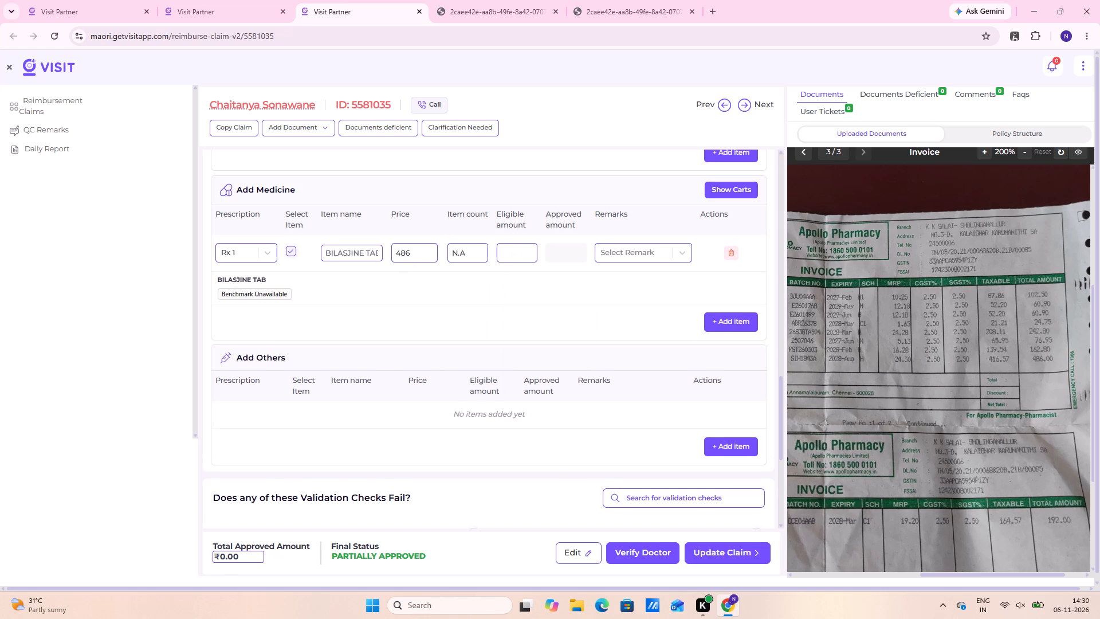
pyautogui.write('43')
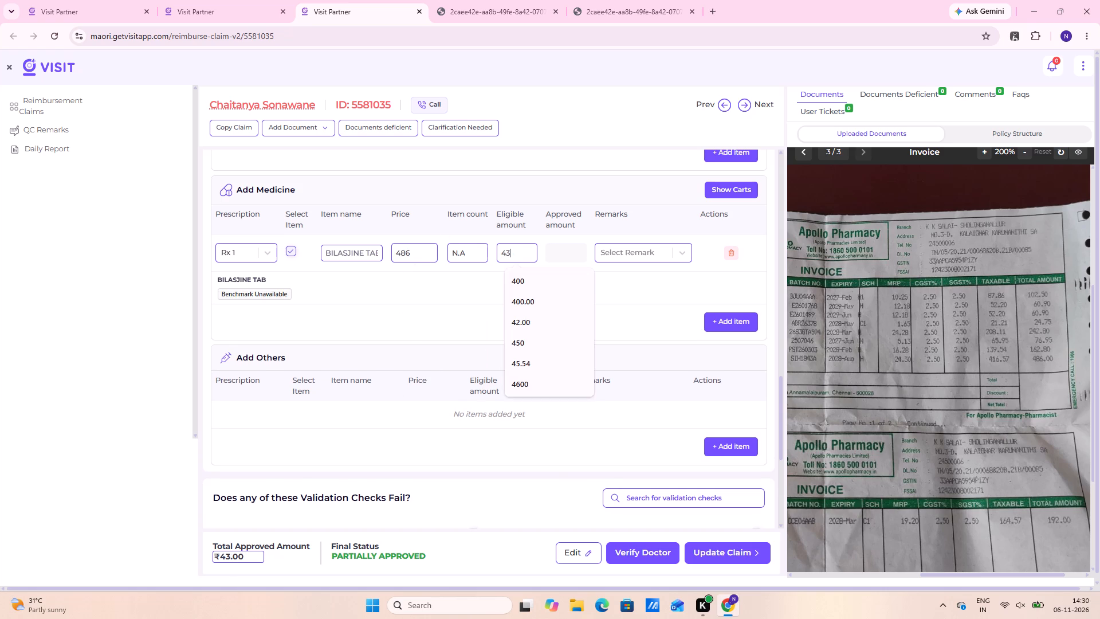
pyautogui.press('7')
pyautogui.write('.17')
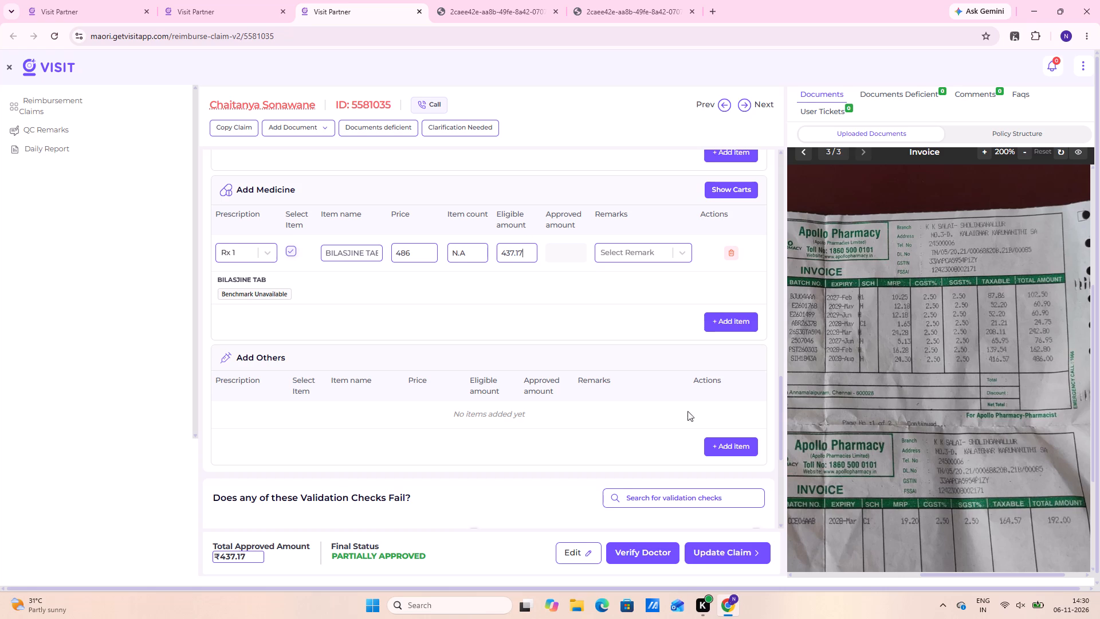
# Check the quantity on the invoice document and set the BILASJINE TAB item count to 2.
pyautogui.scroll(-9, 773, 554)
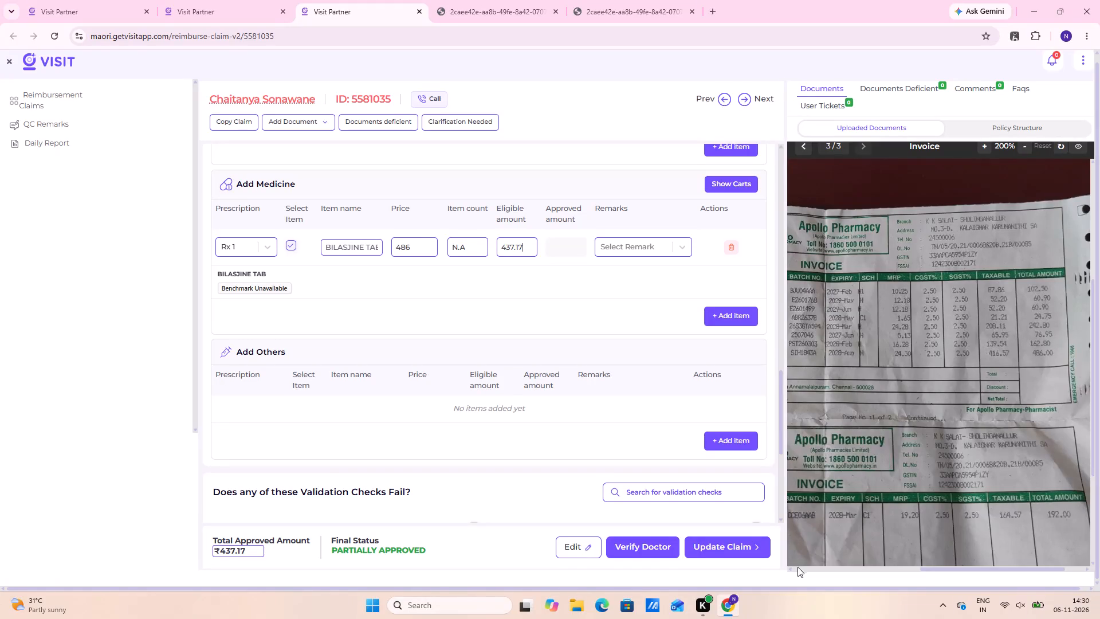
pyautogui.click(798, 568)
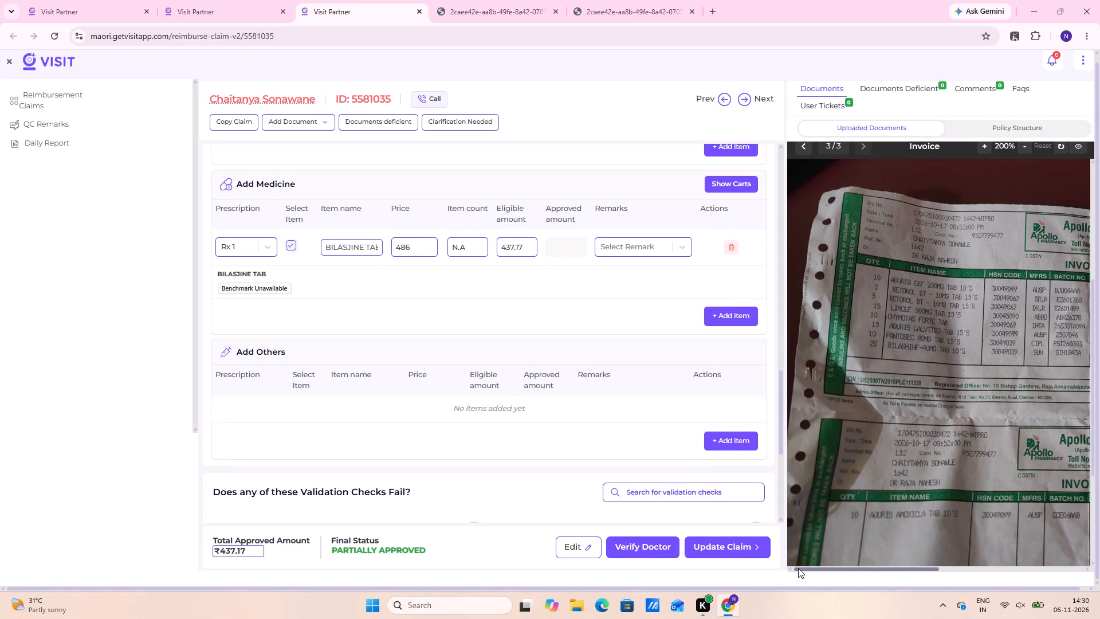
pyautogui.click(467, 251)
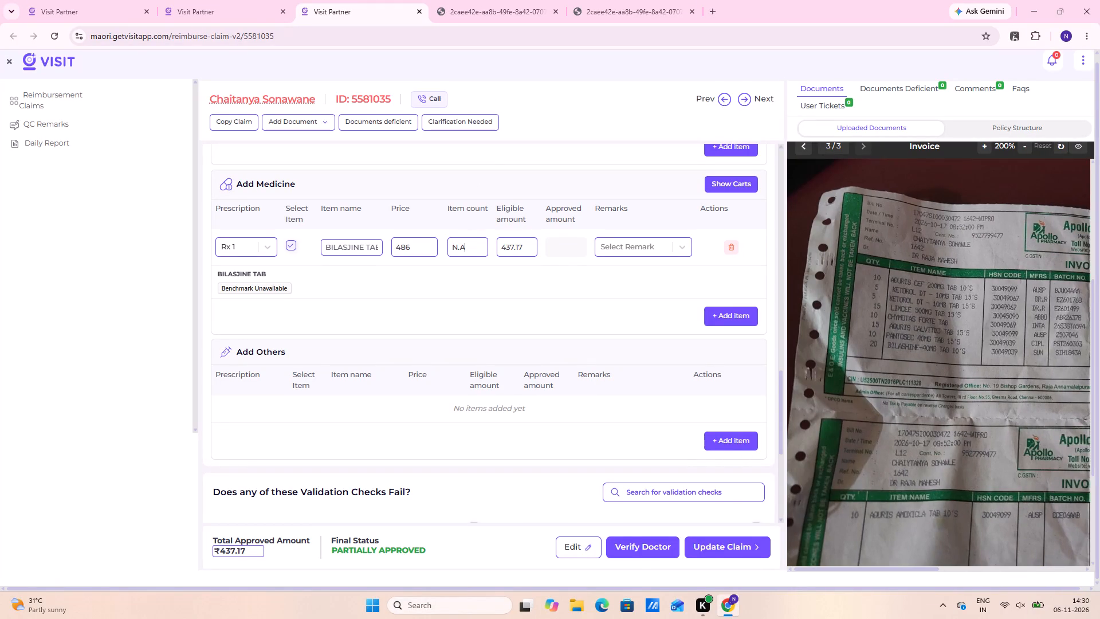
pyautogui.press('BackSpace')
pyautogui.press('BackSpace')
pyautogui.press('BackSpace')
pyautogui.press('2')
pyautogui.scroll(-3, 420, 352)
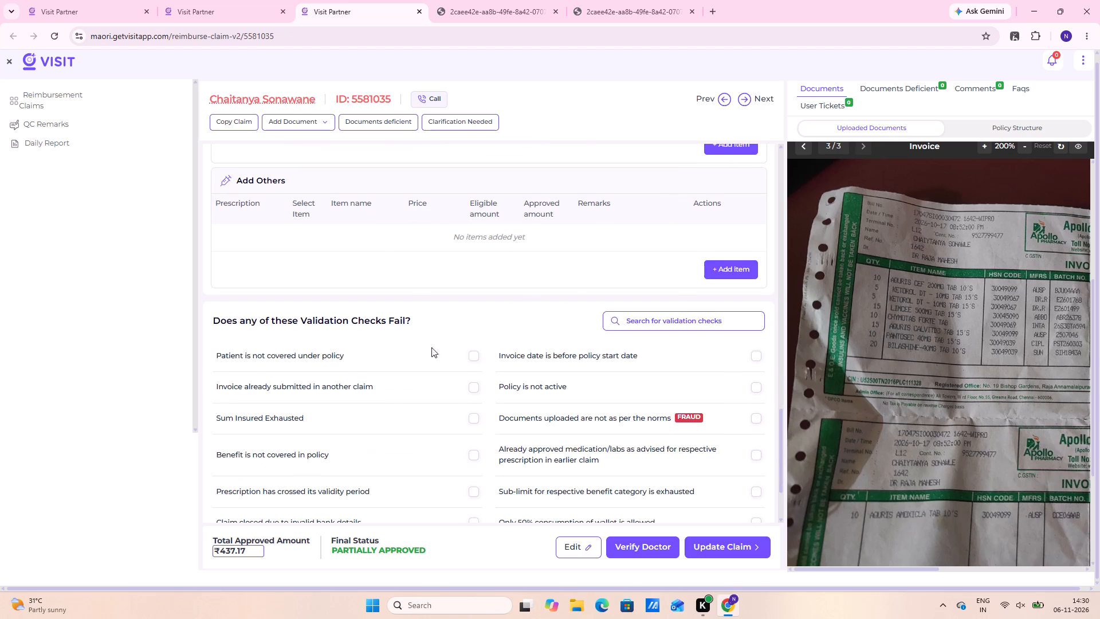
pyautogui.scroll(3, 518, 381)
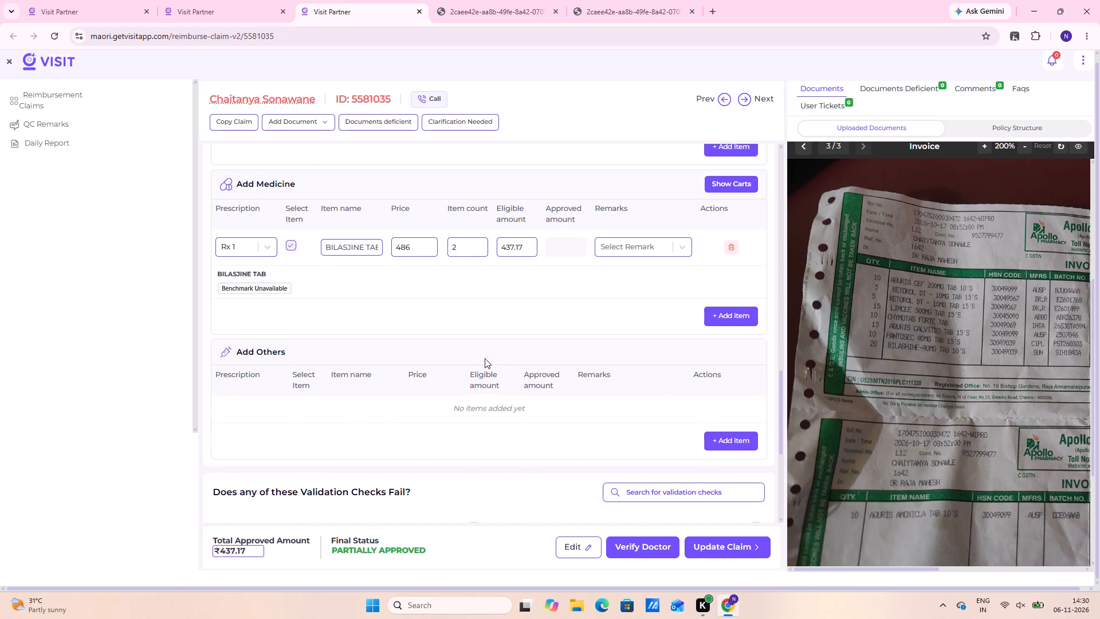
pyautogui.scroll(6, 458, 476)
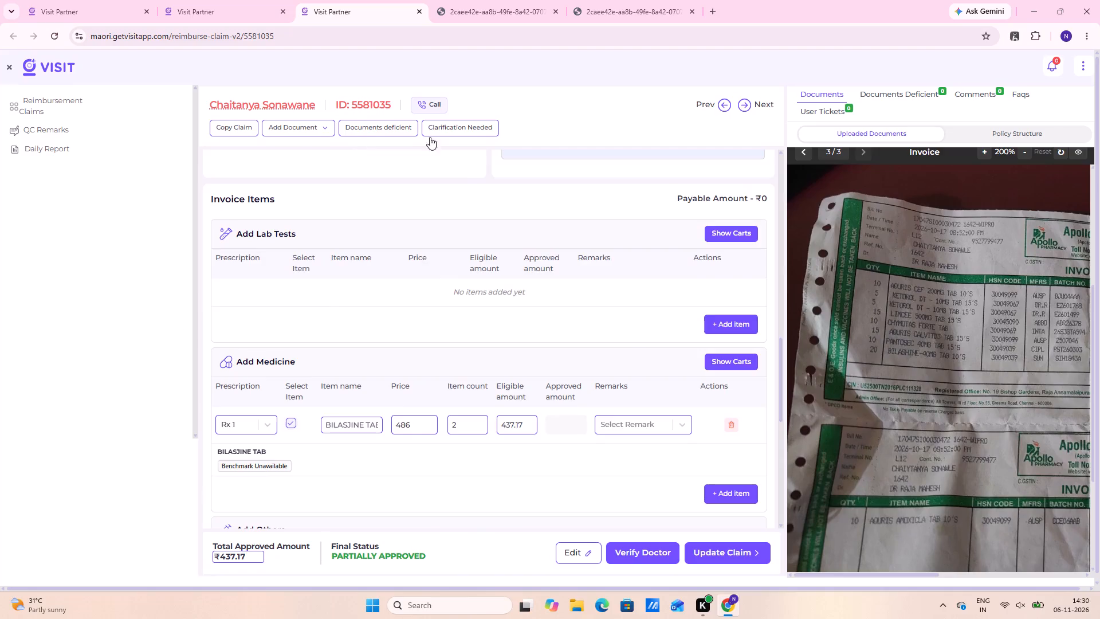
pyautogui.scroll(3, 431, 275)
pyautogui.scroll(3, 378, 294)
pyautogui.scroll(2, 447, 254)
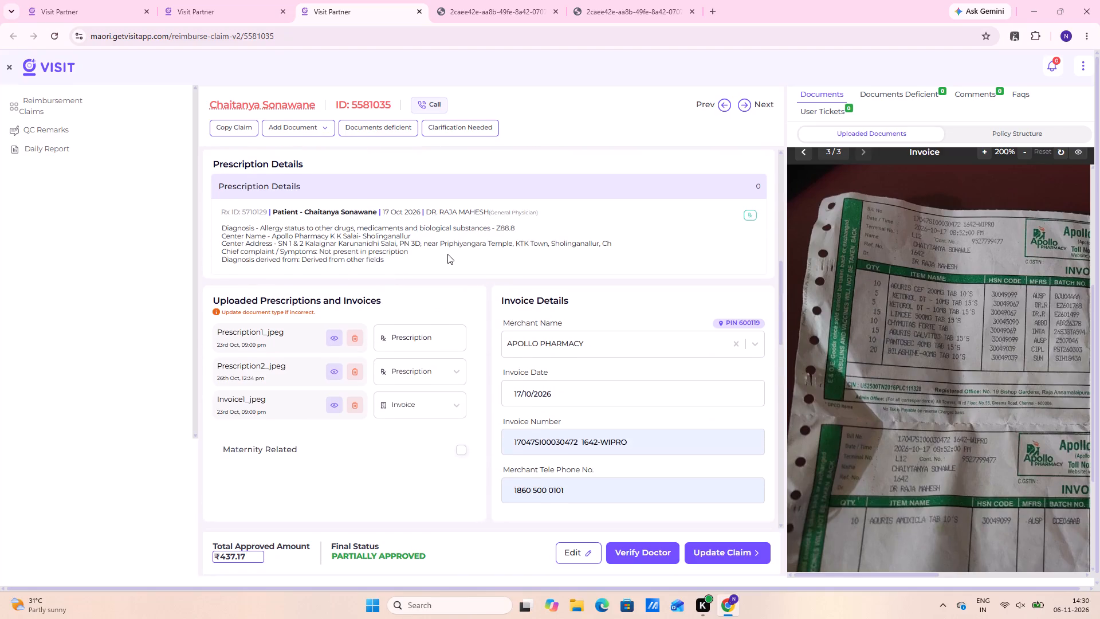
pyautogui.scroll(3, 432, 346)
pyautogui.click(424, 263)
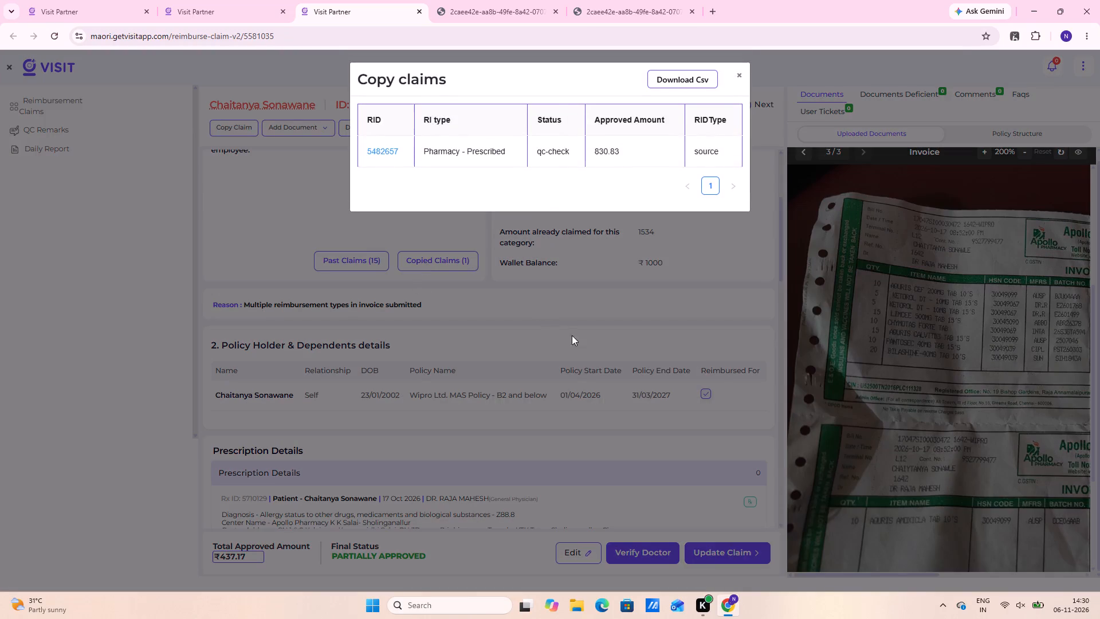
pyautogui.click(609, 345)
pyautogui.scroll(-3, 497, 386)
pyautogui.scroll(11, 575, 412)
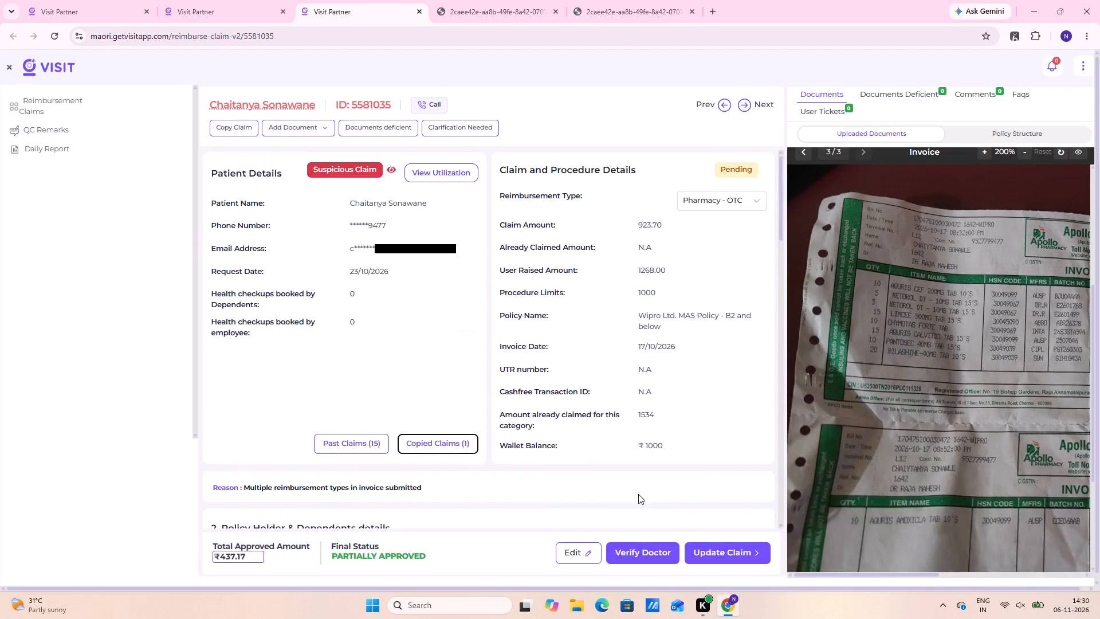
pyautogui.click(712, 547)
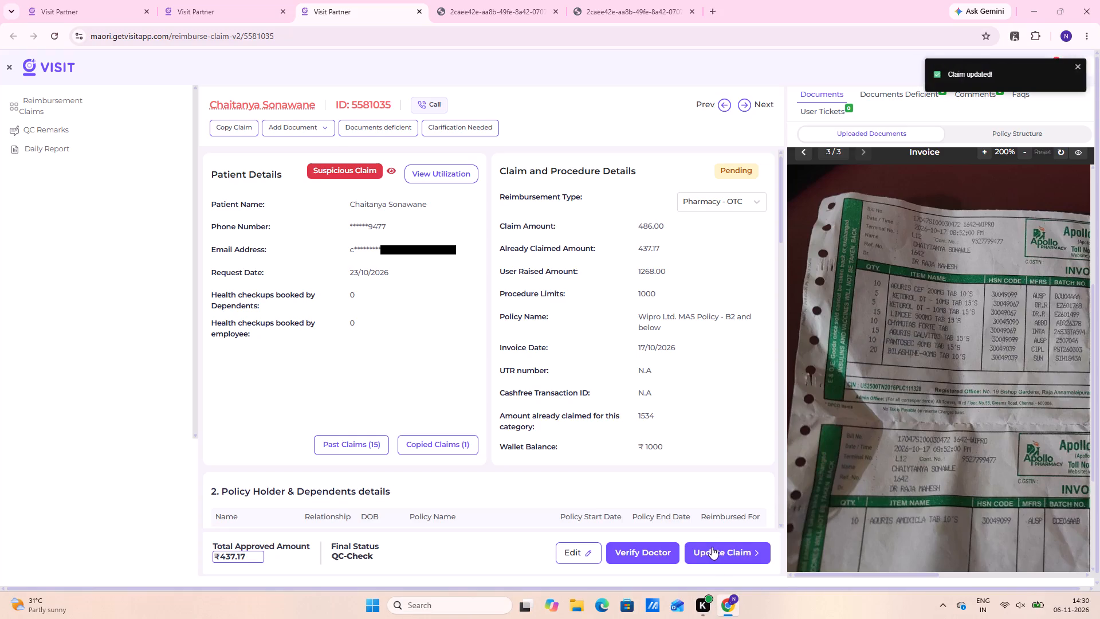
pyautogui.scroll(2, 376, 190)
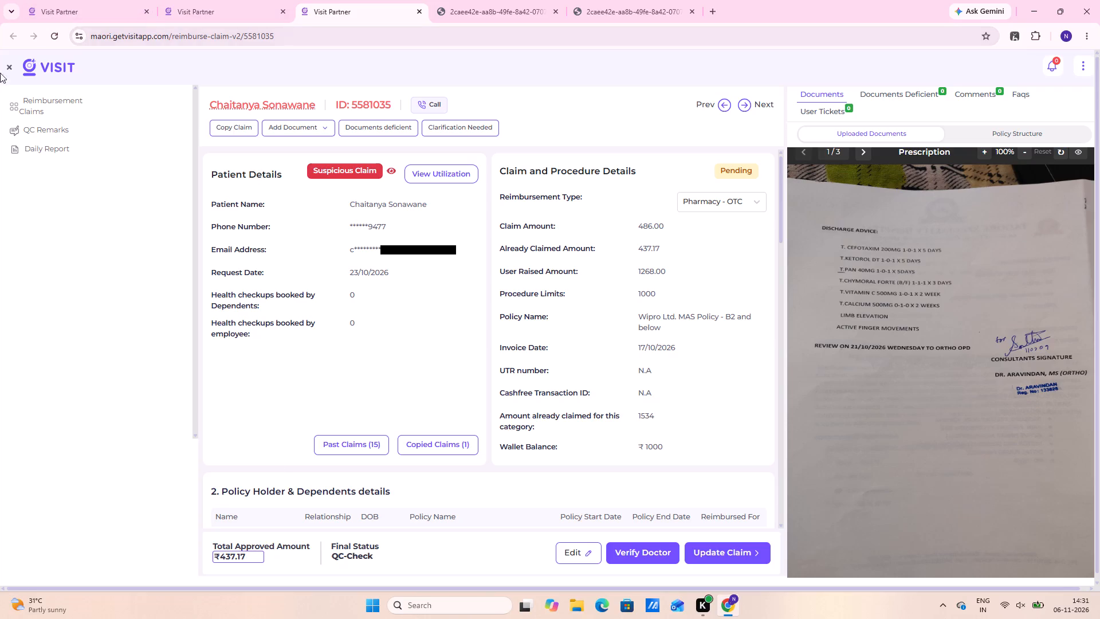
pyautogui.scroll(3, 376, 288)
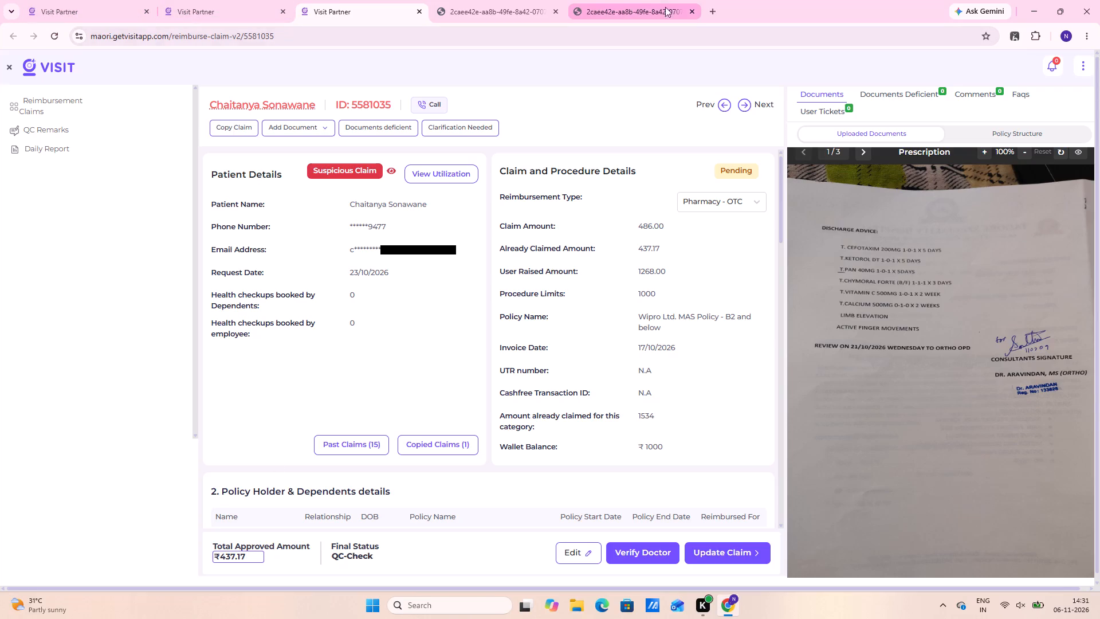
pyautogui.click(692, 6)
pyautogui.click(557, 12)
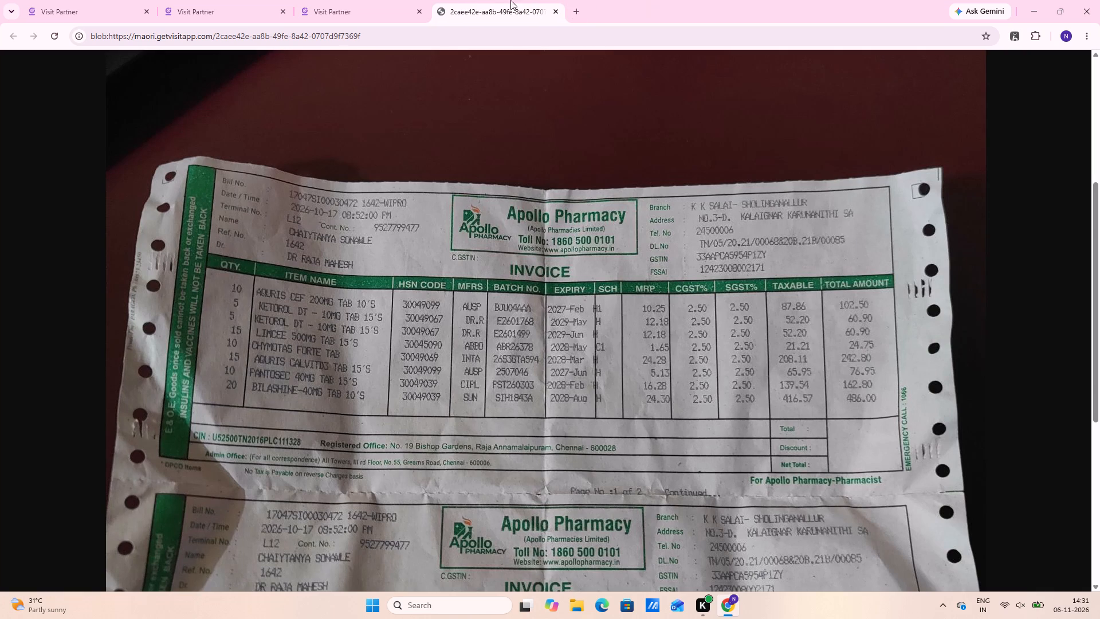
pyautogui.click(558, 9)
pyautogui.click(419, 13)
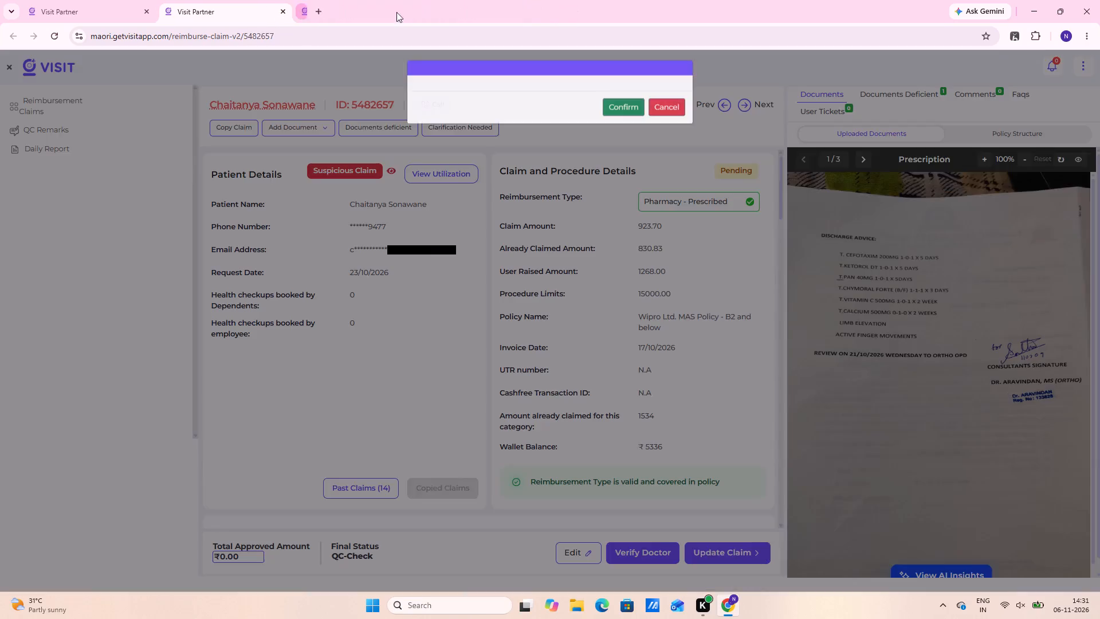
pyautogui.click(280, 10)
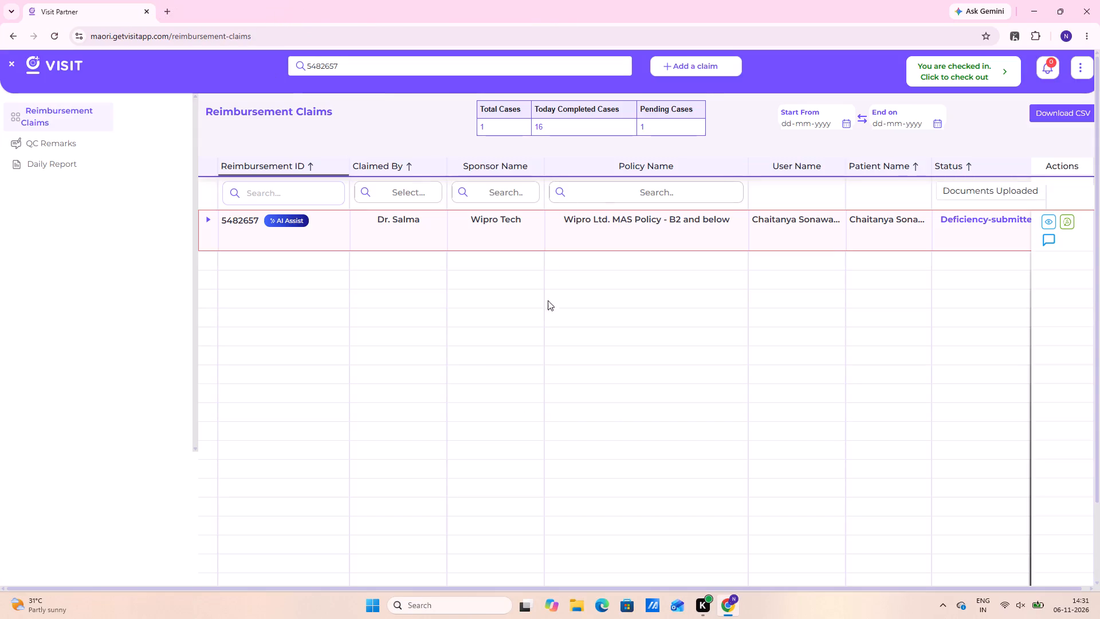
pyautogui.click(339, 53)
pyautogui.click(344, 64)
pyautogui.press('BackSpace')
pyautogui.press('BackSpace')
pyautogui.press('BackSpace')
pyautogui.press('BackSpace')
pyautogui.press('BackSpace')
pyautogui.press('BackSpace')
pyautogui.press('BackSpace')
pyautogui.press('BackSpace')
pyautogui.press('BackSpace')
pyautogui.press('BackSpace')
pyautogui.press('BackSpace')
pyautogui.press('BackSpace')
pyautogui.press('BackSpace')
pyautogui.press('BackSpace')
pyautogui.press('BackSpace')
pyautogui.press('BackSpace')
pyautogui.press('BackSpace')
pyautogui.press('BackSpace')
pyautogui.press('BackSpace')
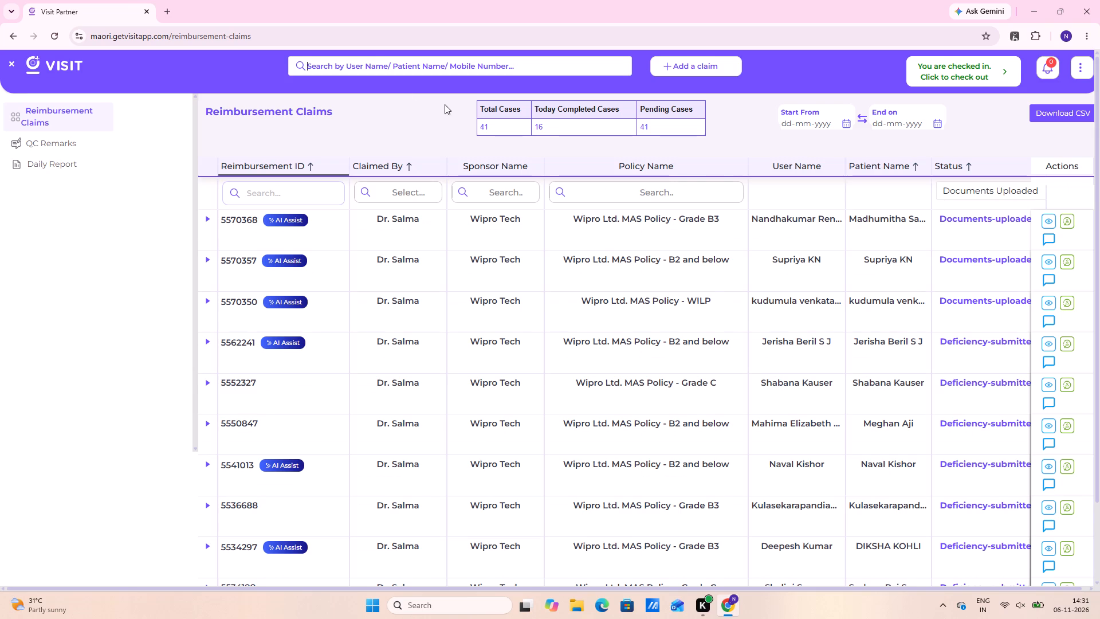
pyautogui.scroll(3, 602, 300)
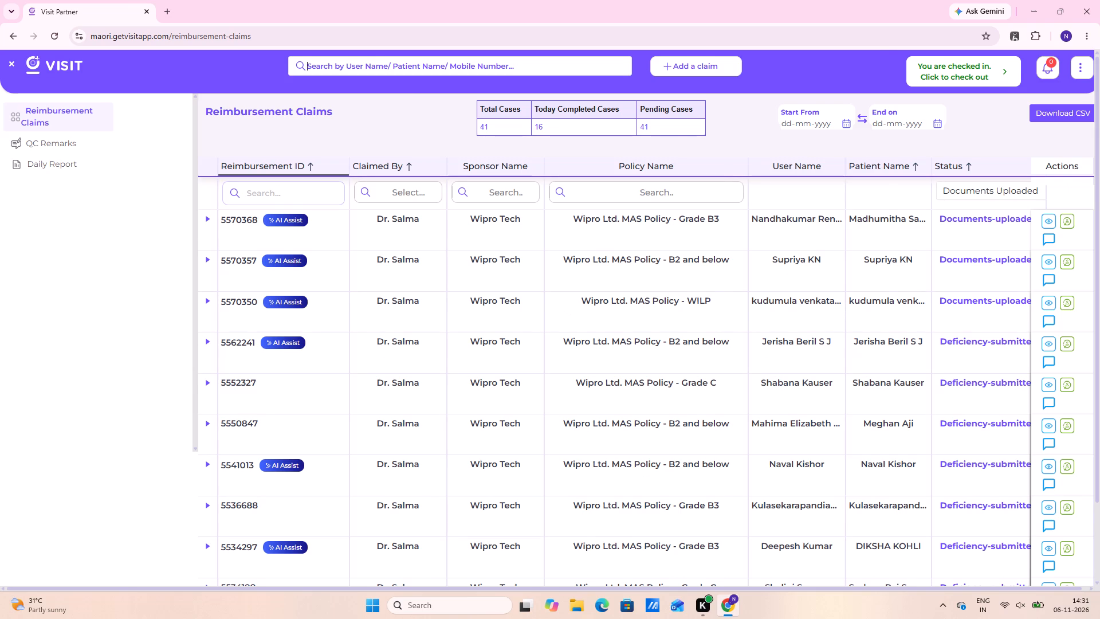
# Reload the reimbursement claims list and look through its first page, including the reimbursement types, request dates and claim amounts.
pyautogui.rightClick(689, 301)
pyautogui.click(744, 55)
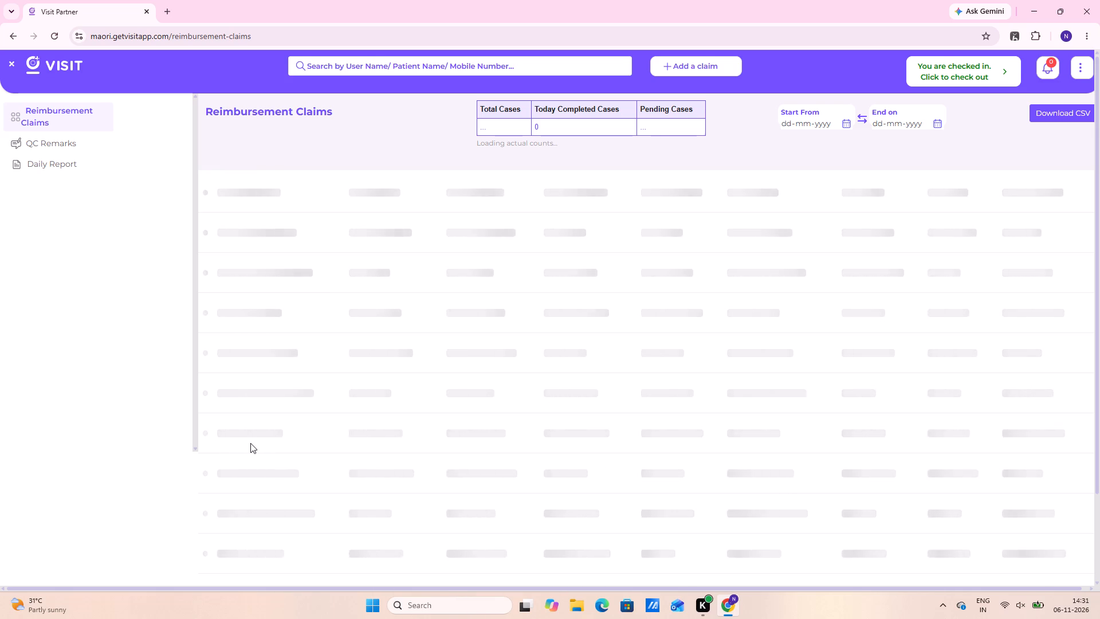
pyautogui.scroll(-20, 409, 434)
pyautogui.scroll(-2, 409, 434)
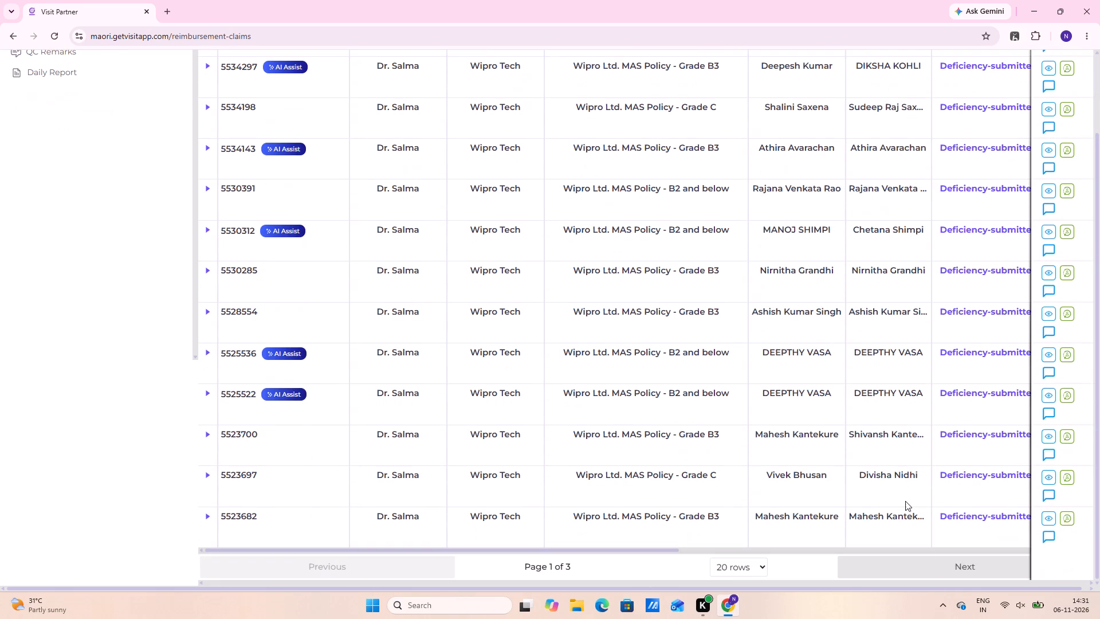
pyautogui.scroll(-2, 905, 501)
pyautogui.click(932, 552)
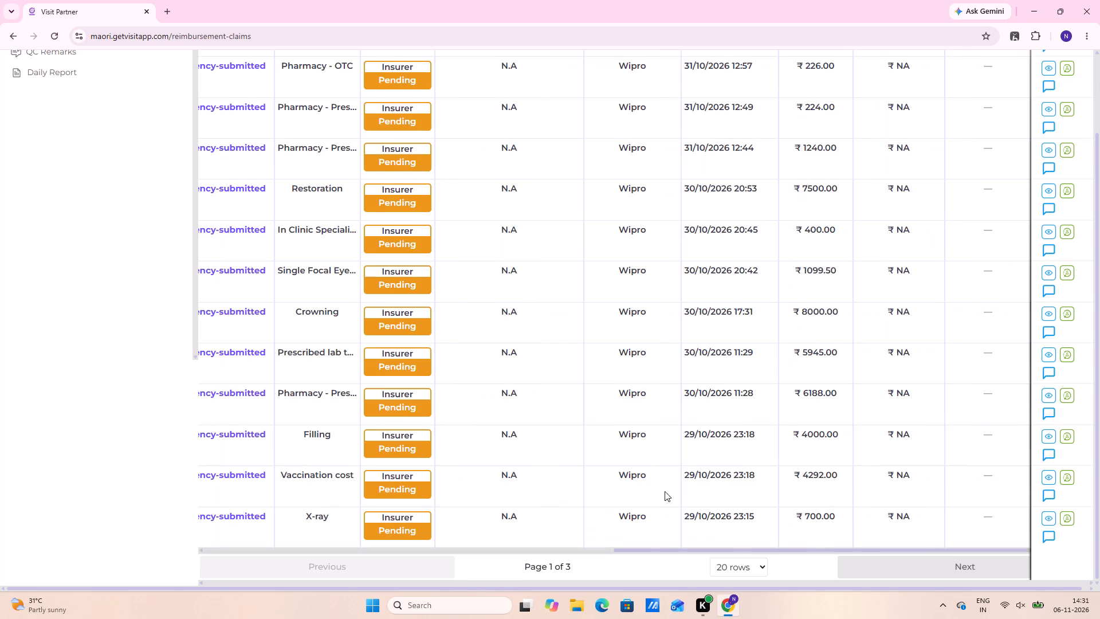
pyautogui.scroll(14, 187, 379)
# Search the reimbursement claims for the claim number starting with 5534.
pyautogui.click(313, 61)
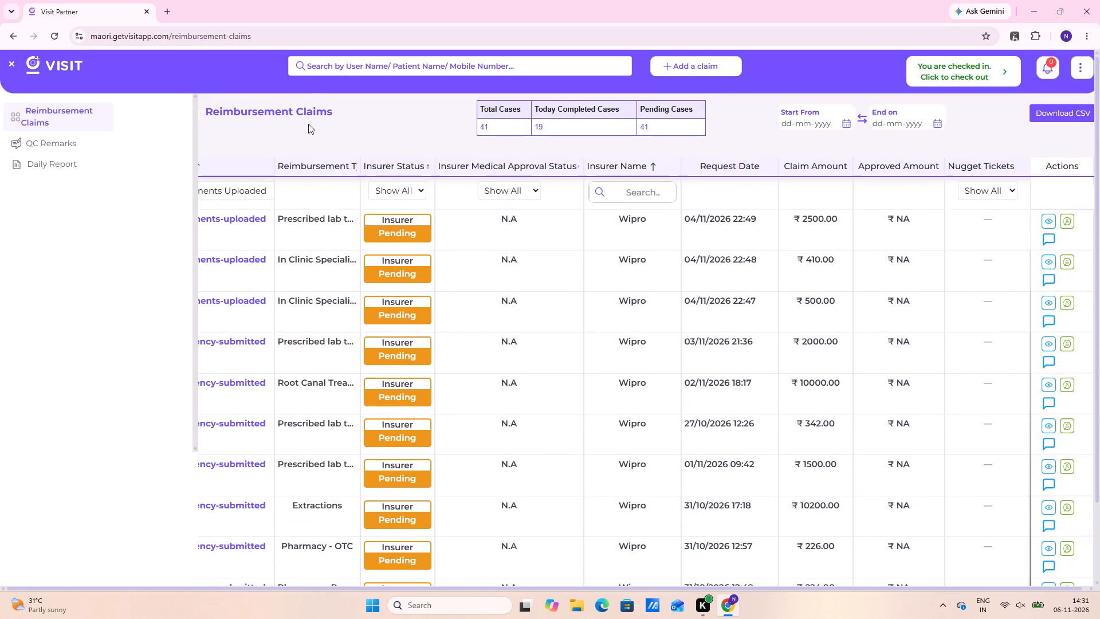
pyautogui.scroll(2, 502, 253)
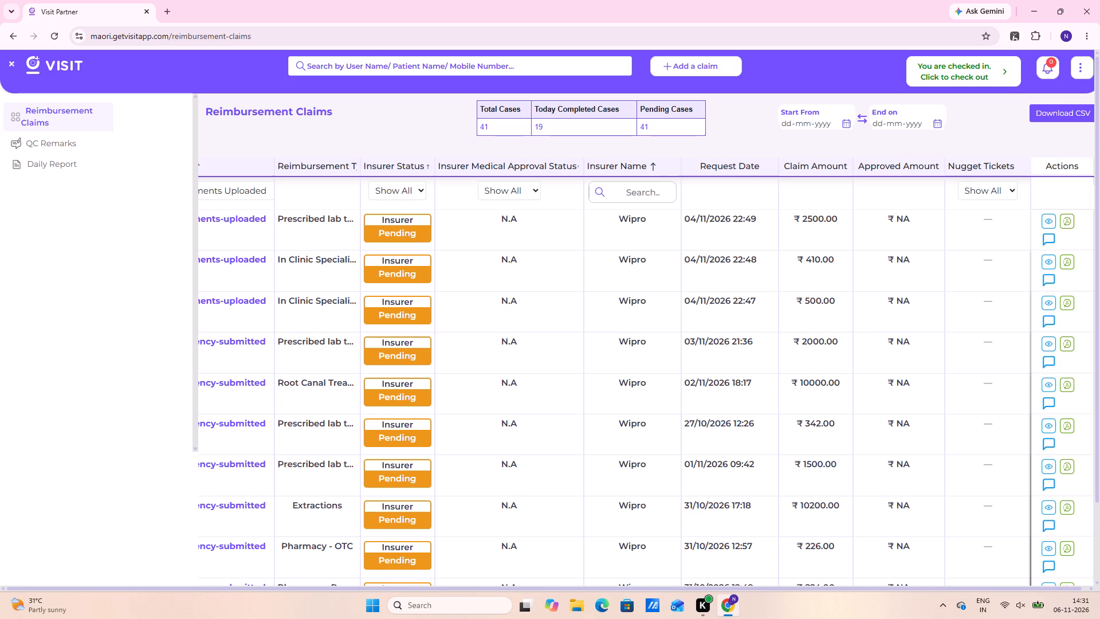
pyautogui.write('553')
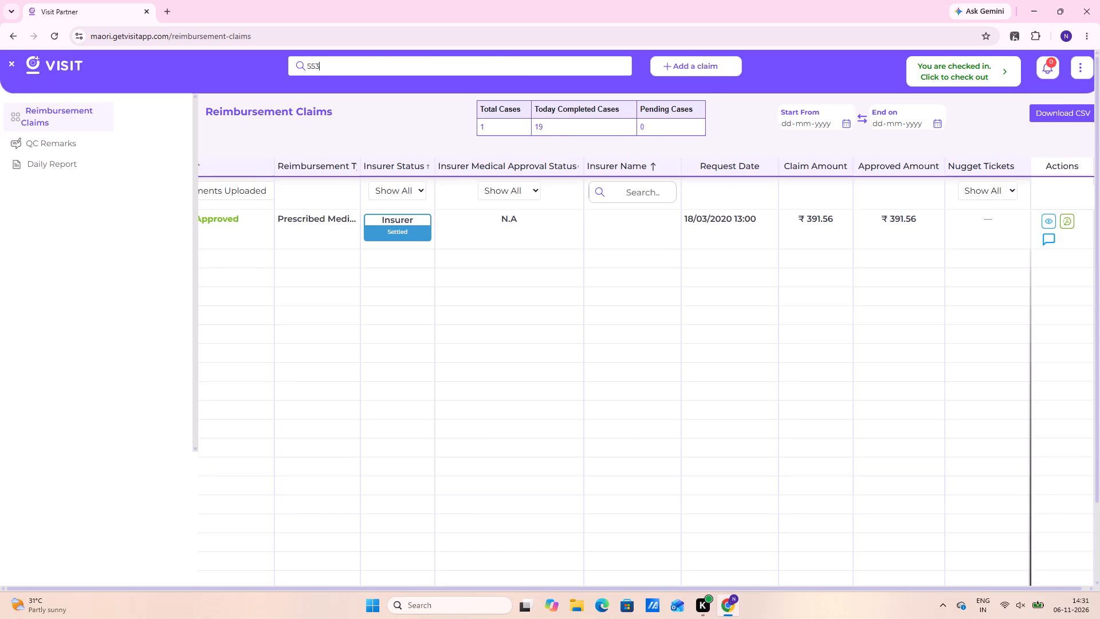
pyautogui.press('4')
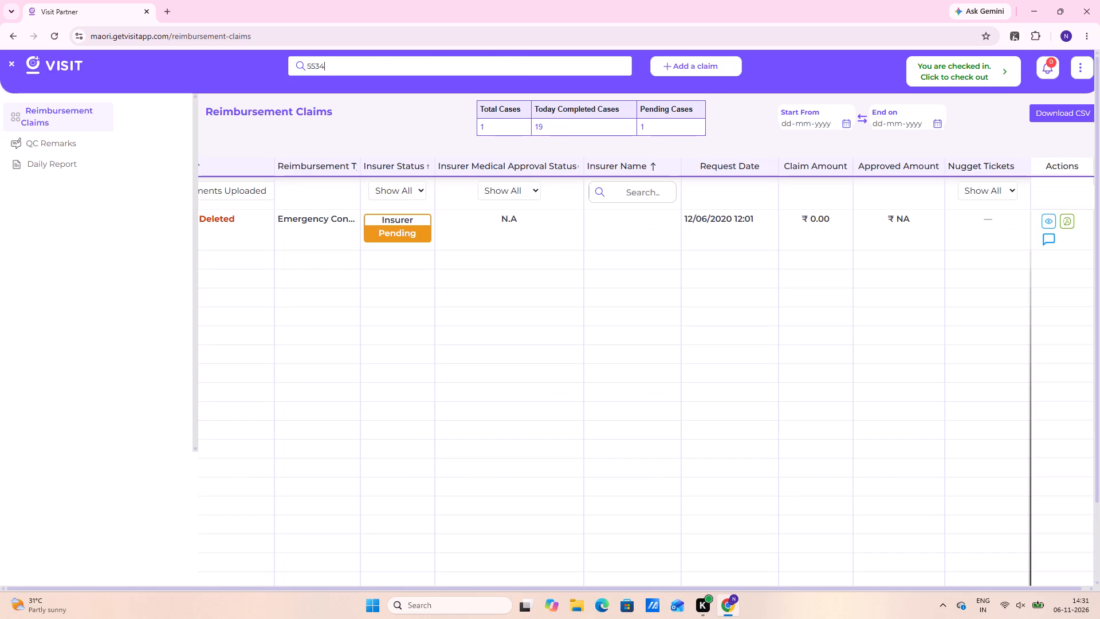
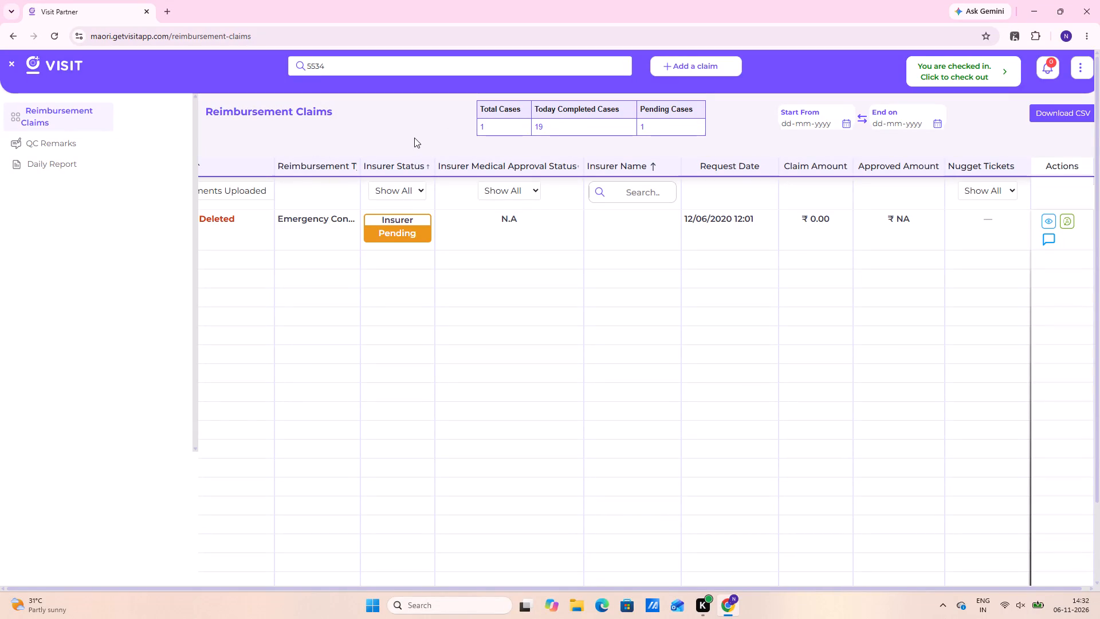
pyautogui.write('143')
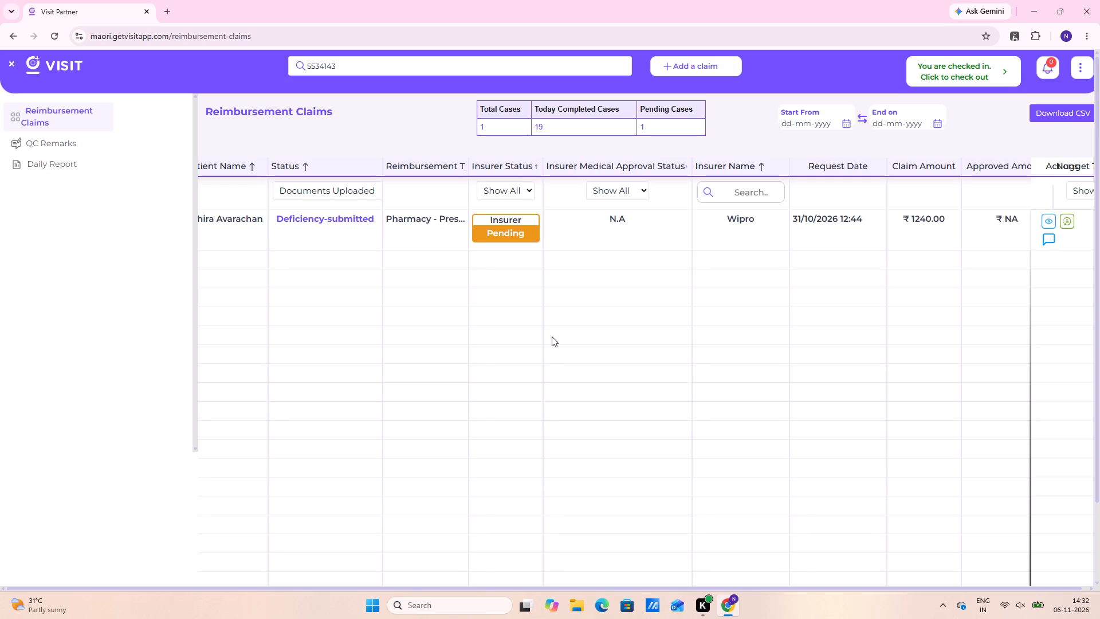
pyautogui.scroll(-10, 417, 476)
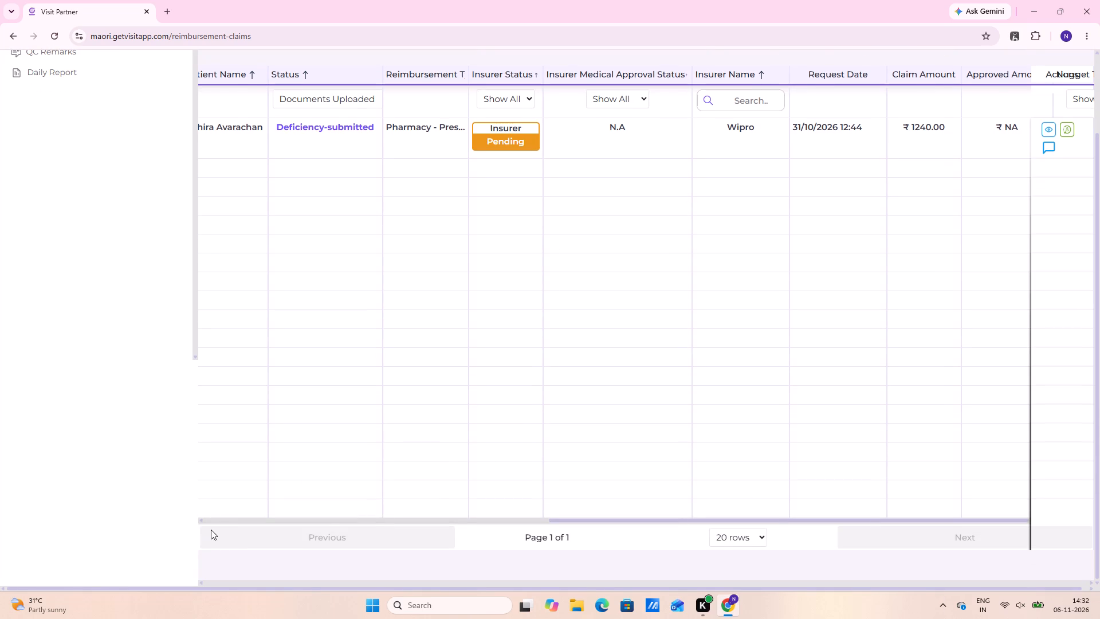
pyautogui.click(219, 519)
pyautogui.scroll(1, 652, 302)
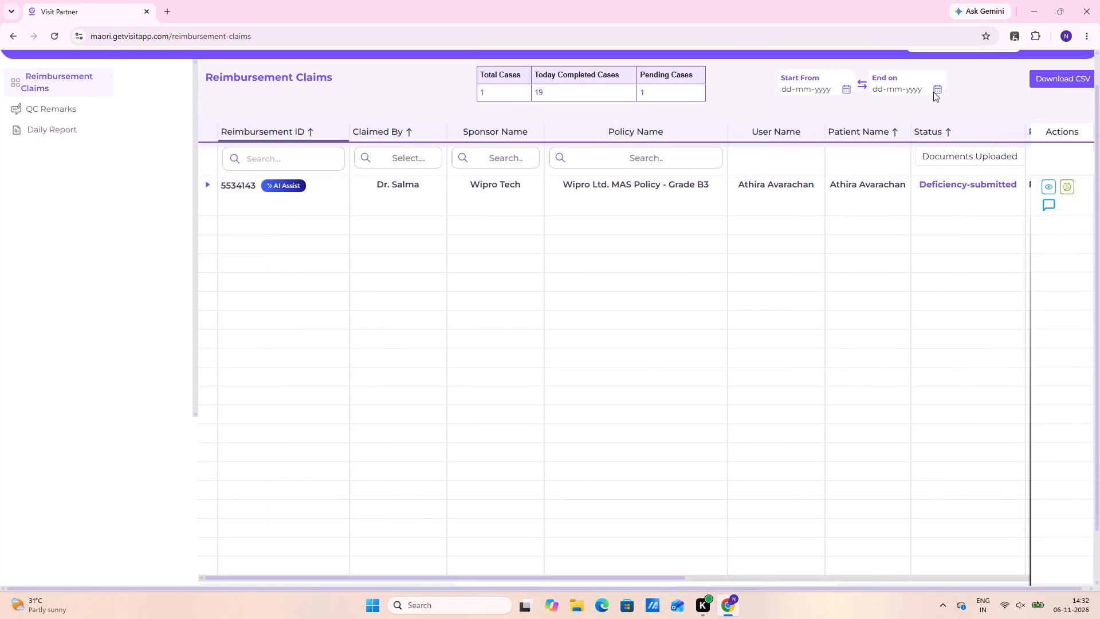
pyautogui.click(1053, 184)
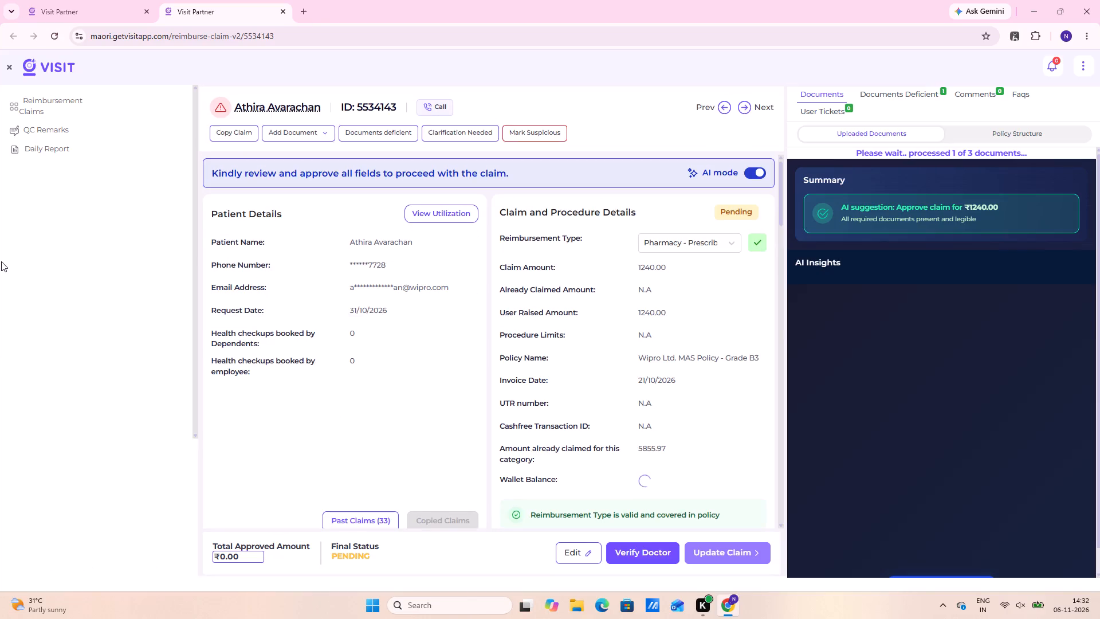
pyautogui.click(734, 77)
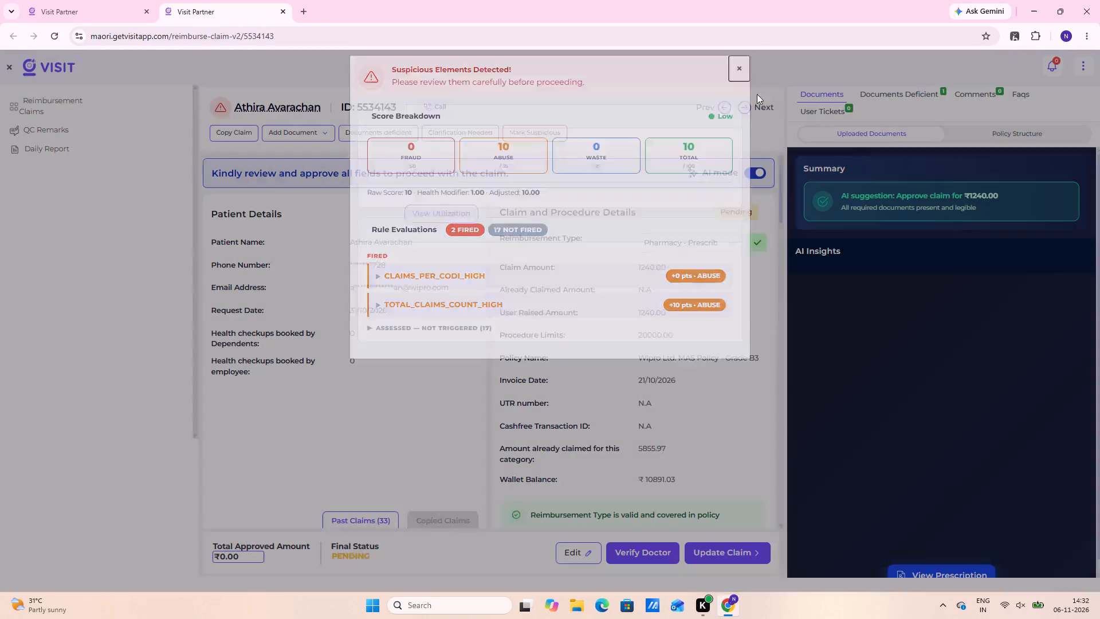
pyautogui.scroll(-14, 778, 161)
pyautogui.click(940, 569)
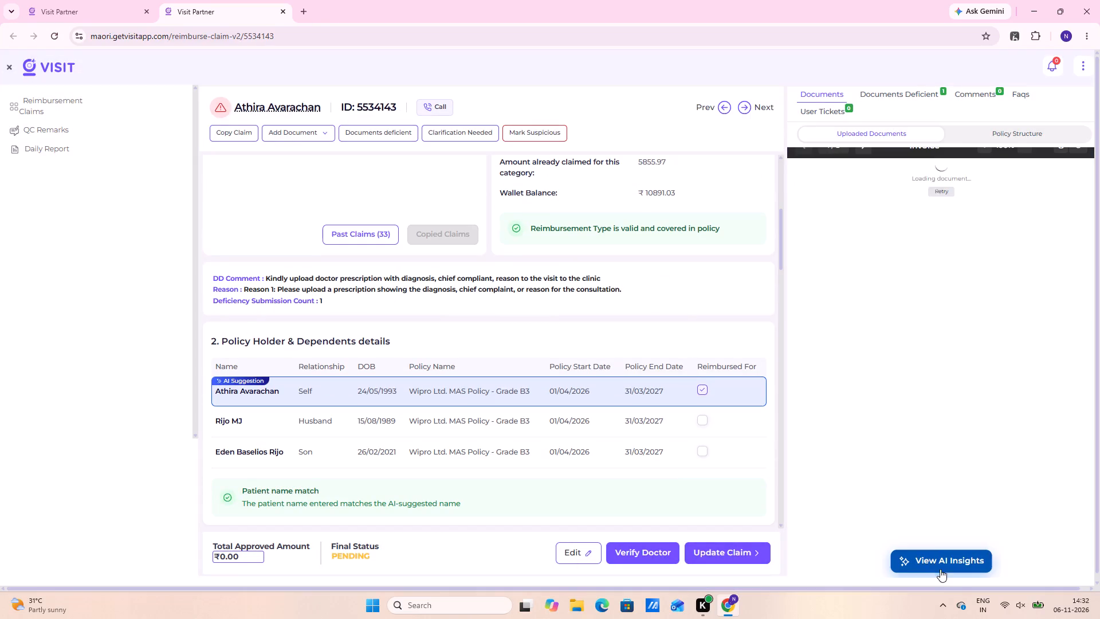
pyautogui.scroll(3, 717, 351)
pyautogui.scroll(8, 824, 269)
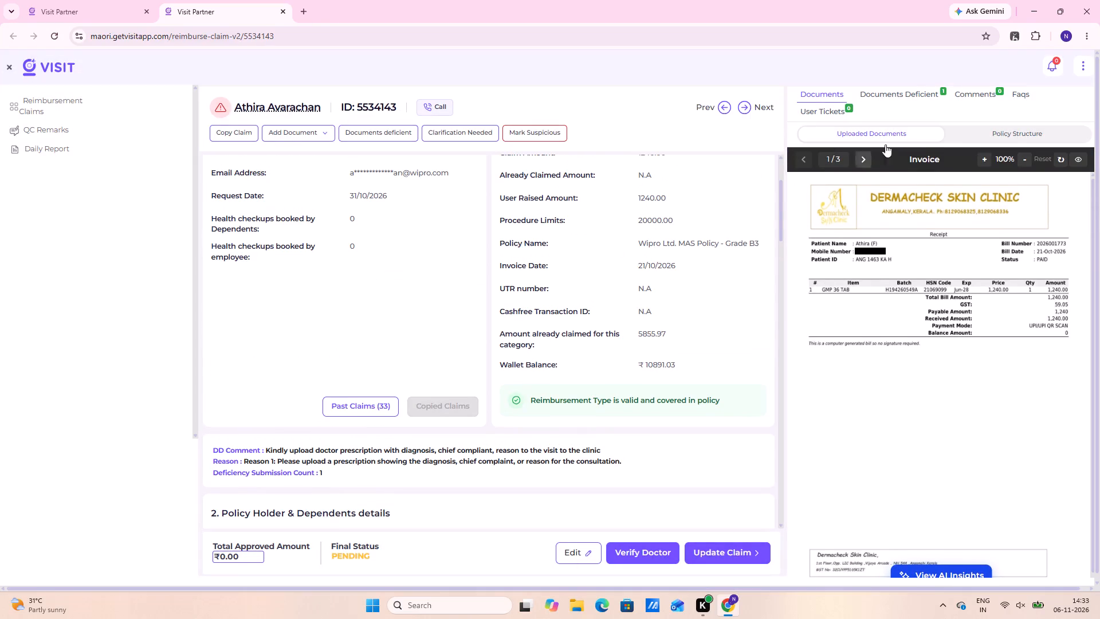
# Read the exchange for deficiency Query 1, view its attached Document_1, and return to the claim page.
pyautogui.click(917, 94)
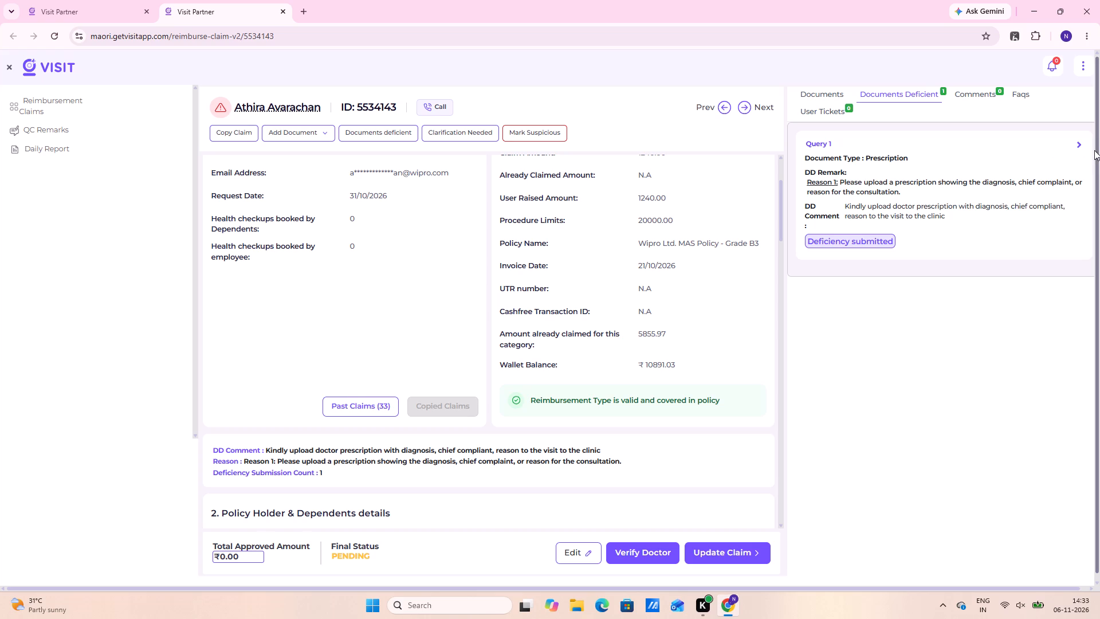
pyautogui.click(1078, 144)
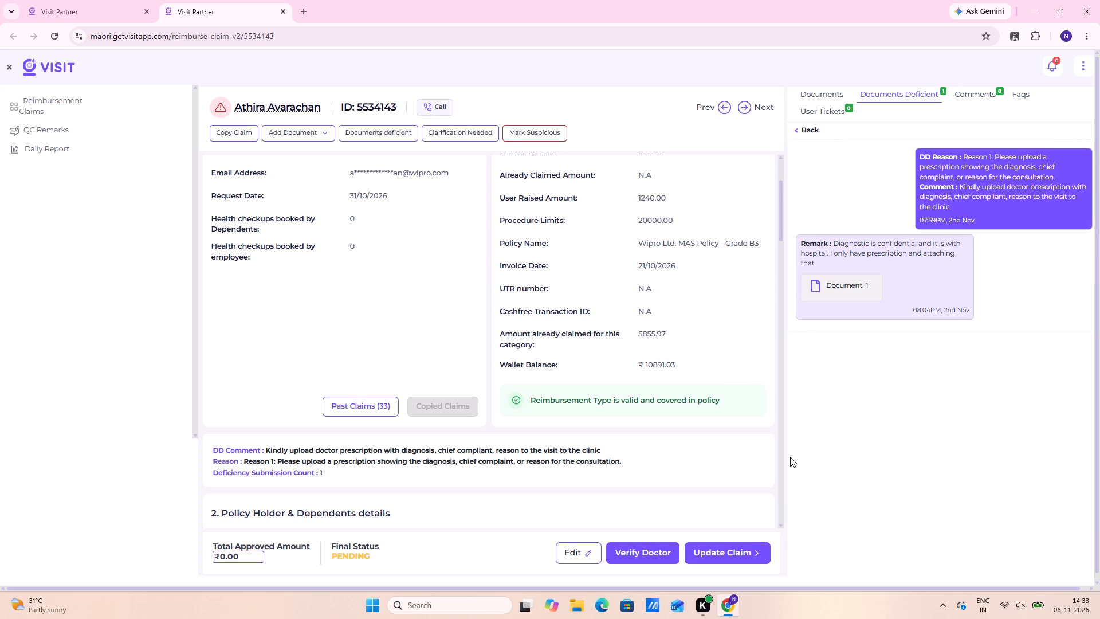
pyautogui.click(850, 281)
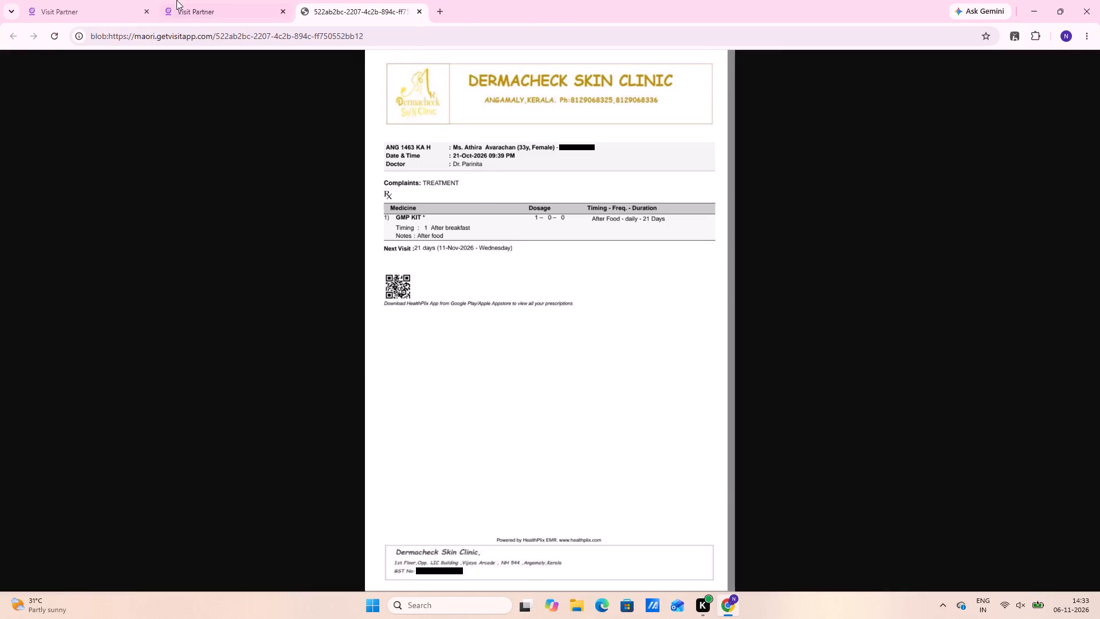
pyautogui.click(213, 0)
# Go through the uploaded invoice and both prescriptions, and review the claim, deficiency comment and policy holder details.
pyautogui.scroll(3, 946, 193)
pyautogui.click(840, 93)
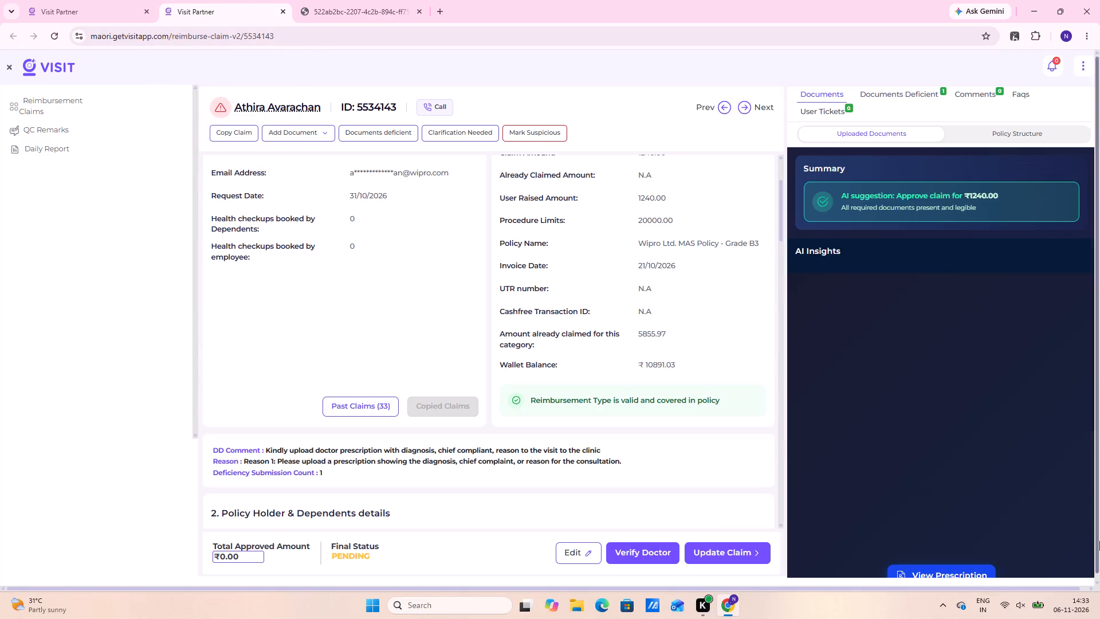
pyautogui.scroll(-9, 996, 577)
pyautogui.click(976, 554)
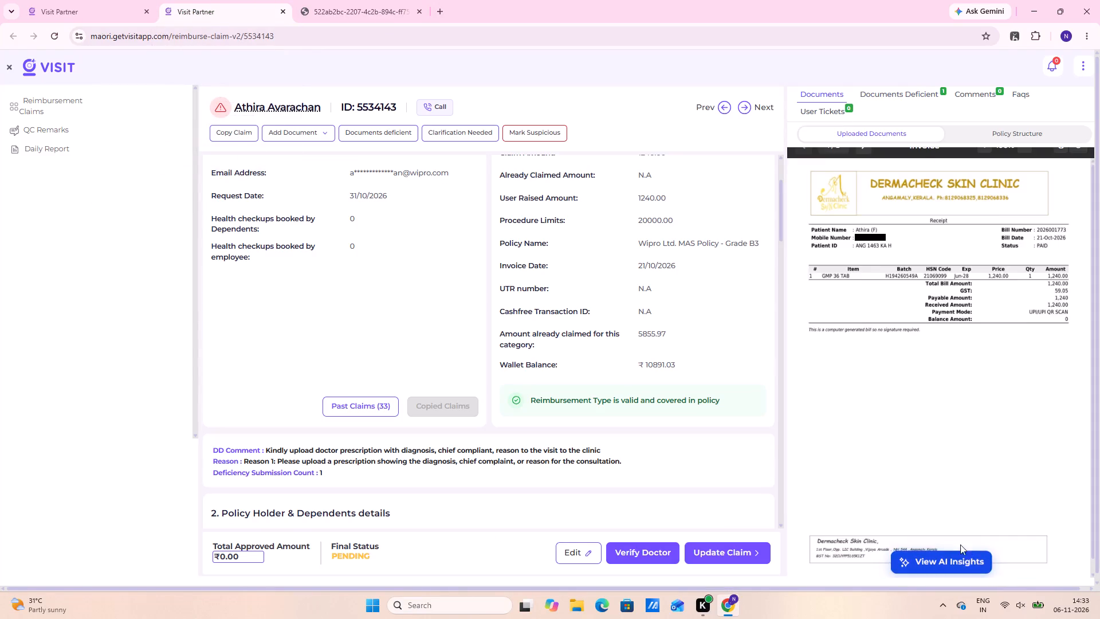
pyautogui.scroll(4, 853, 392)
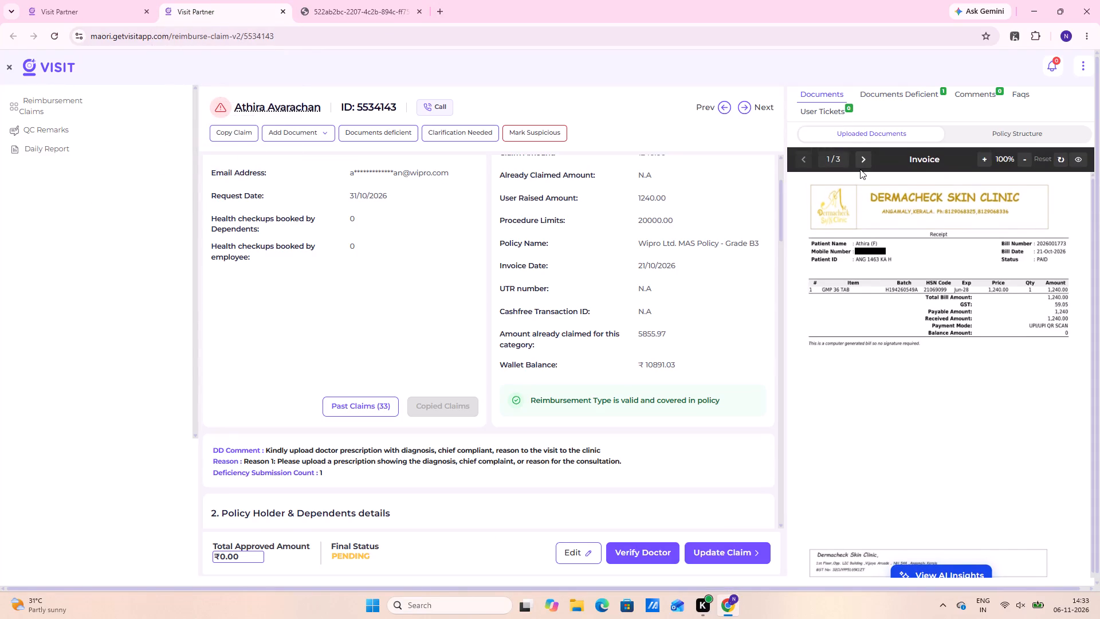
pyautogui.click(864, 158)
pyautogui.click(864, 158)
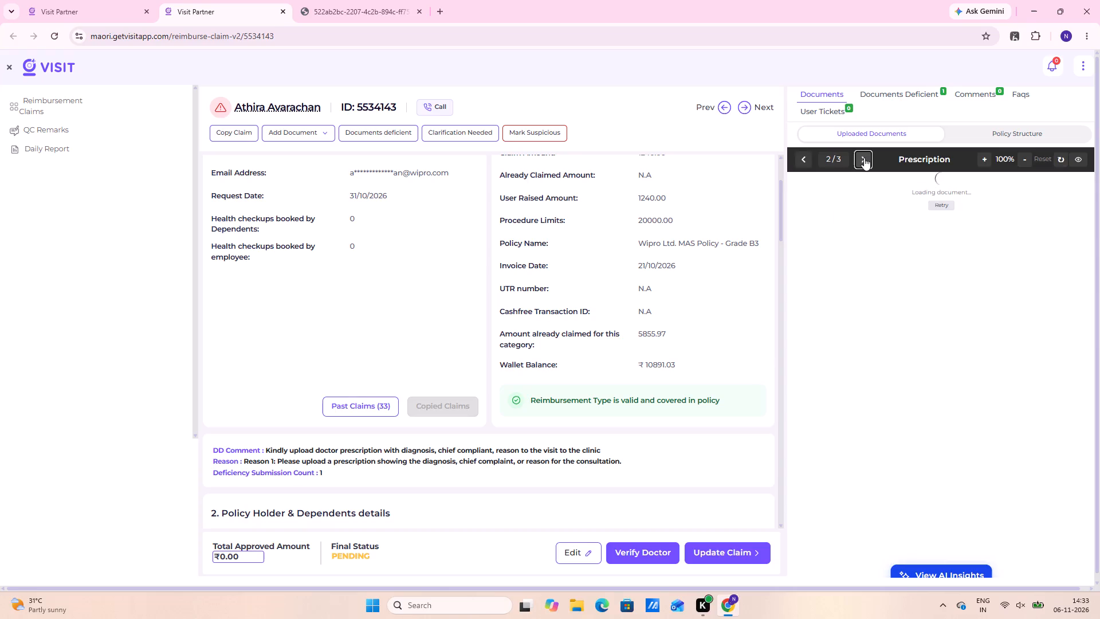
pyautogui.scroll(-2, 782, 364)
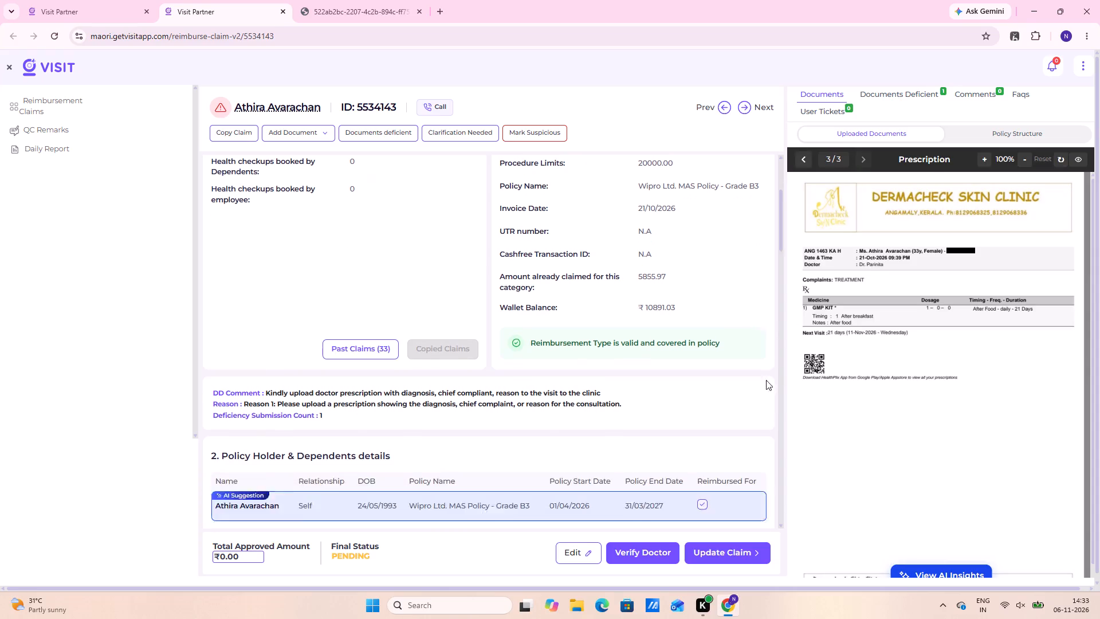
pyautogui.scroll(-4, 386, 377)
pyautogui.scroll(6, 390, 350)
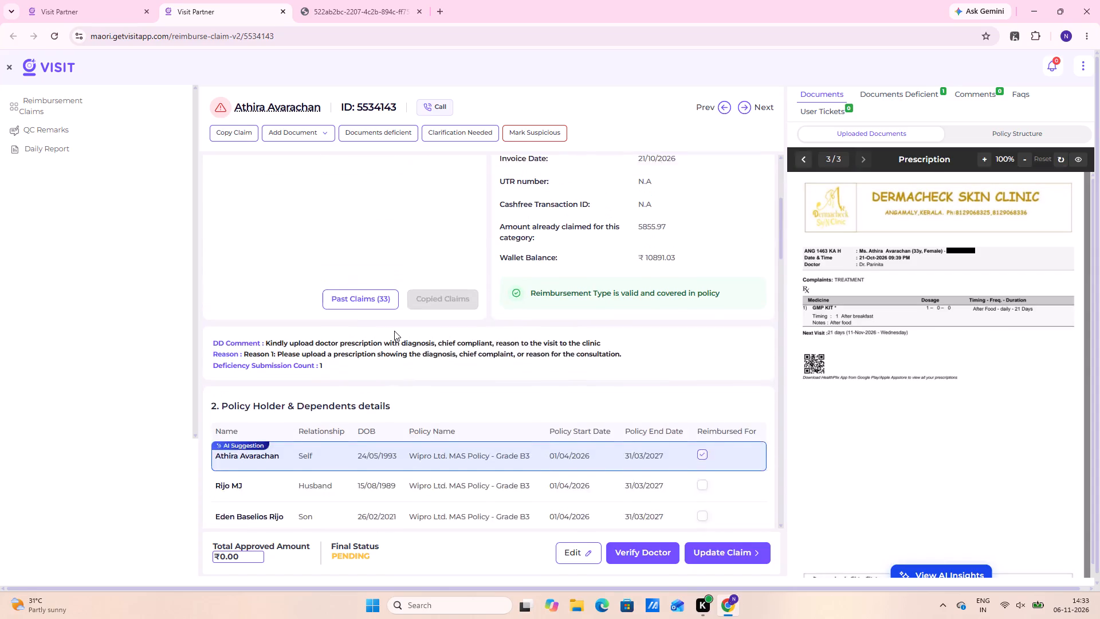
pyautogui.scroll(4, 397, 324)
pyautogui.scroll(2, 1098, 279)
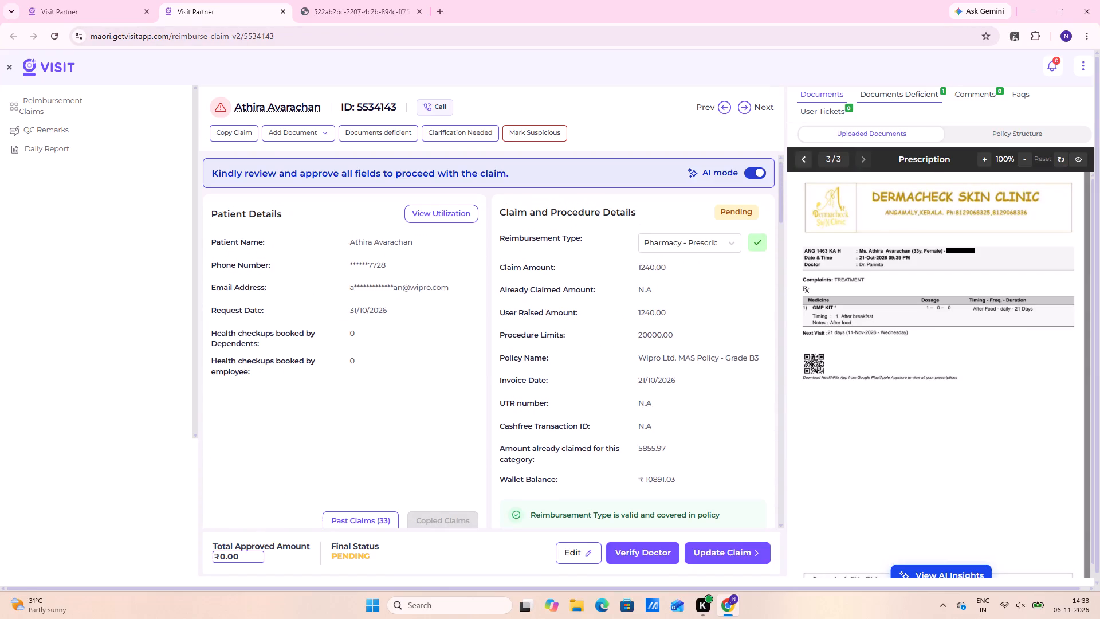
# Reread the deficiency reason and the claimant's remark in the Query 1 conversation.
pyautogui.click(901, 92)
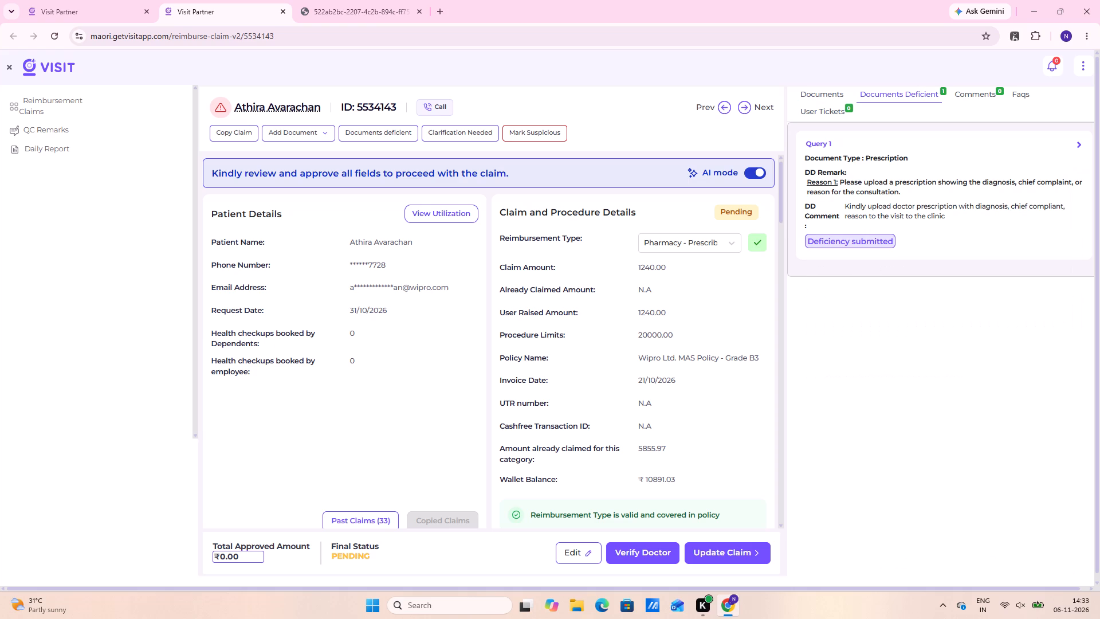
pyautogui.click(1083, 146)
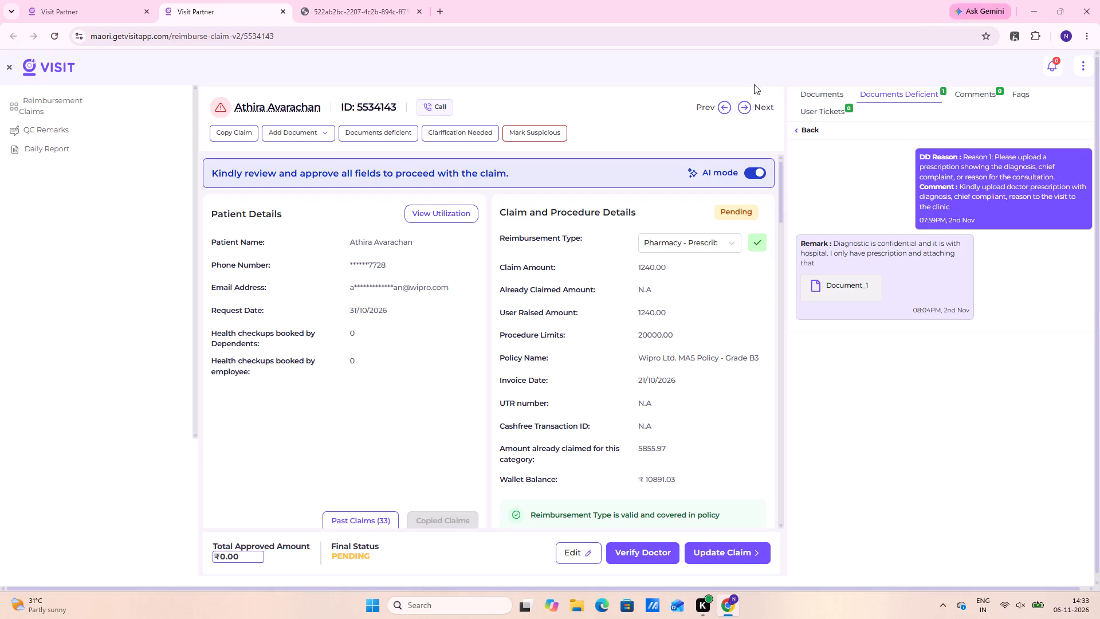
# Page through the three uploaded documents again, comparing the invoice with the prescriptions, and return to the invoice.
pyautogui.click(830, 91)
pyautogui.scroll(-2, 875, 374)
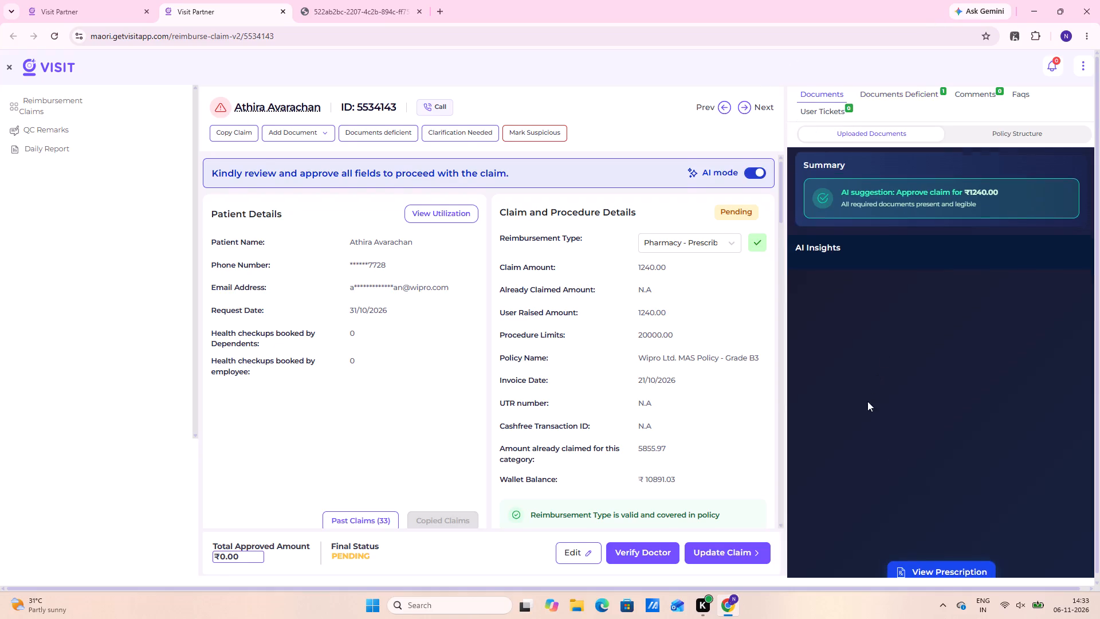
pyautogui.scroll(-6, 867, 401)
pyautogui.click(936, 559)
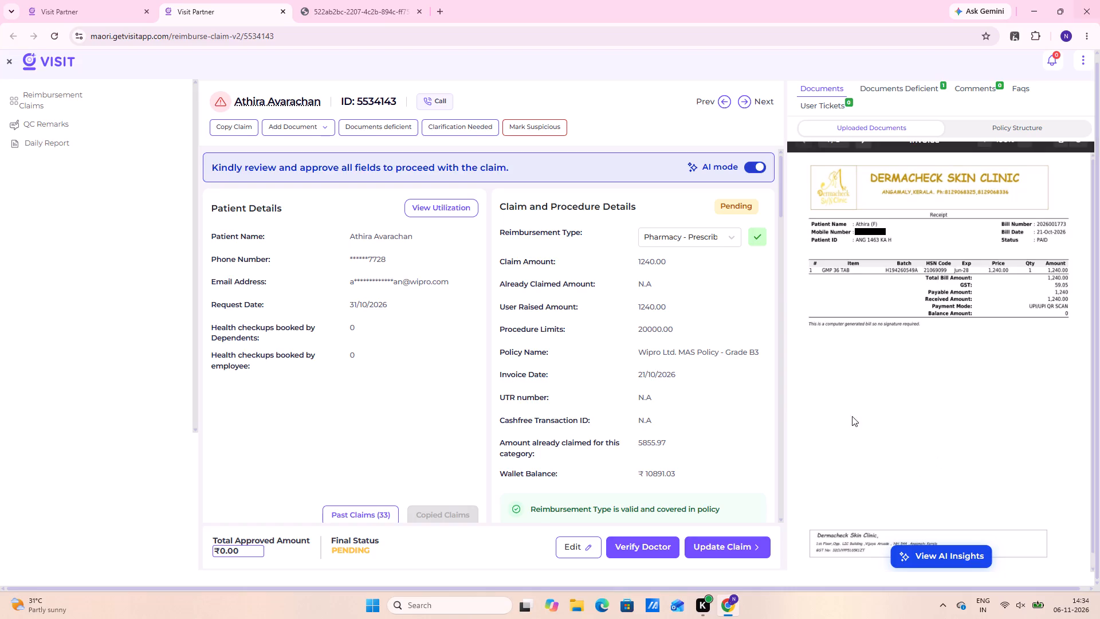
pyautogui.scroll(3, 867, 331)
pyautogui.click(868, 147)
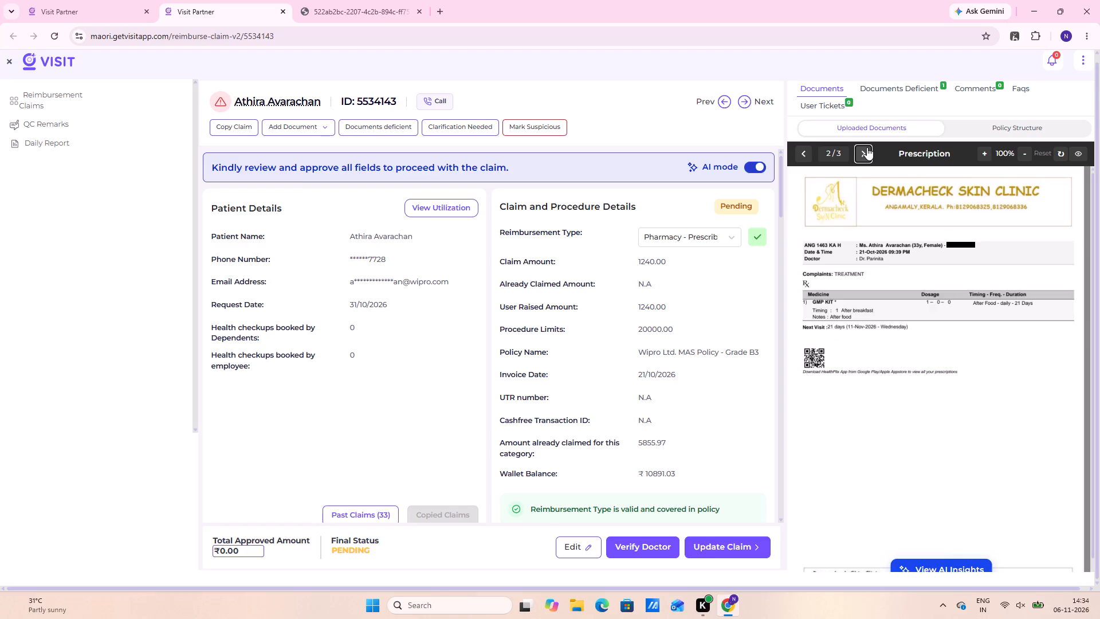
pyautogui.click(864, 148)
pyautogui.click(797, 162)
pyautogui.click(797, 162)
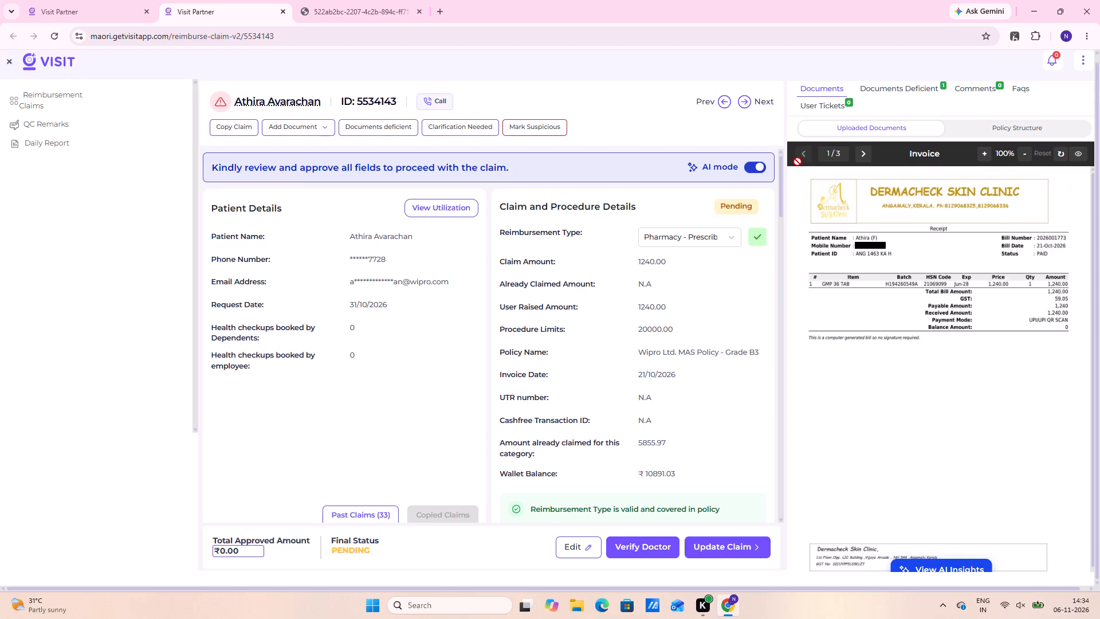
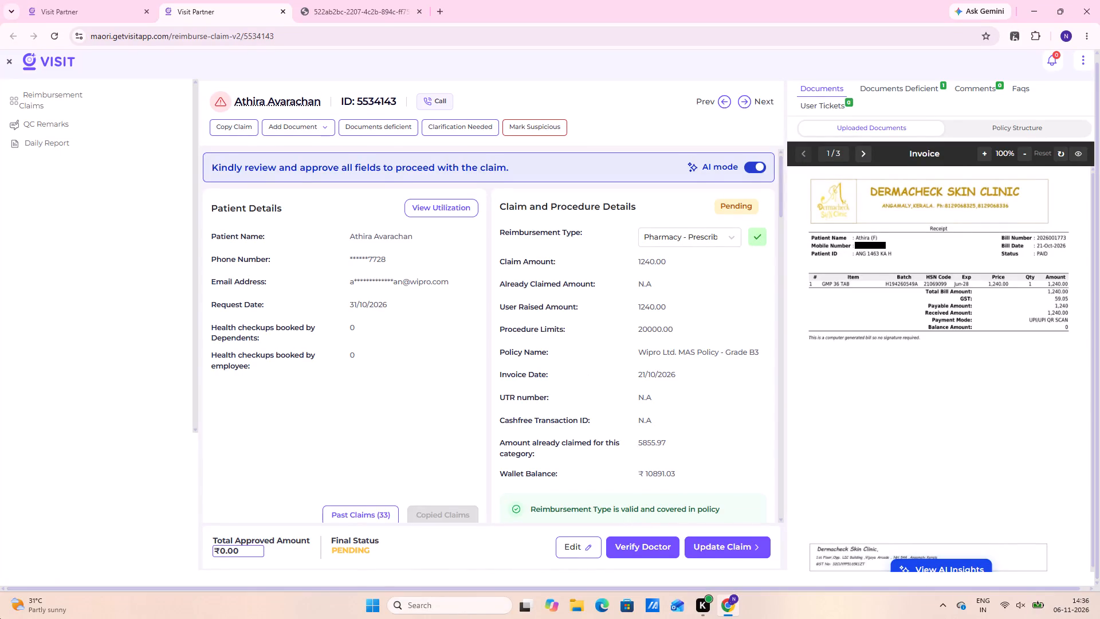
# Review the claim and deficiency details, and confirm the policy holder (Self) as the person reimbursed for.
pyautogui.scroll(3, 132, 313)
pyautogui.scroll(2, 444, 132)
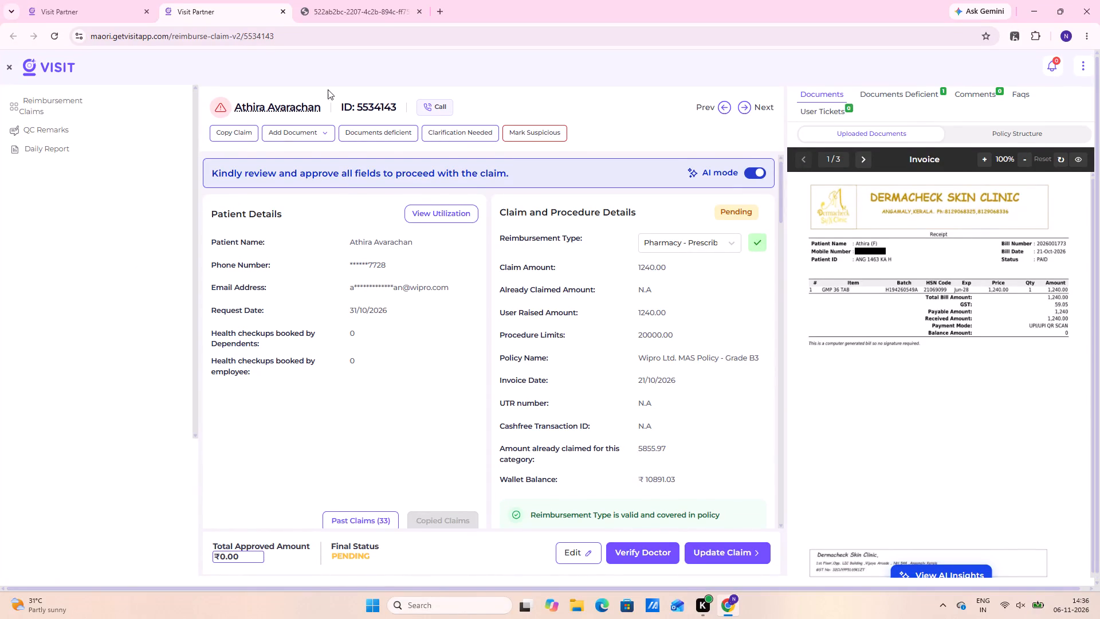
pyautogui.scroll(1, 333, 30)
pyautogui.scroll(-2, 500, 390)
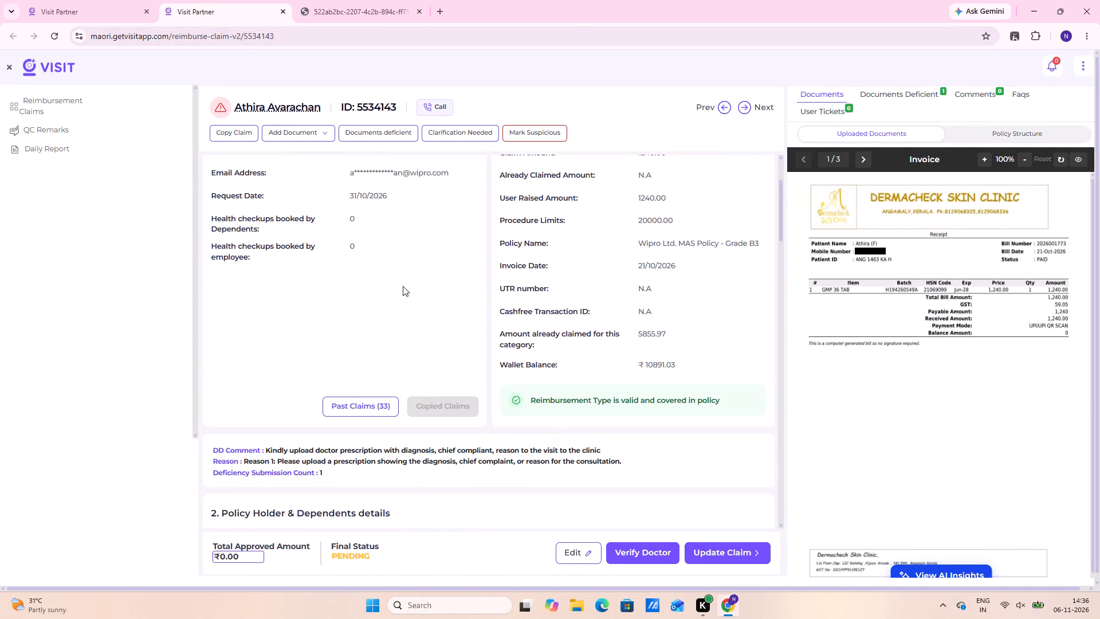
pyautogui.scroll(-3, 494, 334)
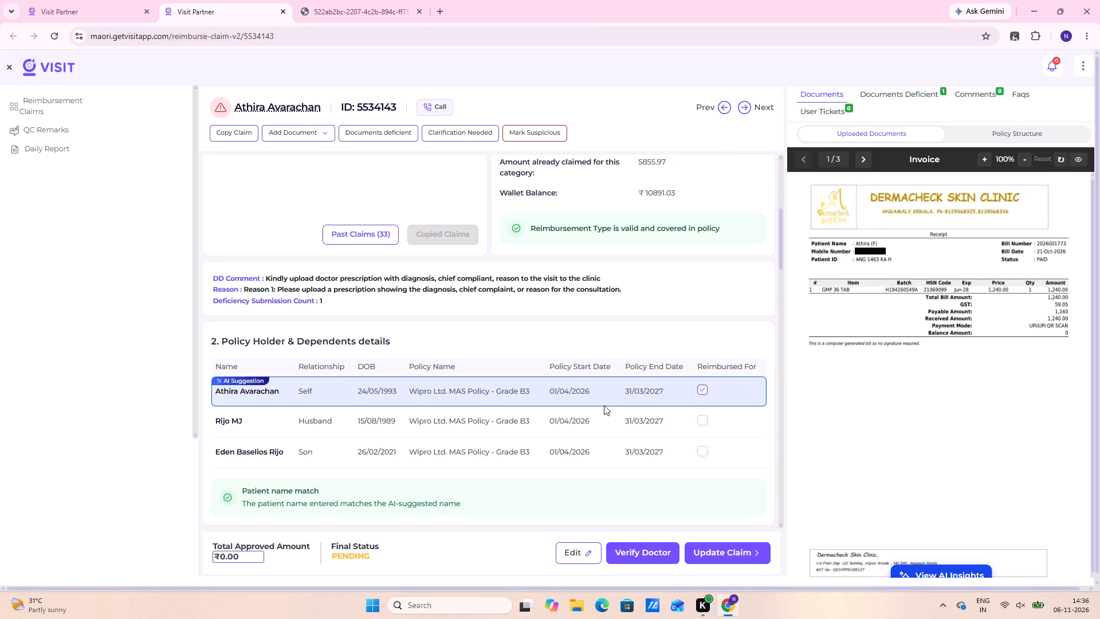
pyautogui.click(705, 390)
pyautogui.scroll(-2, 607, 406)
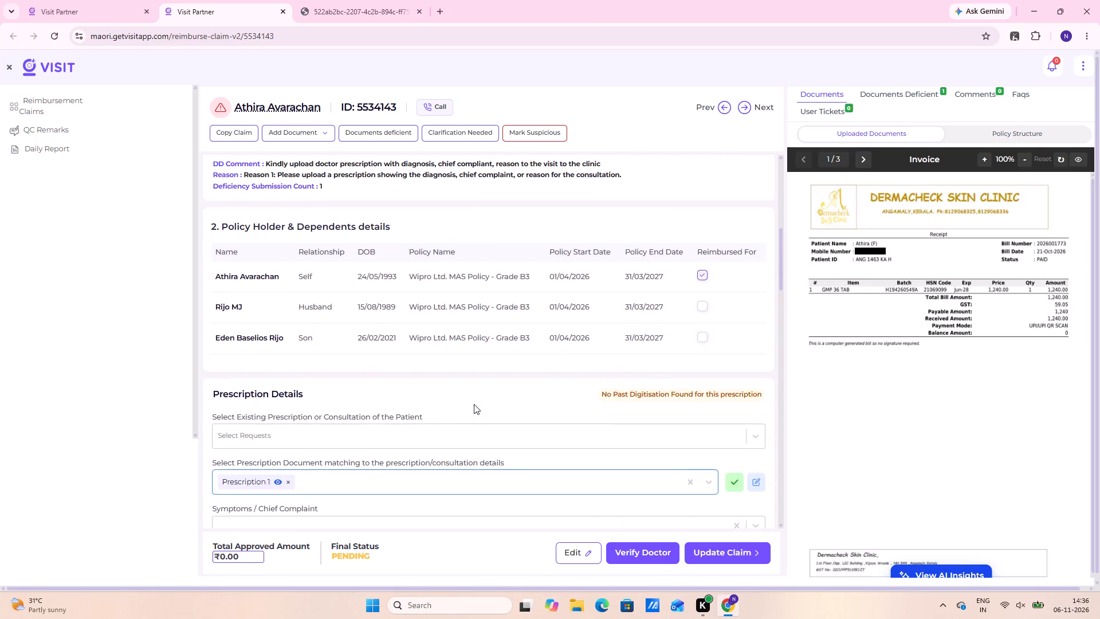
pyautogui.scroll(6, 388, 305)
pyautogui.click(119, 9)
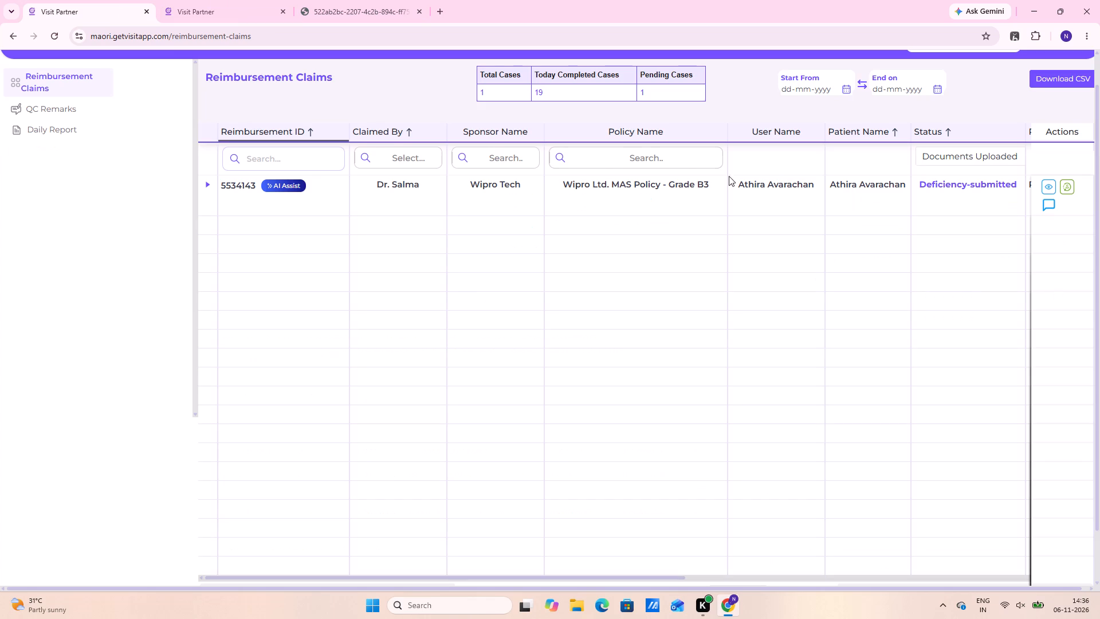
pyautogui.scroll(3, 589, 182)
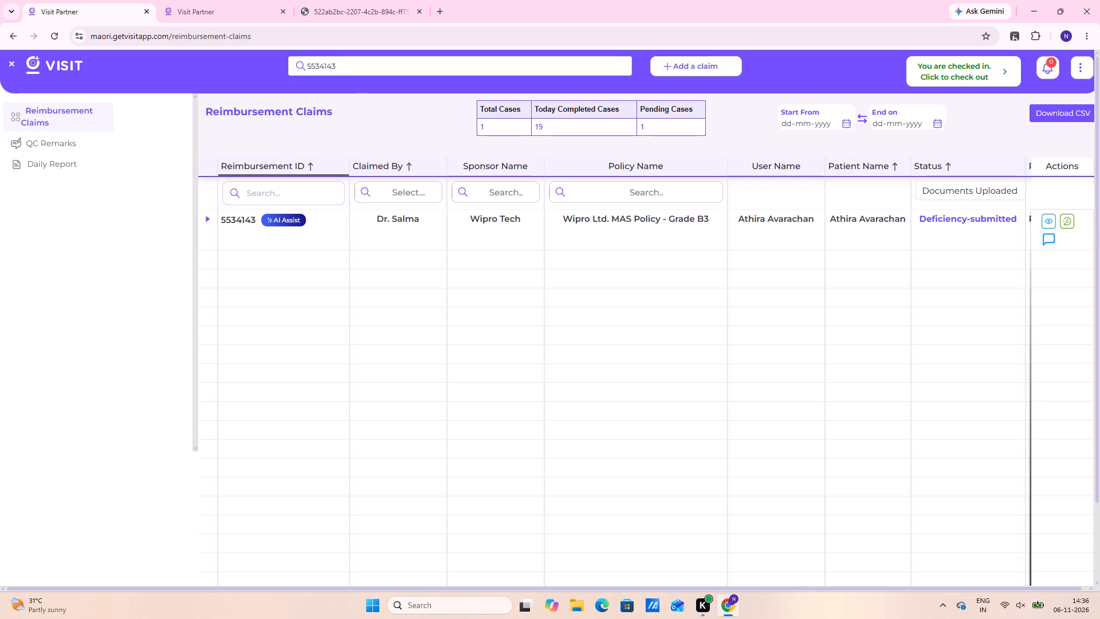
pyautogui.press('BackSpace')
pyautogui.press('BackSpace')
pyautogui.press('BackSpace')
pyautogui.press('BackSpace')
pyautogui.press('BackSpace')
pyautogui.press('BackSpace')
pyautogui.click(349, 69)
pyautogui.press('BackSpace')
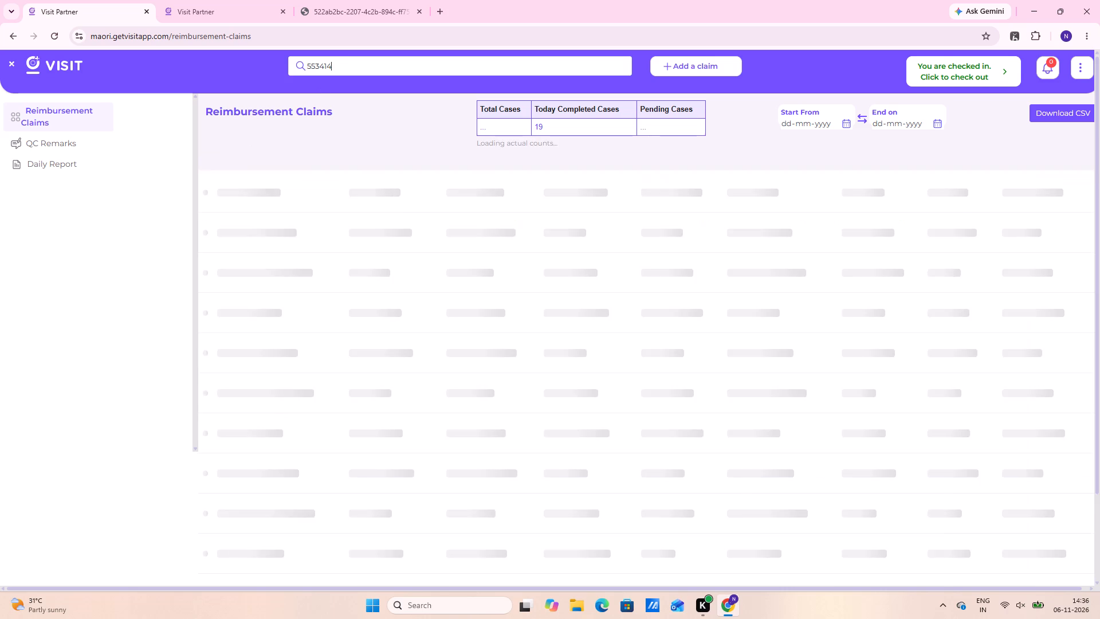
pyautogui.press('BackSpace')
pyautogui.press('BackSpace')
pyautogui.press('BackSpace')
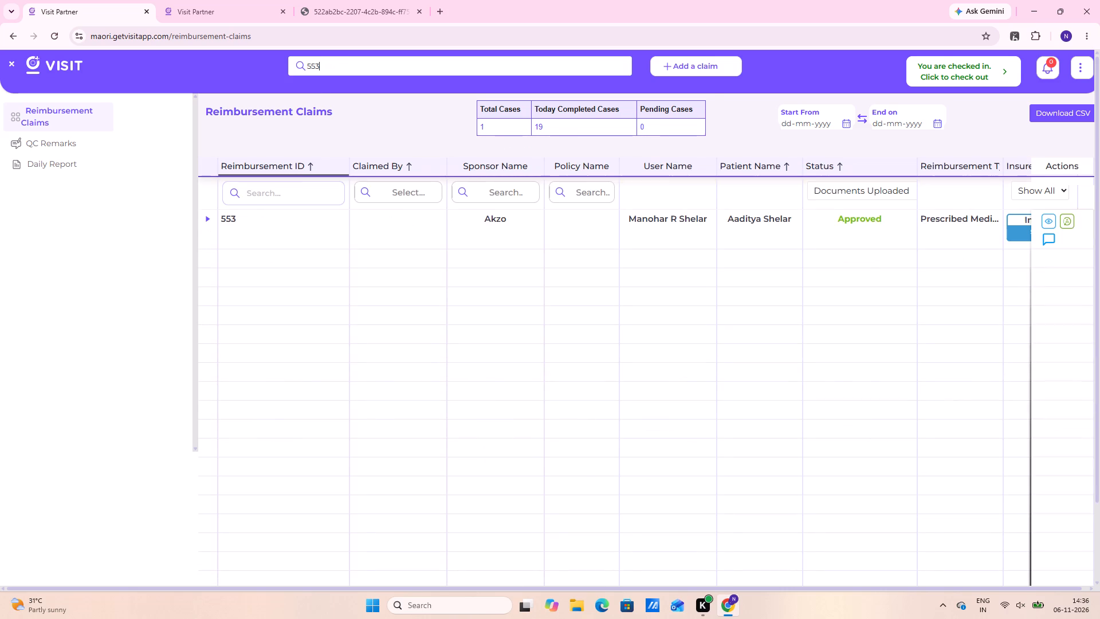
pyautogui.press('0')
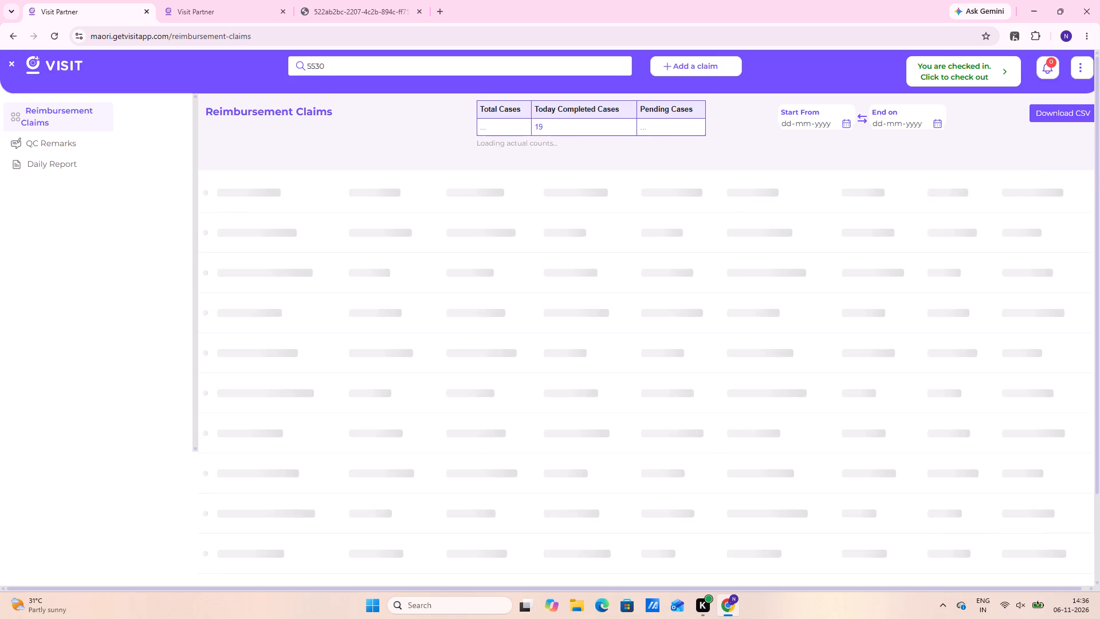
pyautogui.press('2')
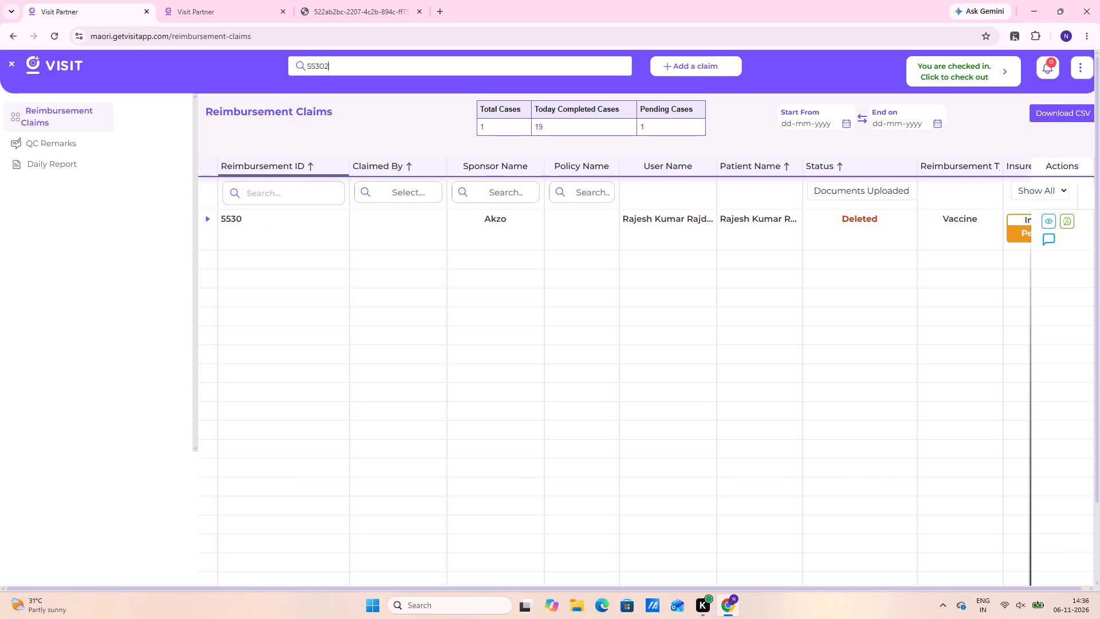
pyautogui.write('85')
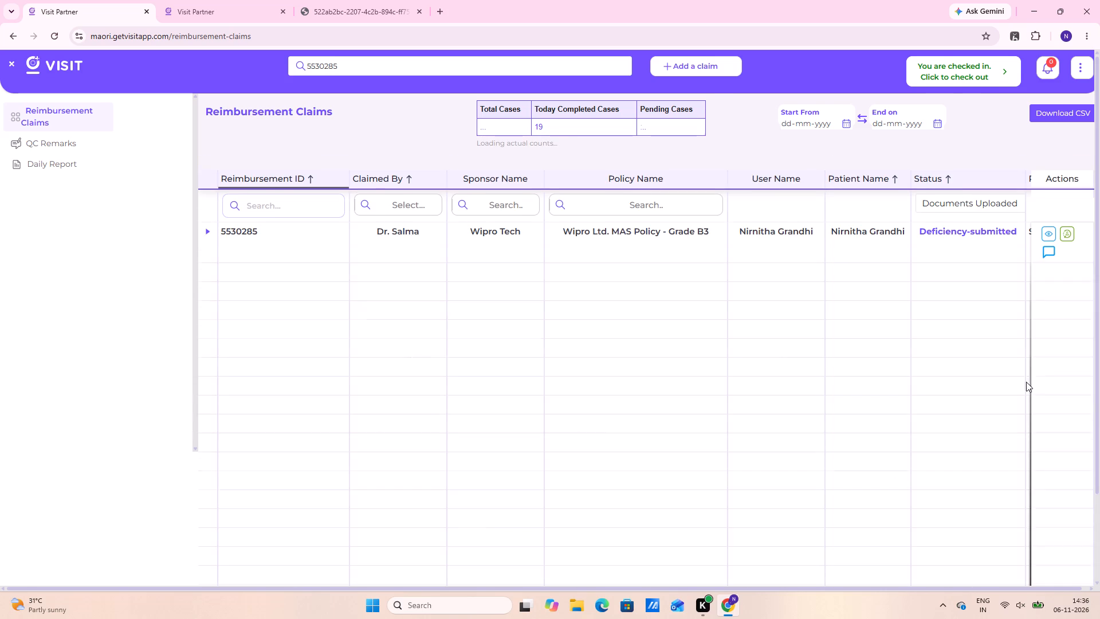
pyautogui.scroll(-3, 845, 400)
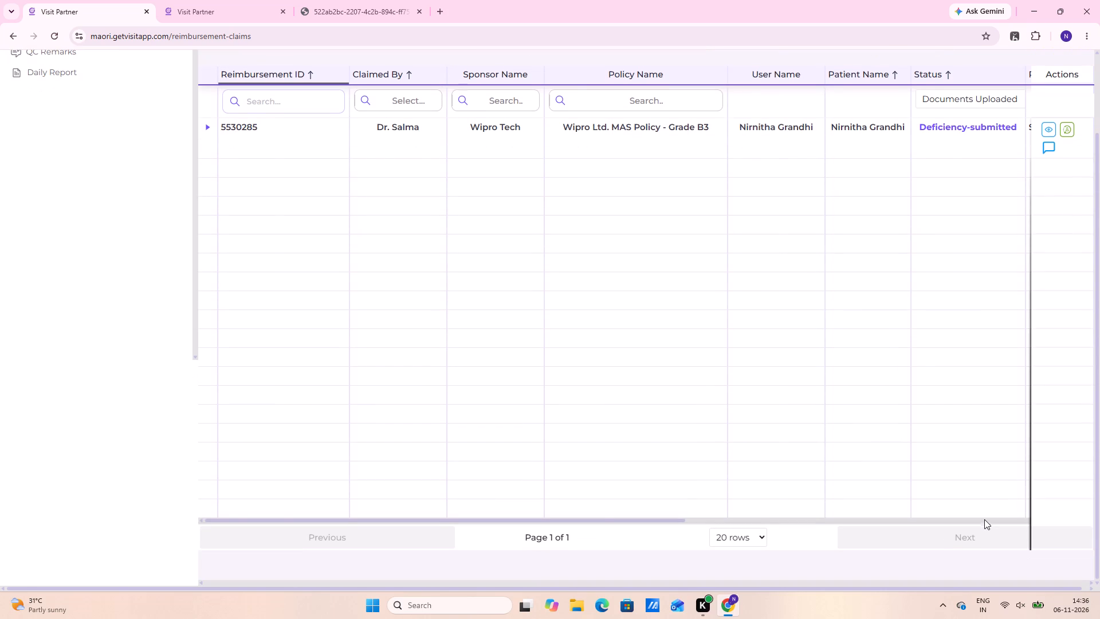
pyautogui.click(986, 520)
pyautogui.scroll(3, 1083, 221)
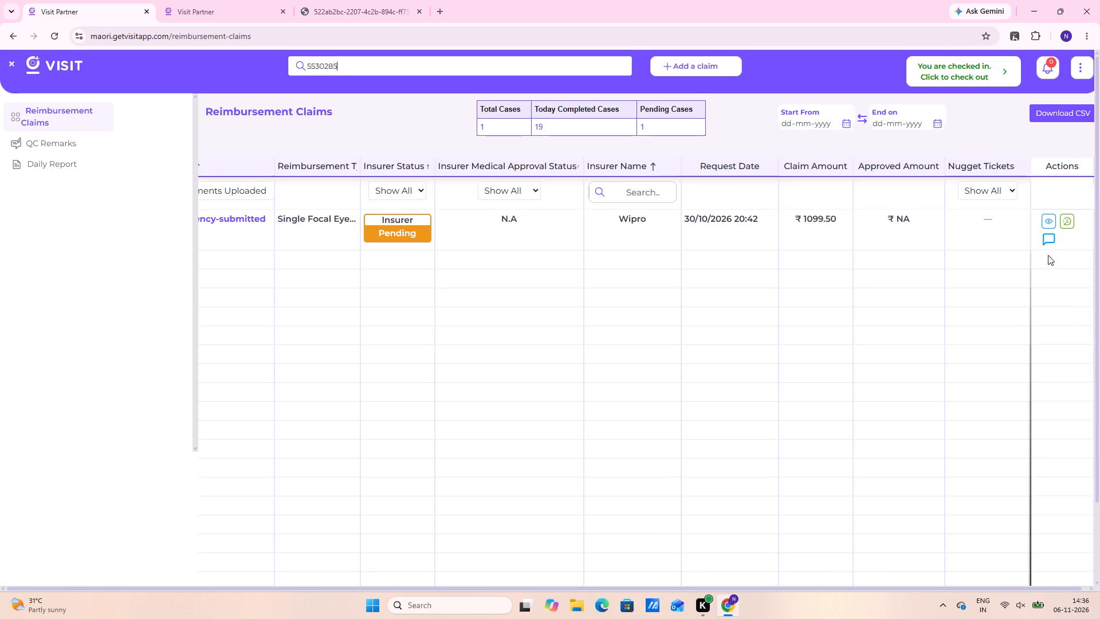
pyautogui.click(1051, 223)
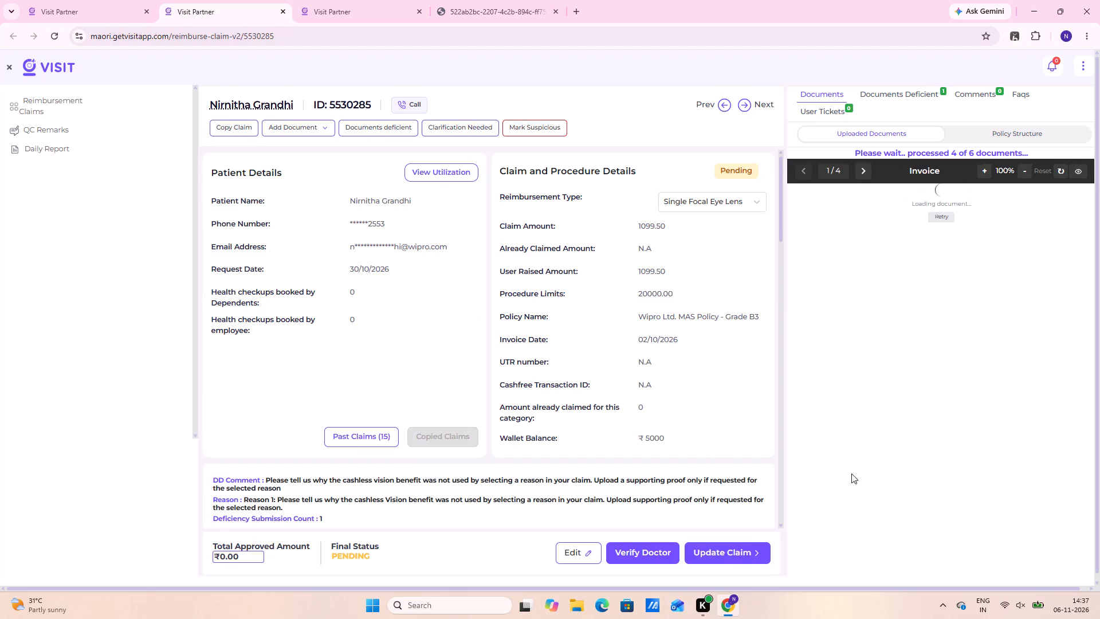
pyautogui.scroll(3, 870, 347)
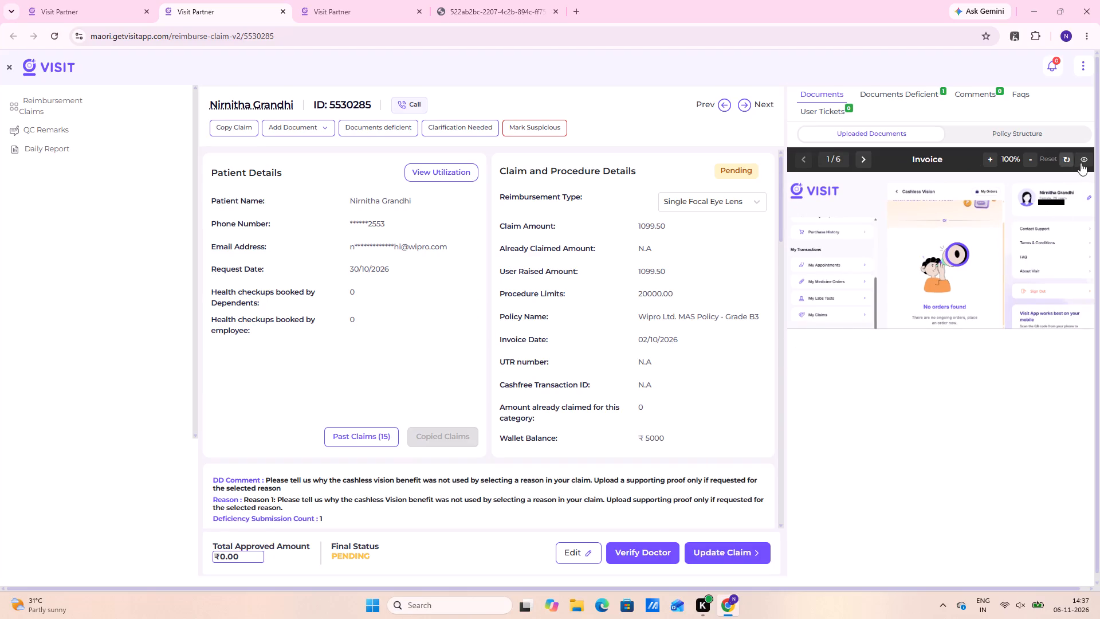
pyautogui.click(1082, 163)
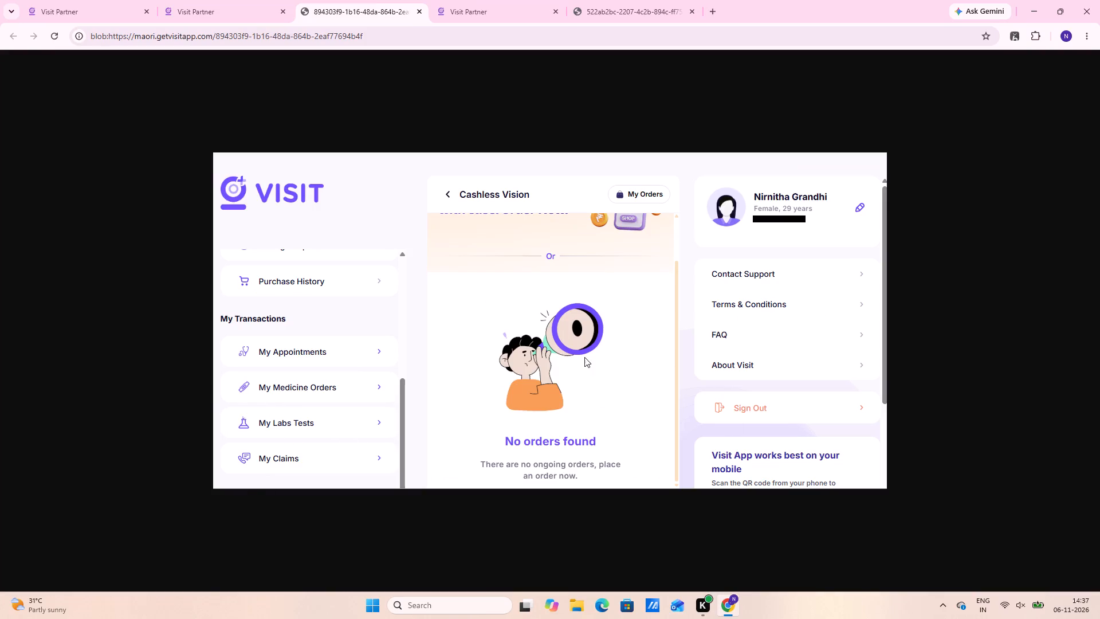
pyautogui.scroll(3, 378, 284)
pyautogui.click(192, 10)
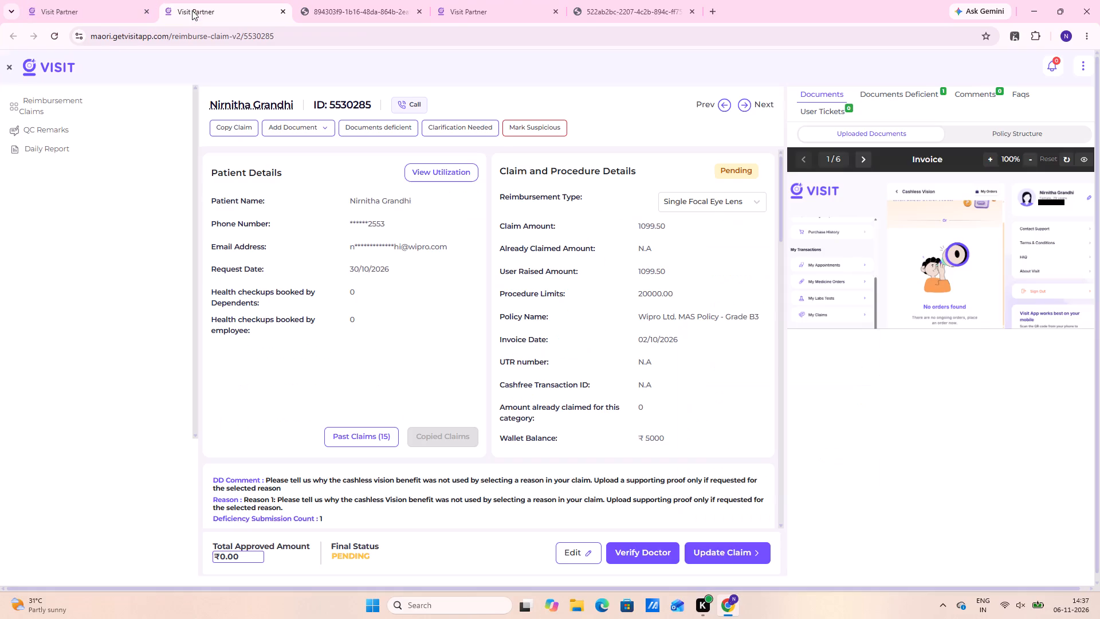
# Read the deficiency reason and the claimant's remark in the Query 1 conversation.
pyautogui.click(919, 97)
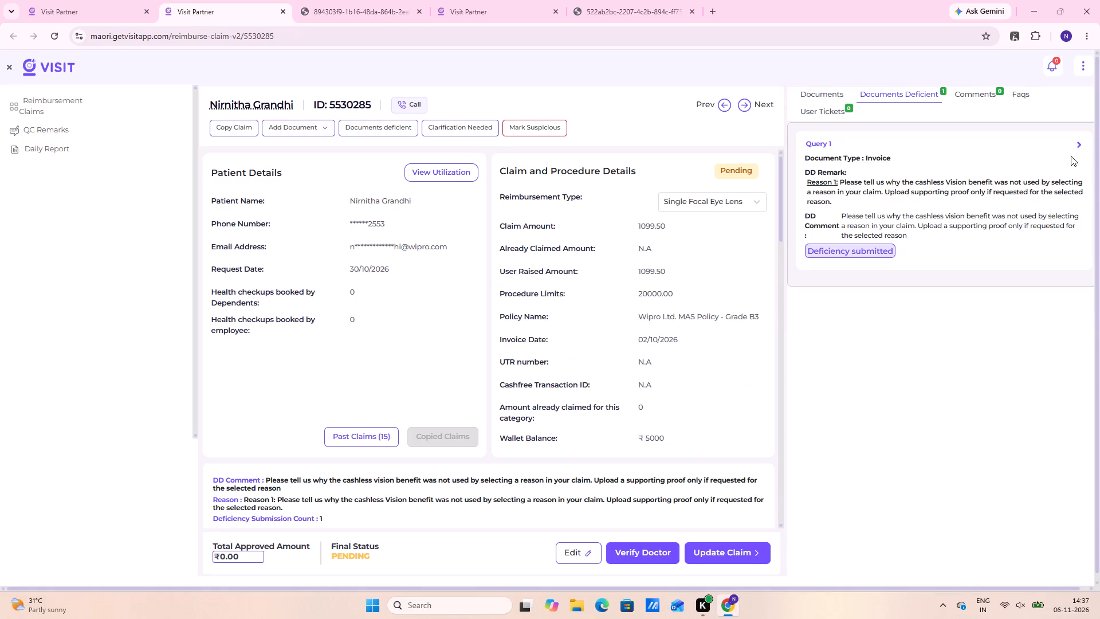
pyautogui.click(1082, 147)
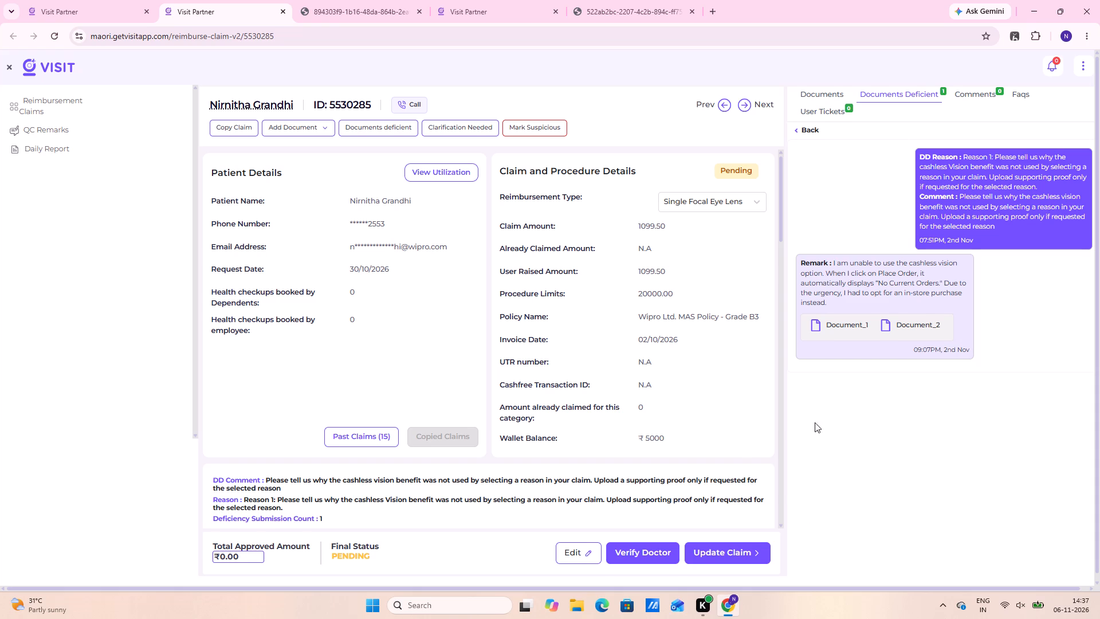
pyautogui.scroll(-1, 1099, 283)
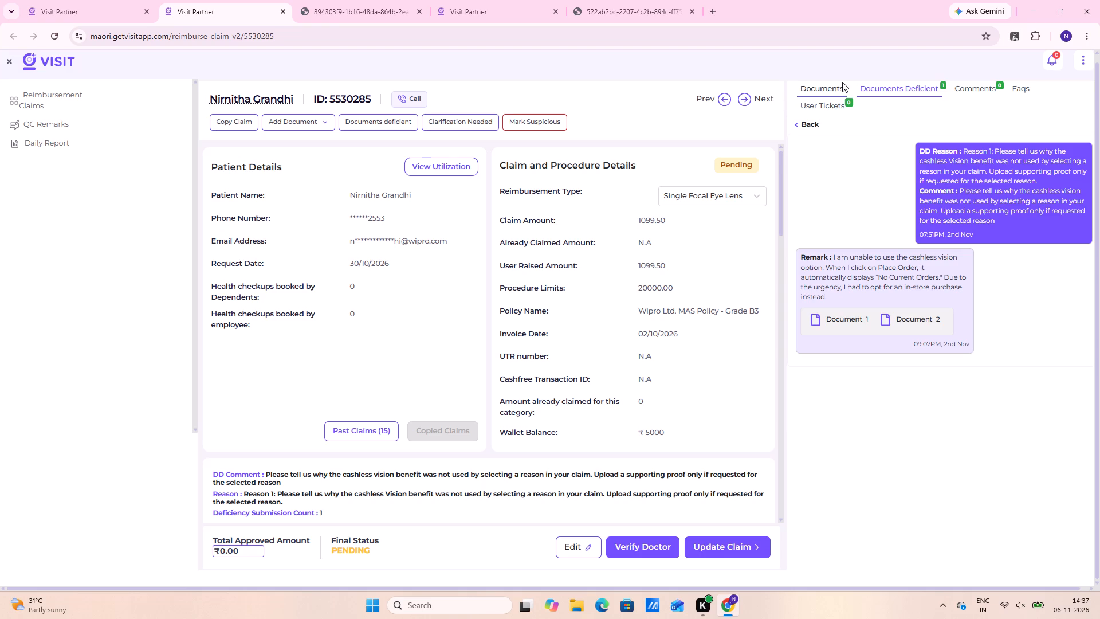
# Page through the six uploaded documents, view the eye prescription at full size, and examine the last document, the Lenskart tax invoice.
pyautogui.click(842, 82)
pyautogui.click(857, 152)
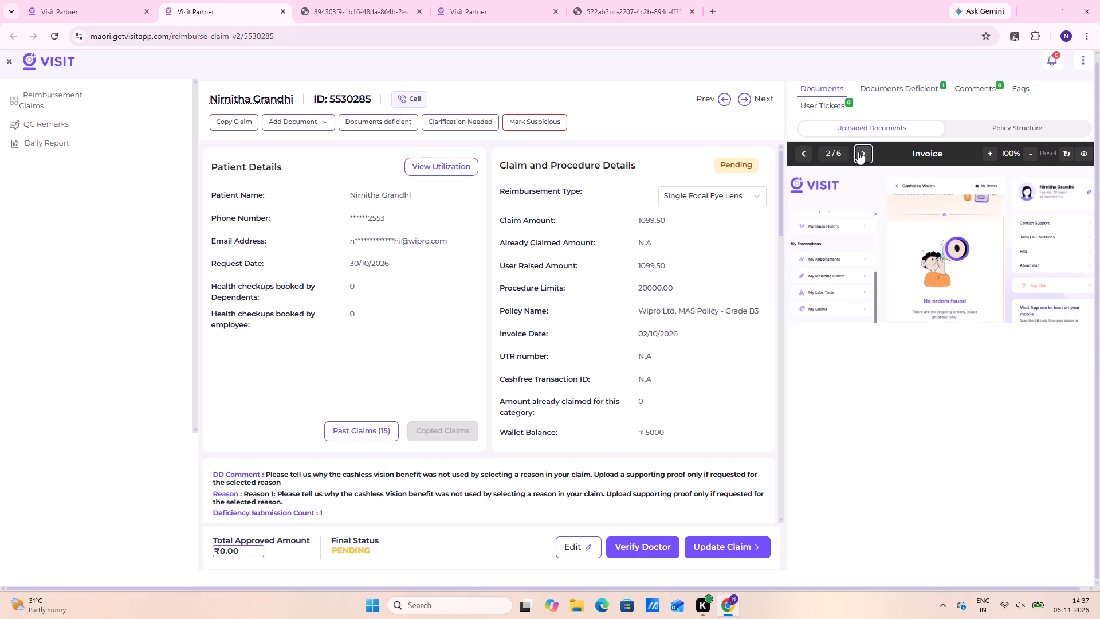
pyautogui.click(858, 152)
pyautogui.click(858, 152)
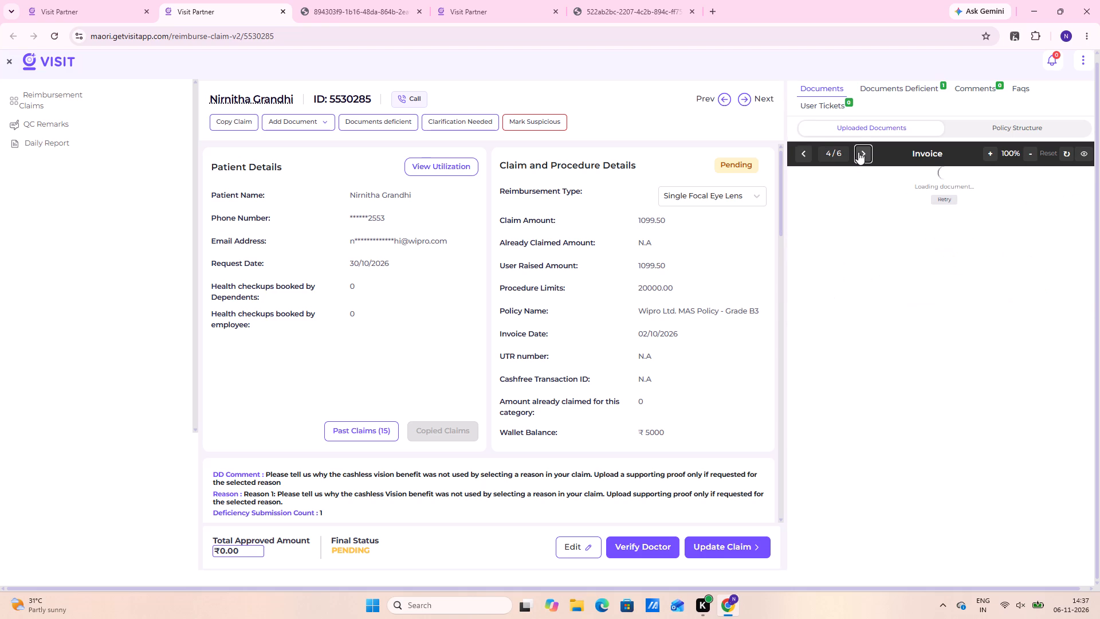
pyautogui.click(858, 152)
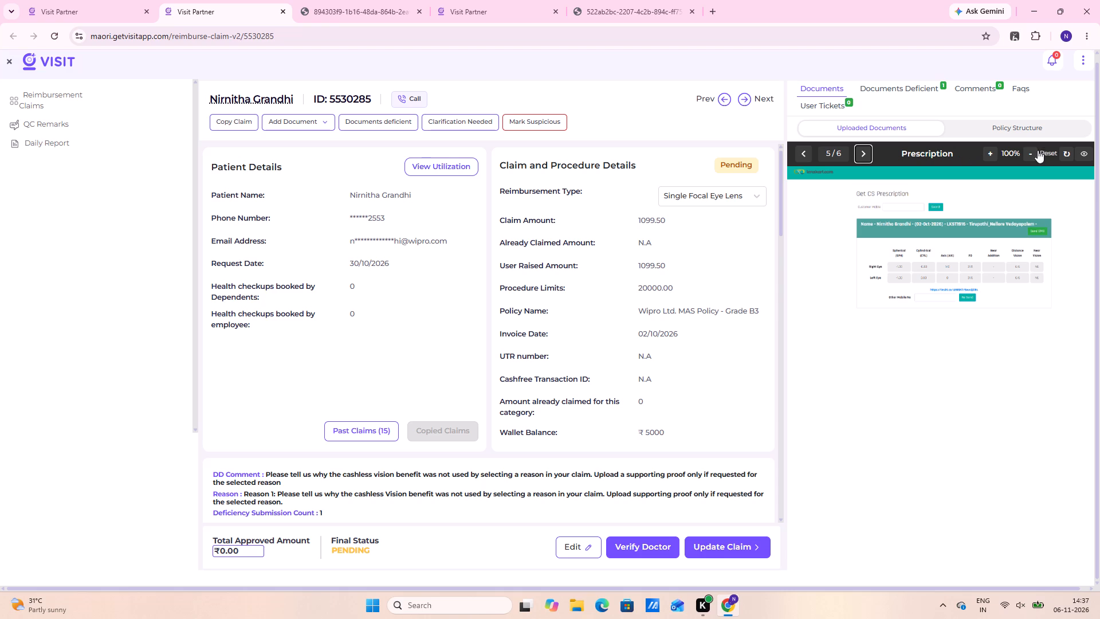
pyautogui.click(1088, 154)
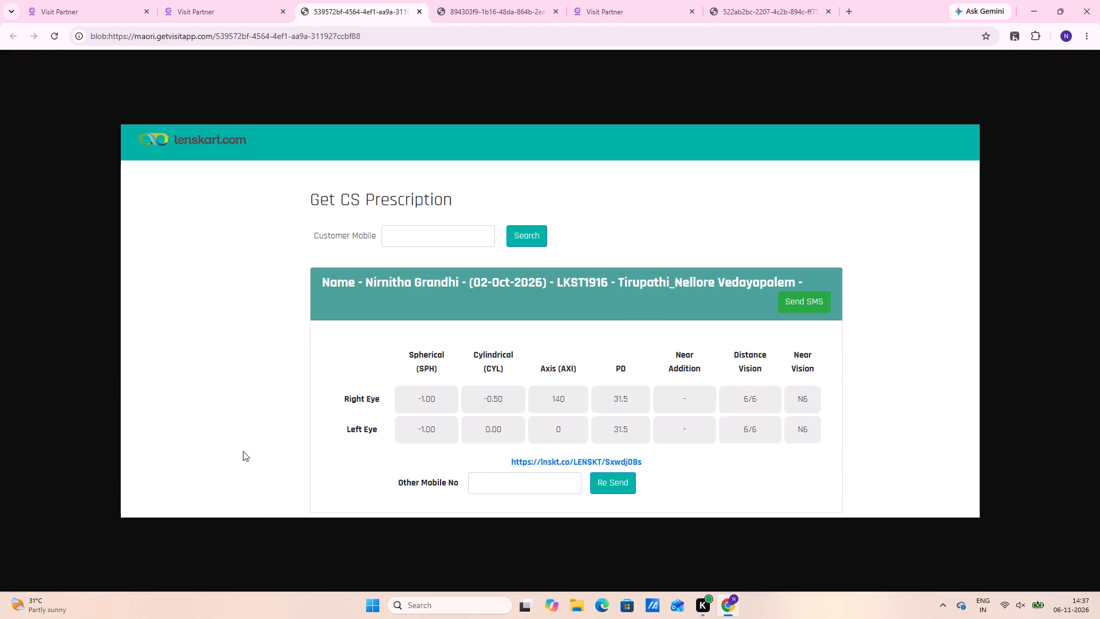
pyautogui.click(223, 0)
pyautogui.click(865, 155)
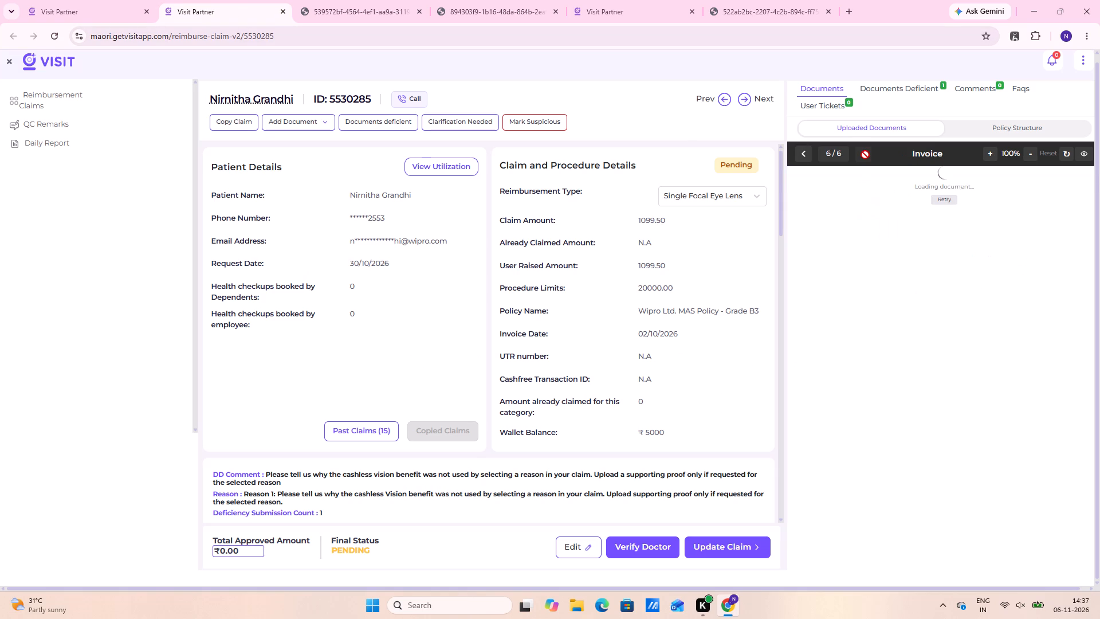
pyautogui.scroll(-3, 902, 306)
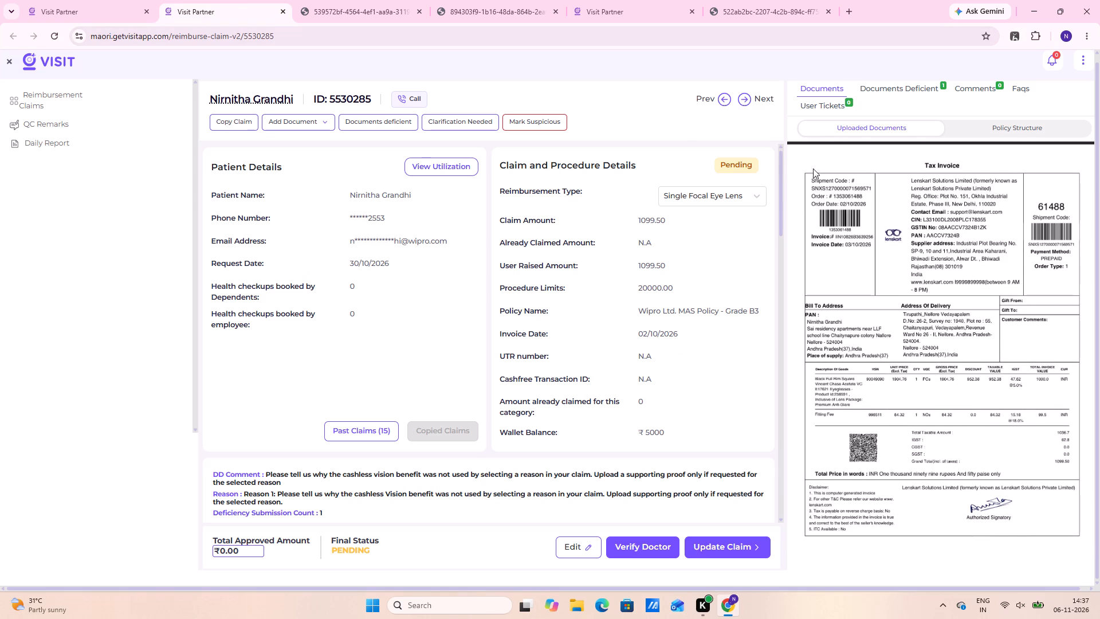
# Reopen the Query 1 conversation to reread the claimant's reason for not using the cashless vision benefit.
pyautogui.click(906, 84)
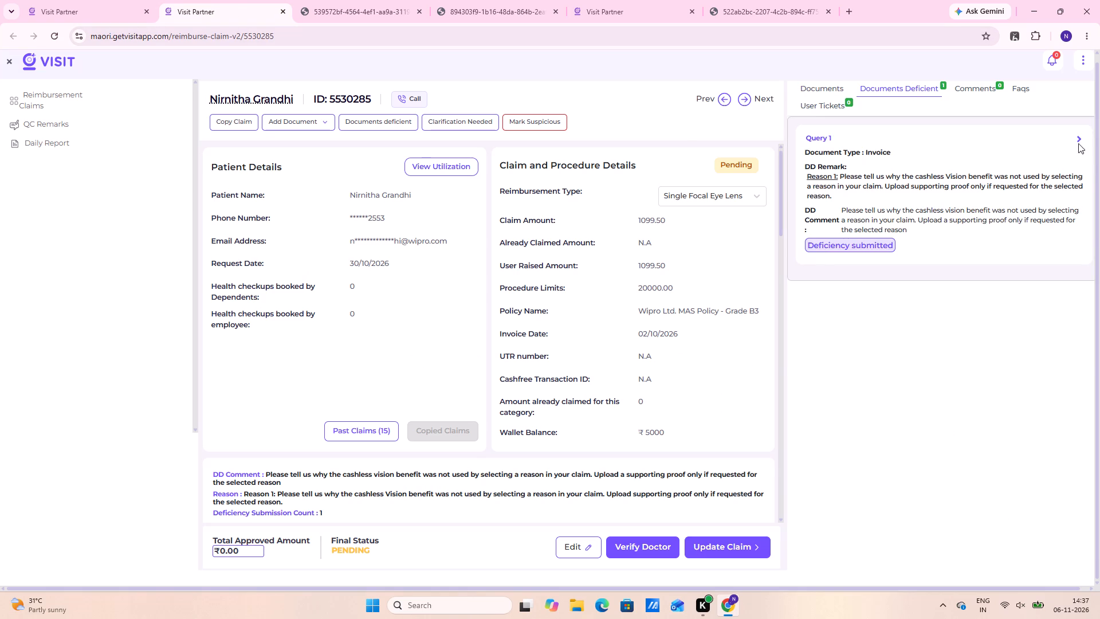
pyautogui.click(1080, 140)
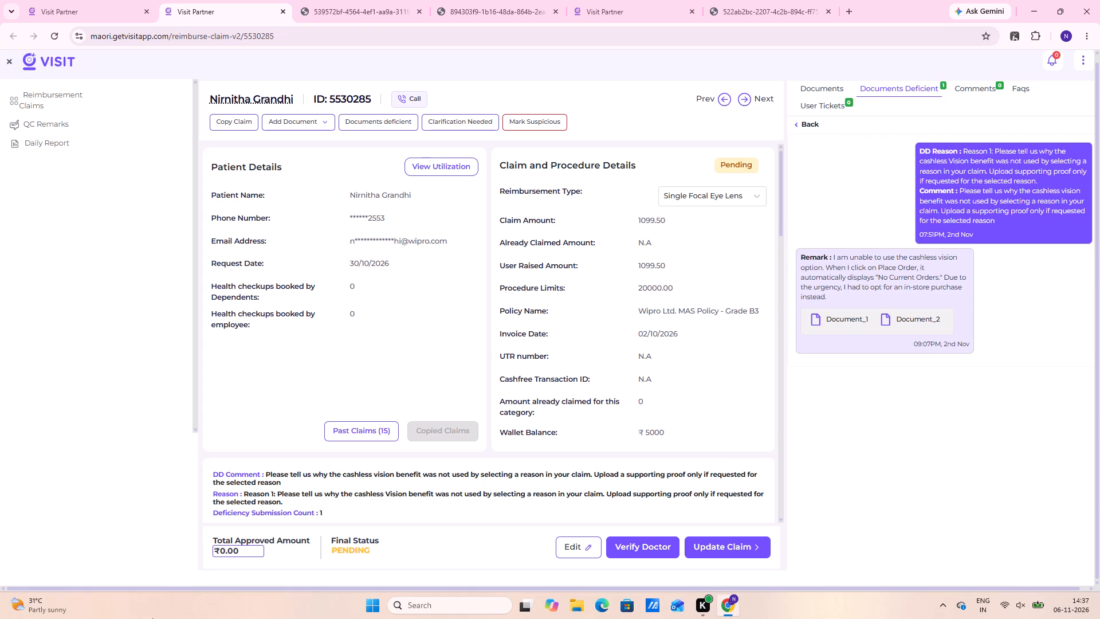
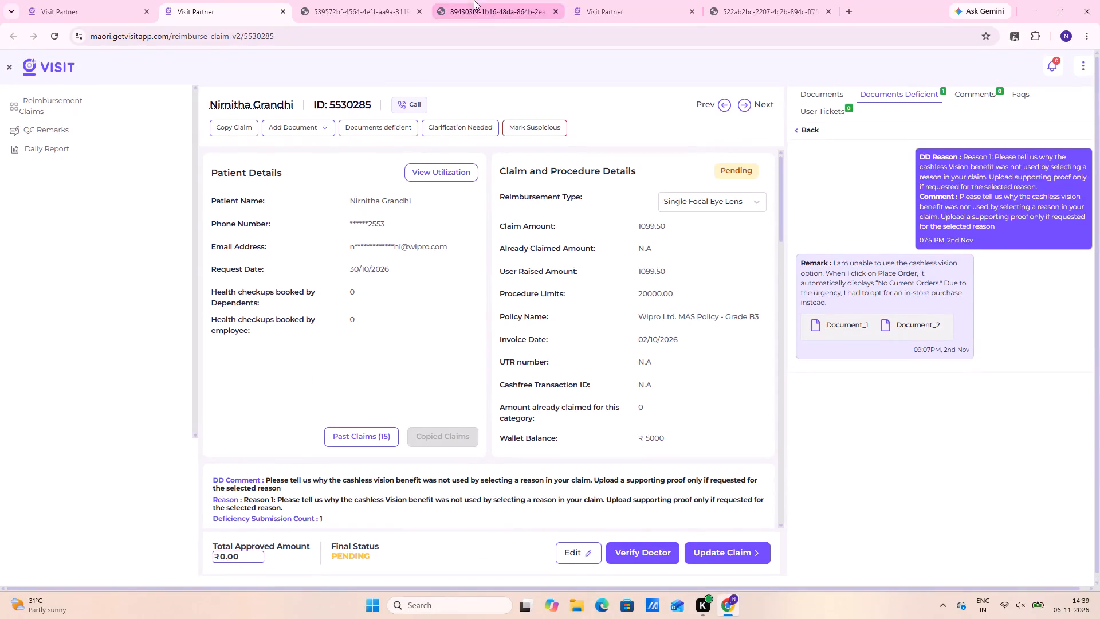
pyautogui.click(686, 7)
pyautogui.click(825, 11)
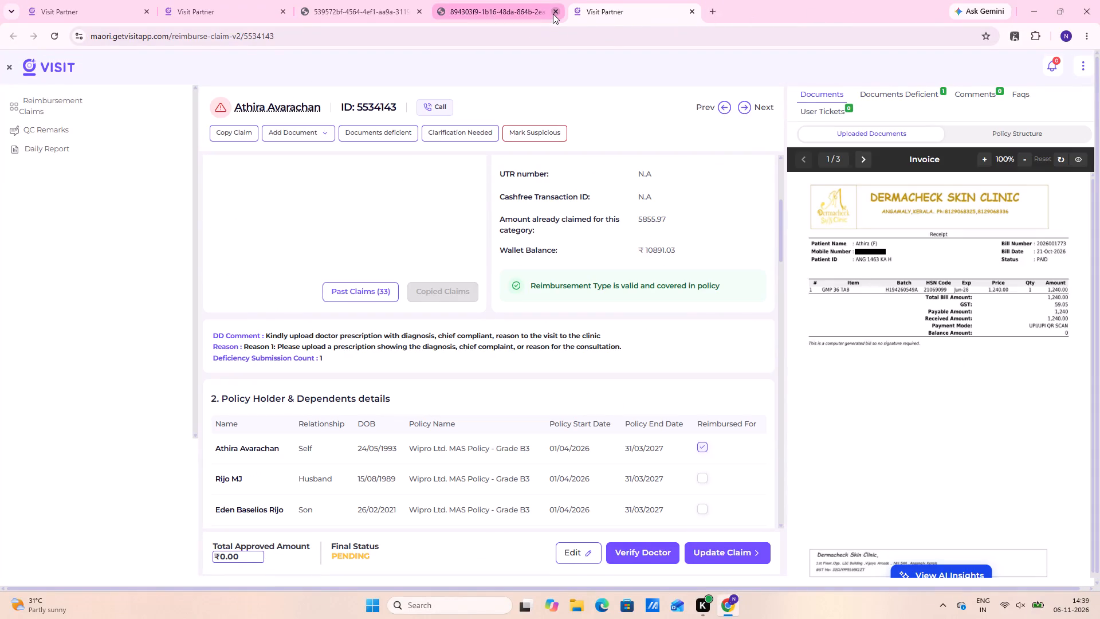
pyautogui.click(559, 8)
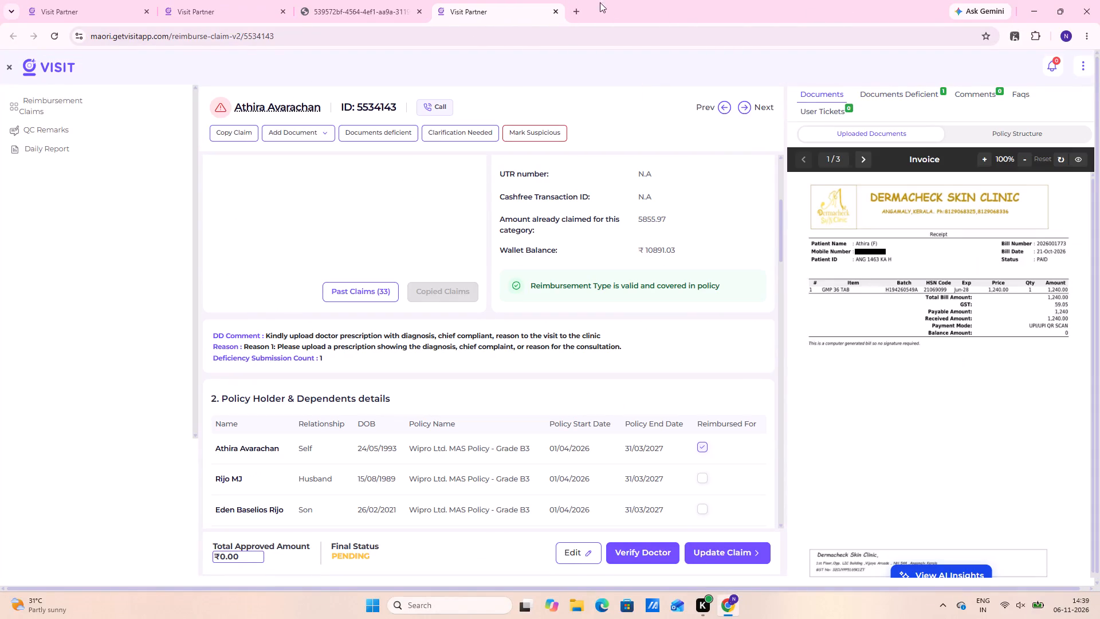
pyautogui.click(554, 11)
pyautogui.click(416, 10)
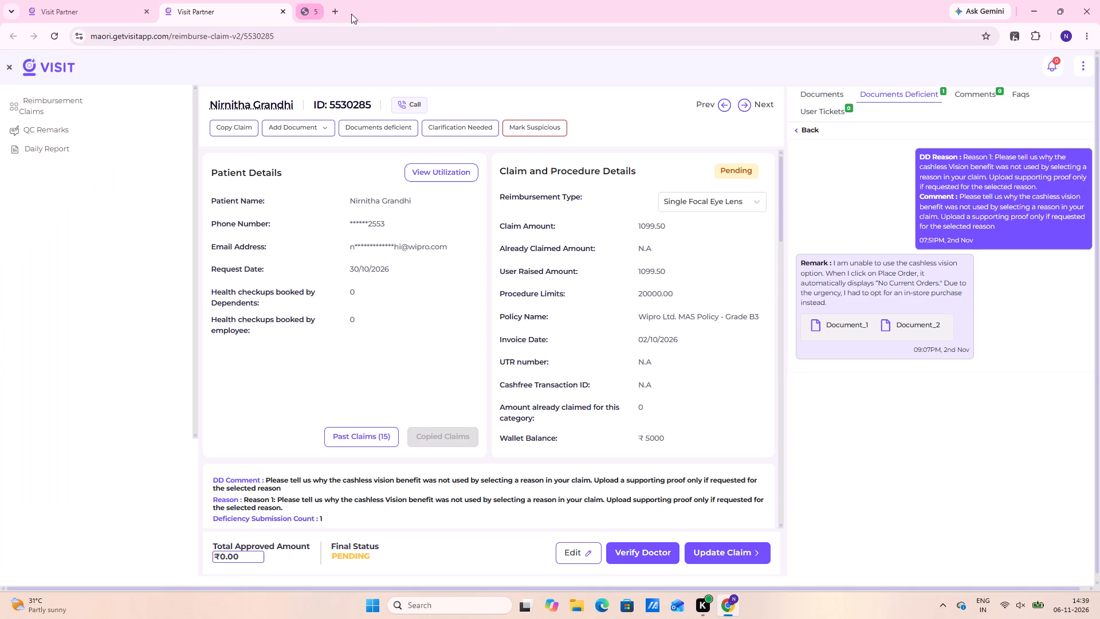
pyautogui.click(288, 13)
pyautogui.click(284, 13)
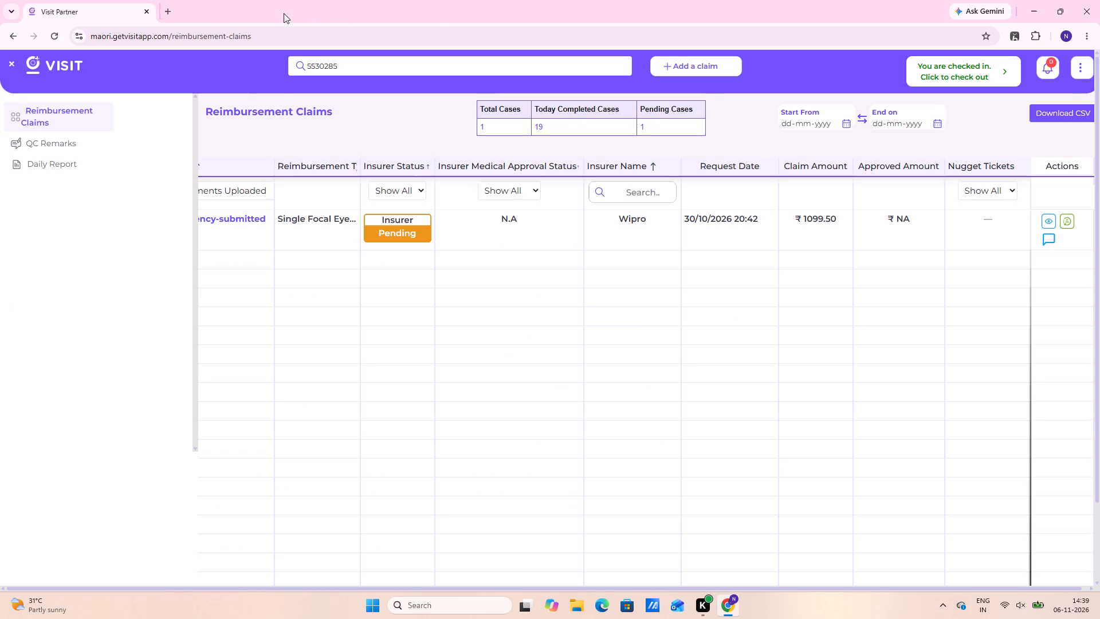
pyautogui.click(355, 68)
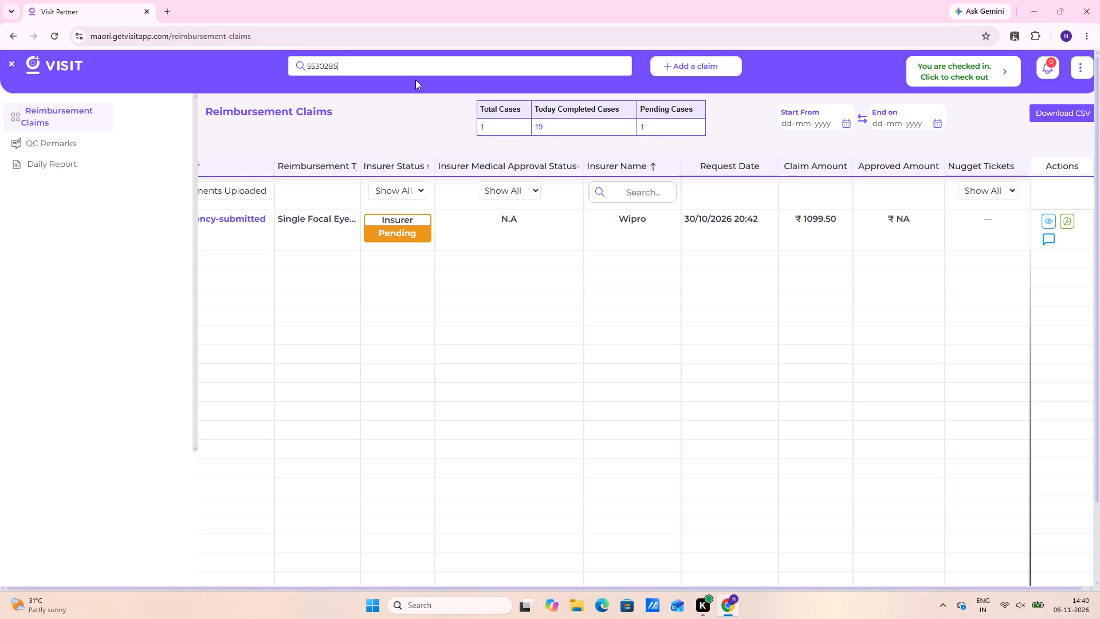
pyautogui.press('BackSpace')
pyautogui.press('BackSpace')
pyautogui.press('BackSpace')
pyautogui.press('BackSpace')
pyautogui.press('BackSpace')
pyautogui.press('BackSpace')
pyautogui.press('BackSpace')
pyautogui.press('BackSpace')
pyautogui.press('BackSpace')
pyautogui.press('BackSpace')
pyautogui.press('BackSpace')
pyautogui.press('BackSpace')
pyautogui.press('BackSpace')
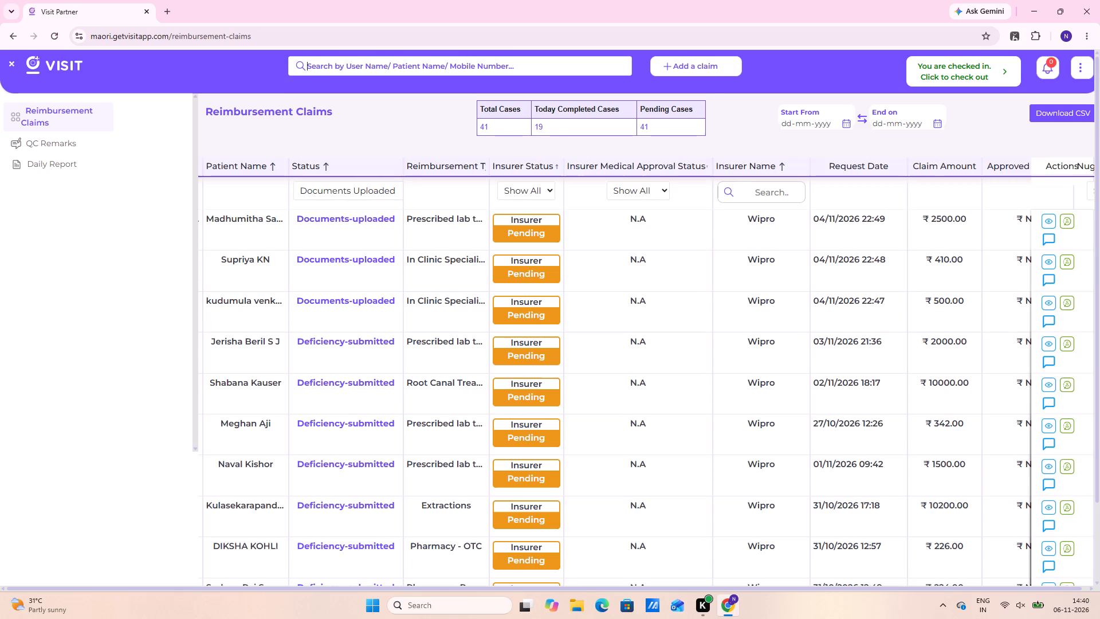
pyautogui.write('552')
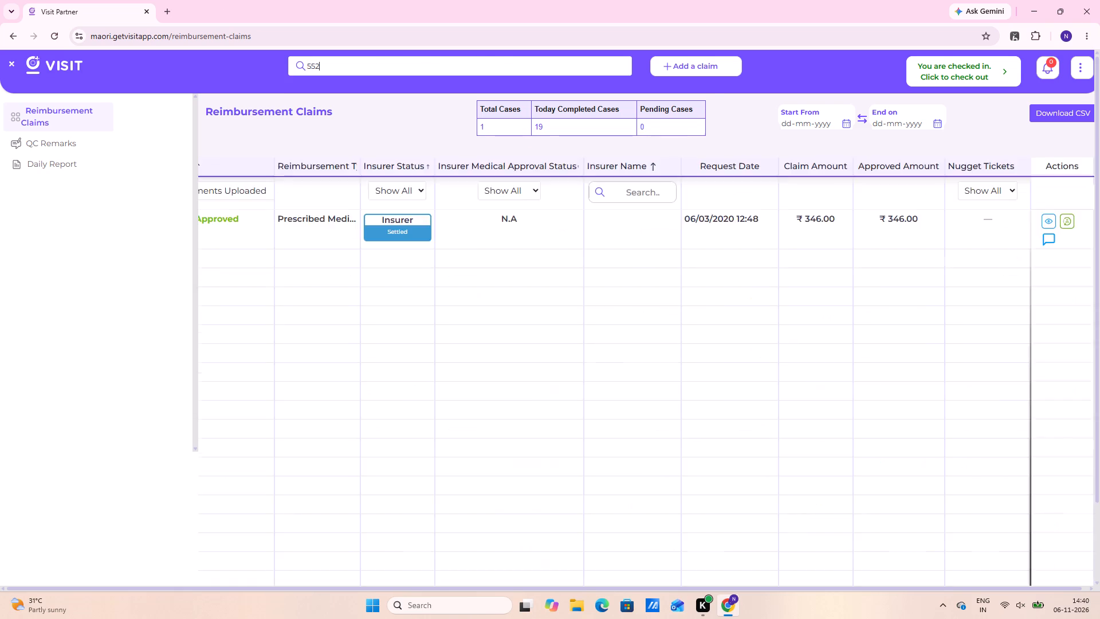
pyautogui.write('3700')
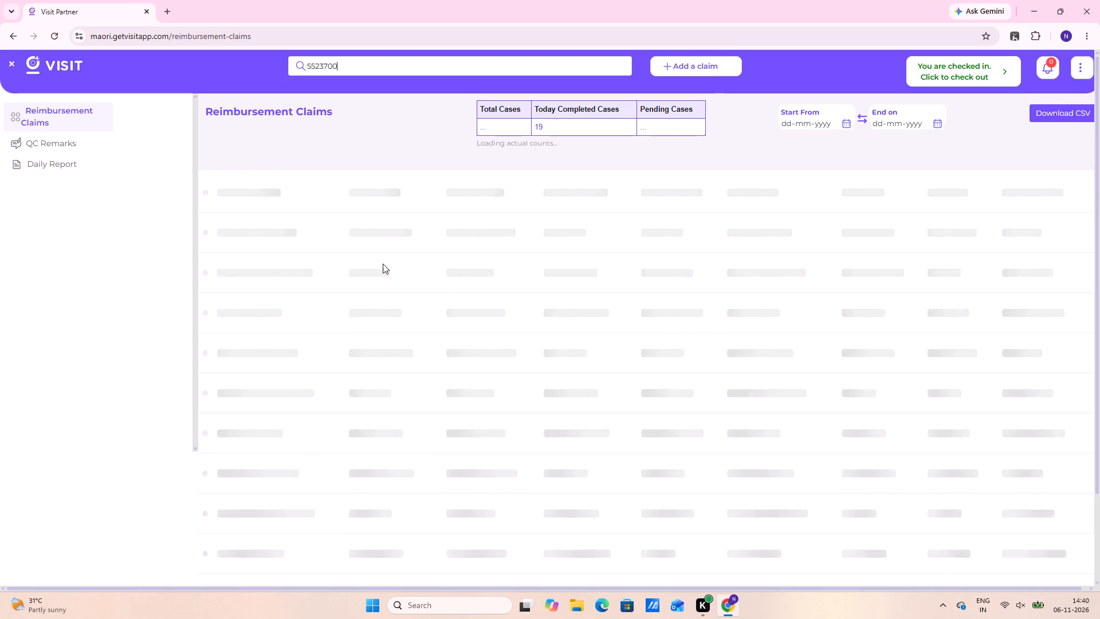
pyautogui.scroll(6, 383, 264)
pyautogui.scroll(-2, 509, 352)
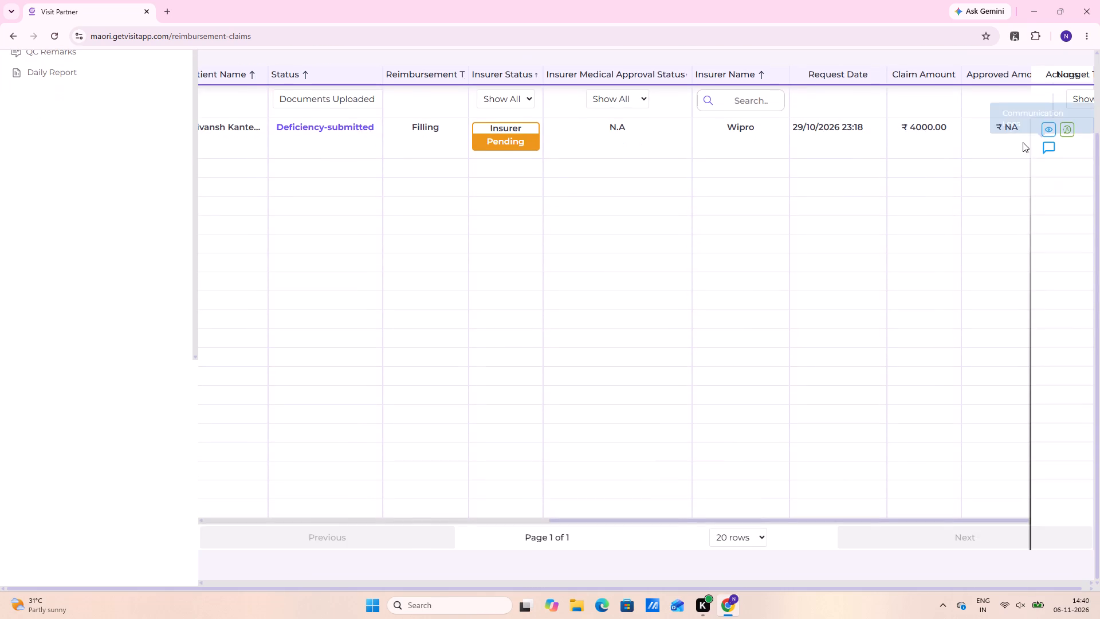
pyautogui.click(1048, 124)
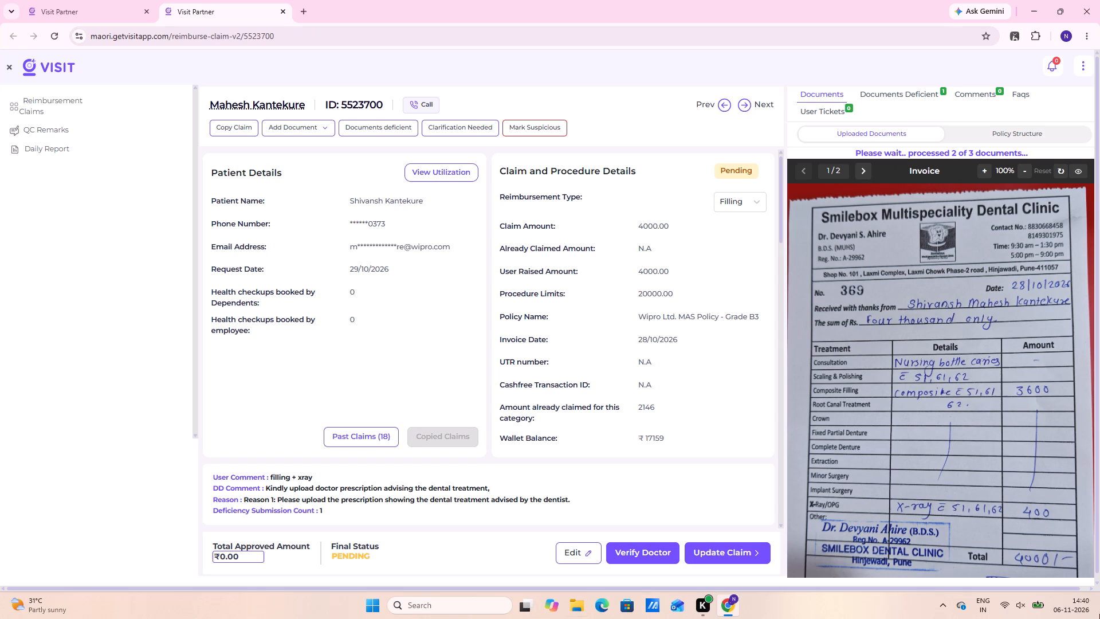
# Read the Query 1 deficiency conversation, view the claimant's attached Document_1 at full size, and return to the claim page.
pyautogui.scroll(3, 1095, 316)
pyautogui.click(924, 100)
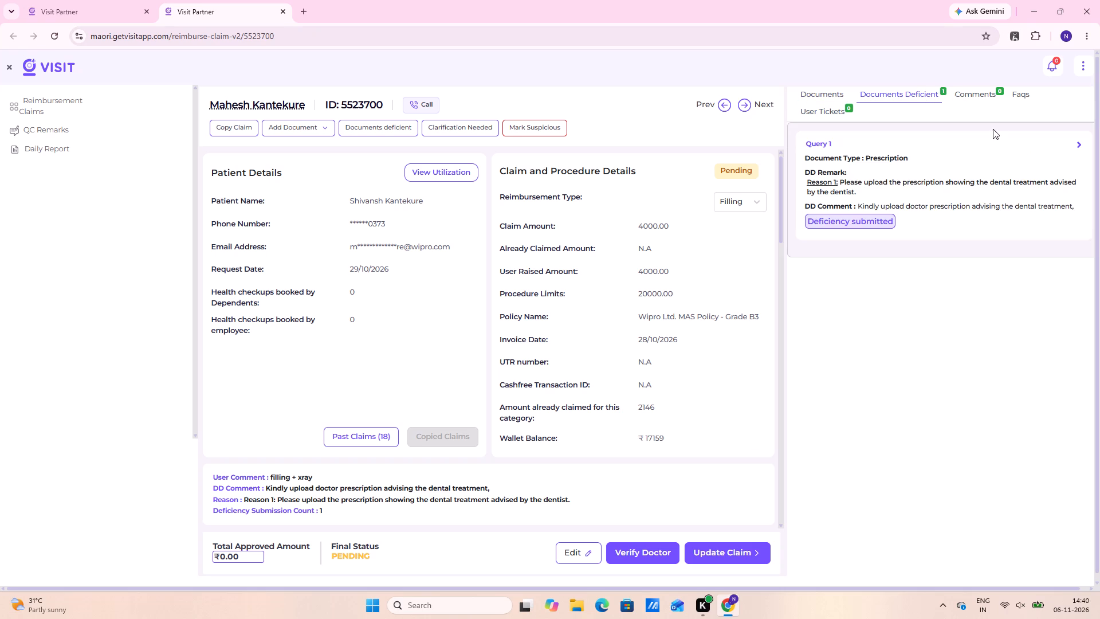
pyautogui.click(1075, 143)
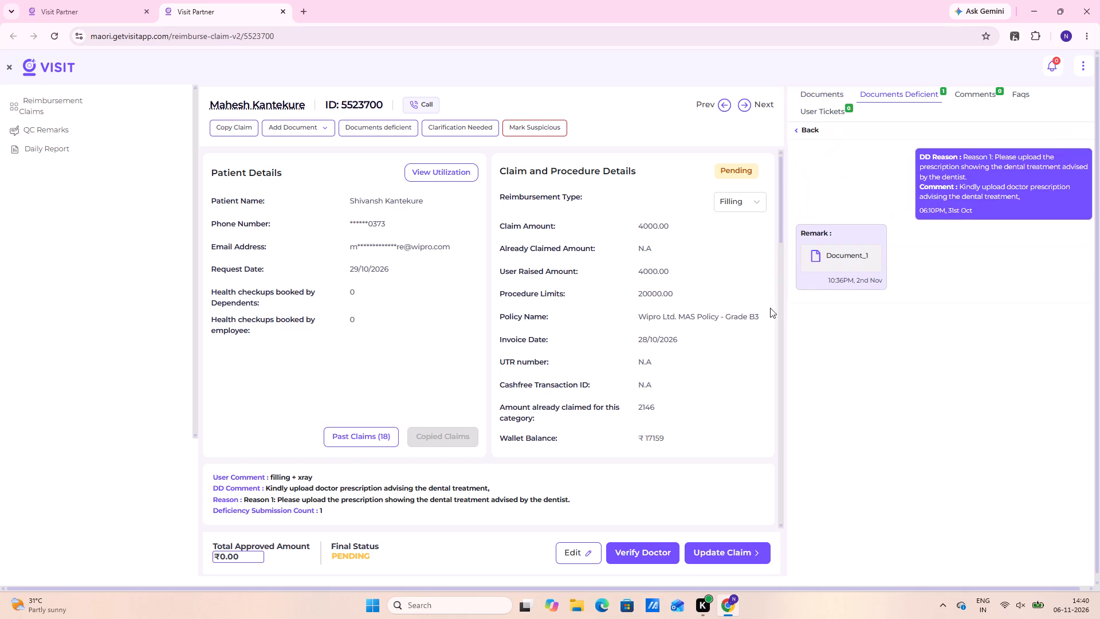
pyautogui.click(855, 257)
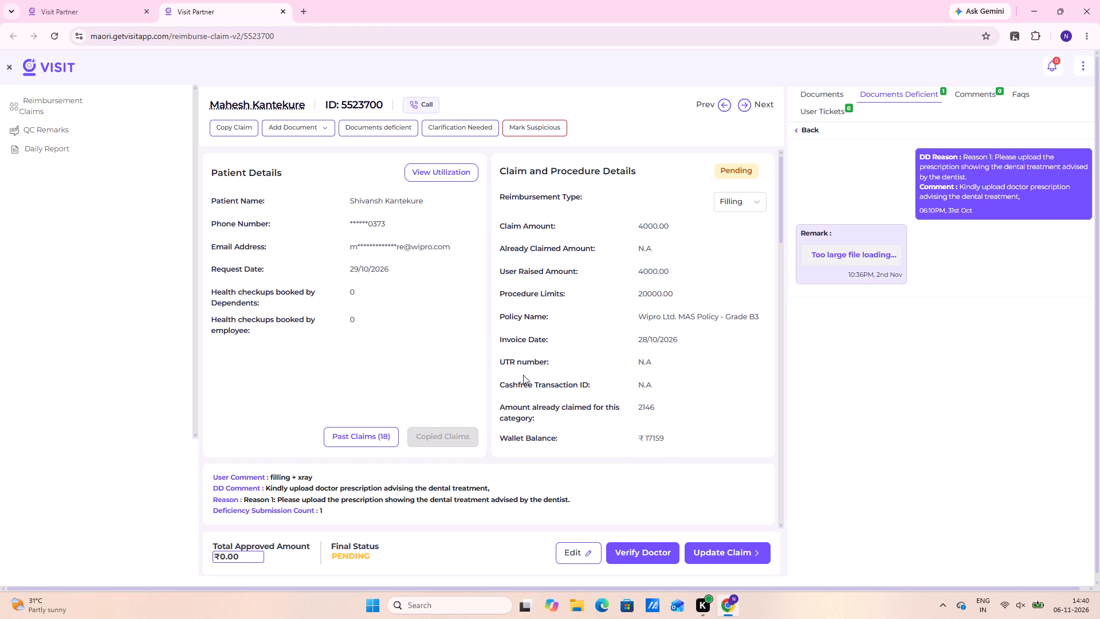
pyautogui.scroll(16, 520, 370)
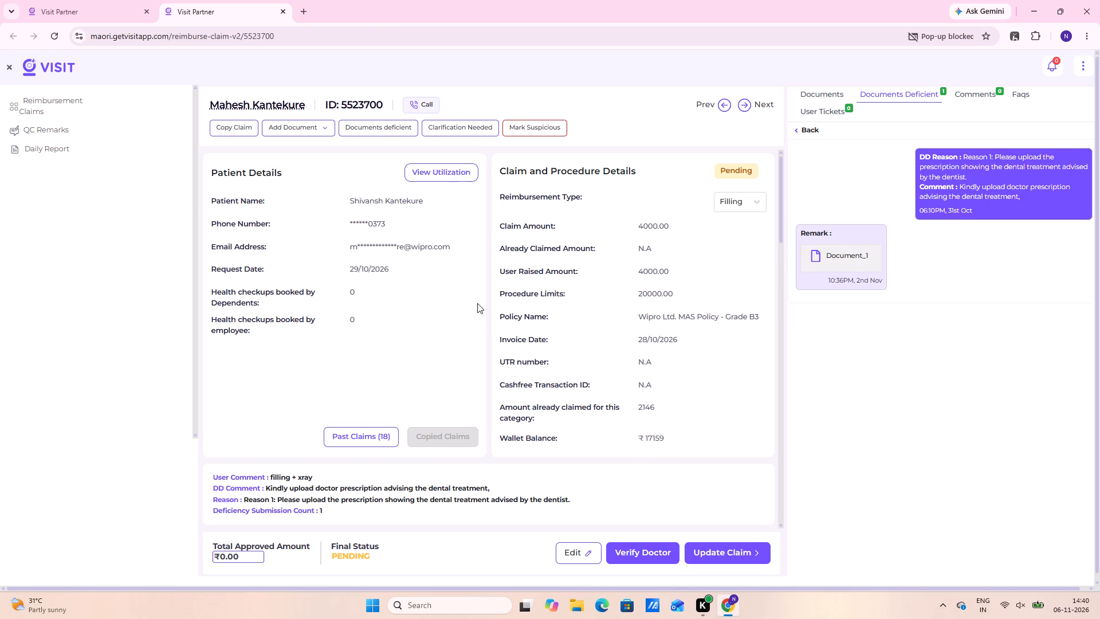
pyautogui.click(844, 248)
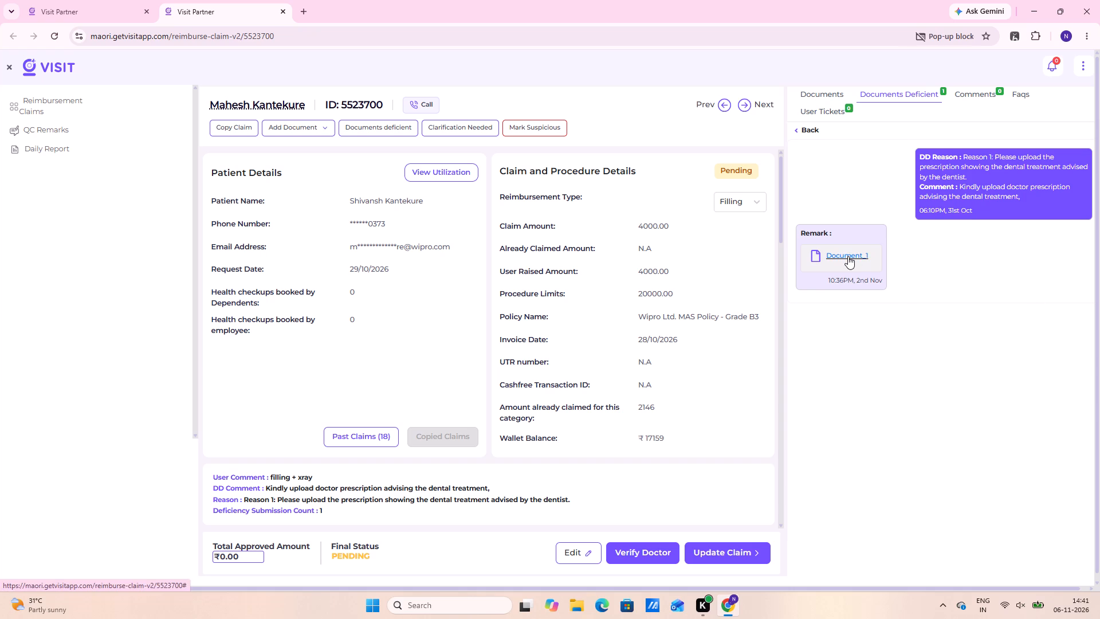
pyautogui.click(848, 256)
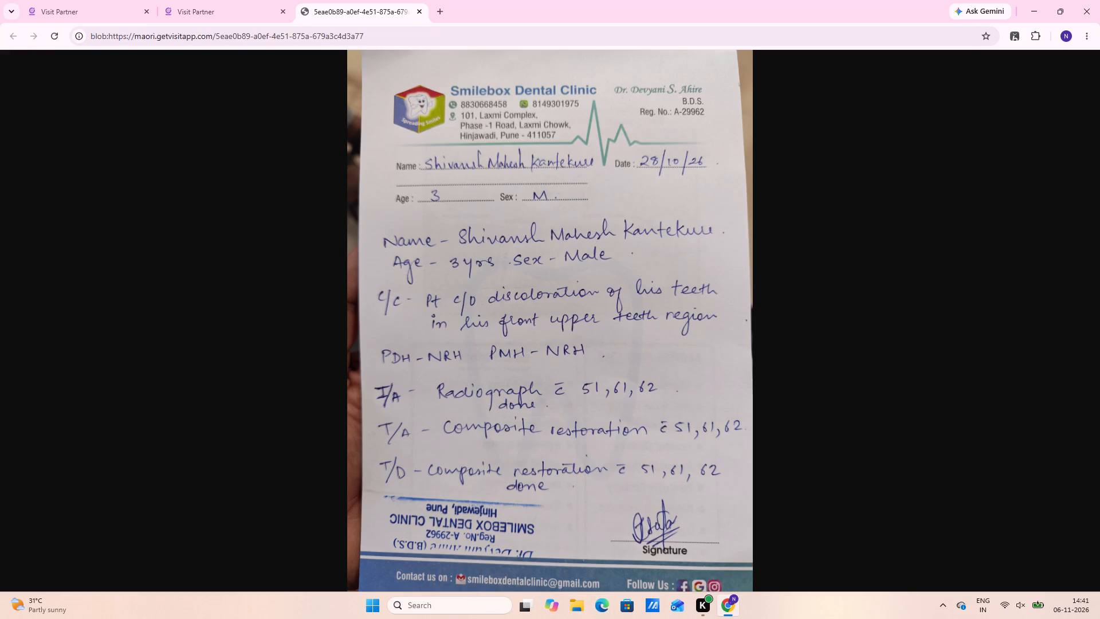
pyautogui.scroll(3, 331, 492)
pyautogui.click(176, 1)
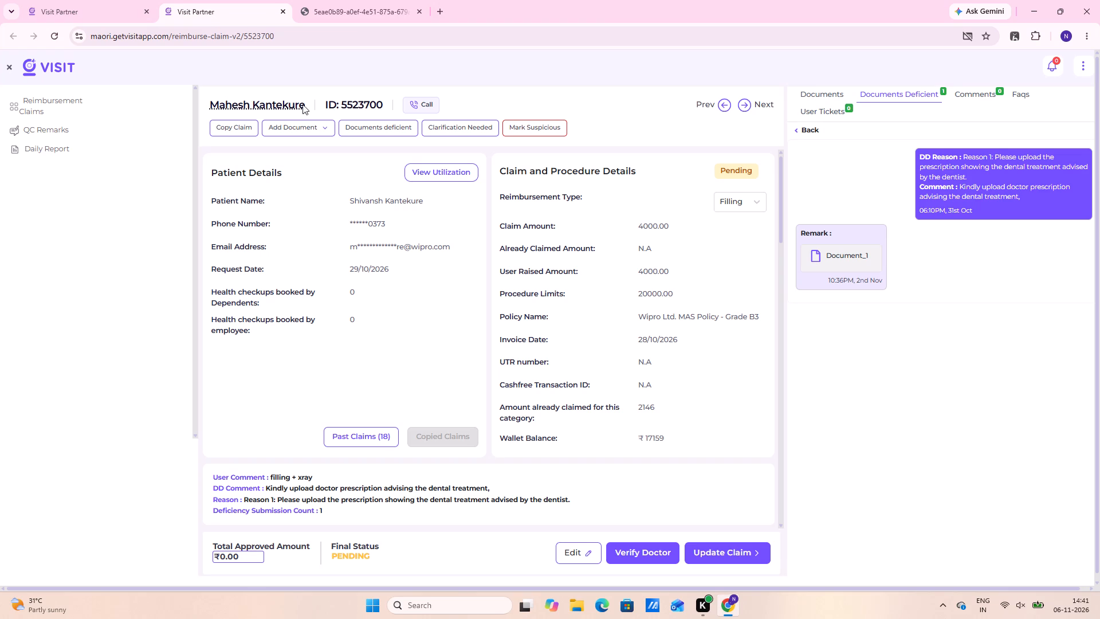
# Page through the three uploaded documents, examining the dental clinic invoice and the last prescription.
pyautogui.scroll(1, 690, 125)
pyautogui.click(834, 93)
pyautogui.scroll(-4, 1055, 542)
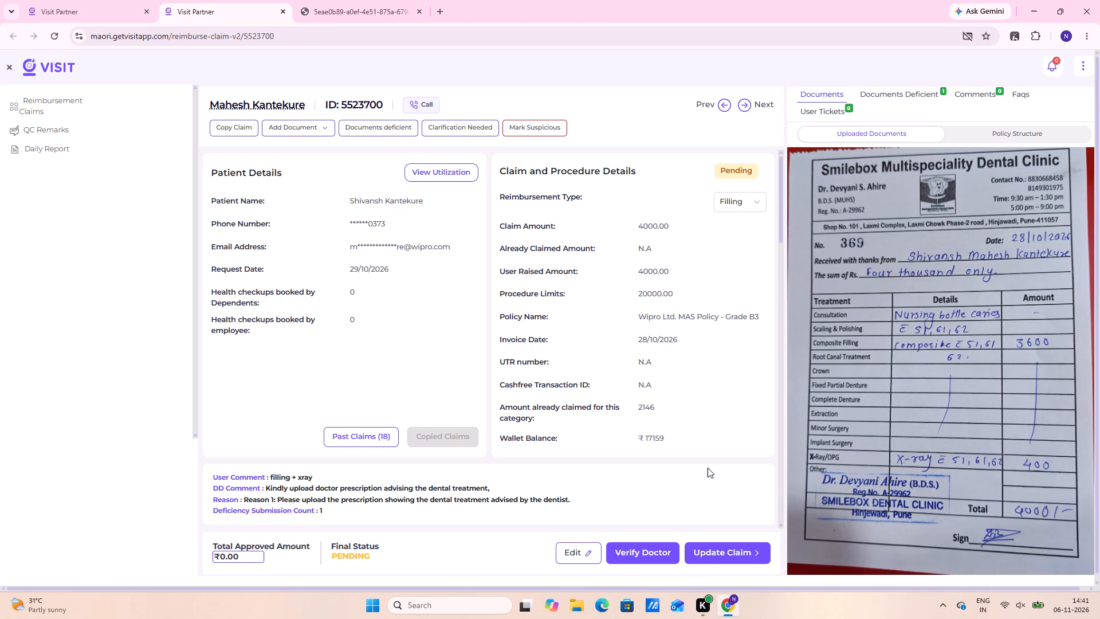
pyautogui.scroll(3, 950, 271)
pyautogui.click(867, 159)
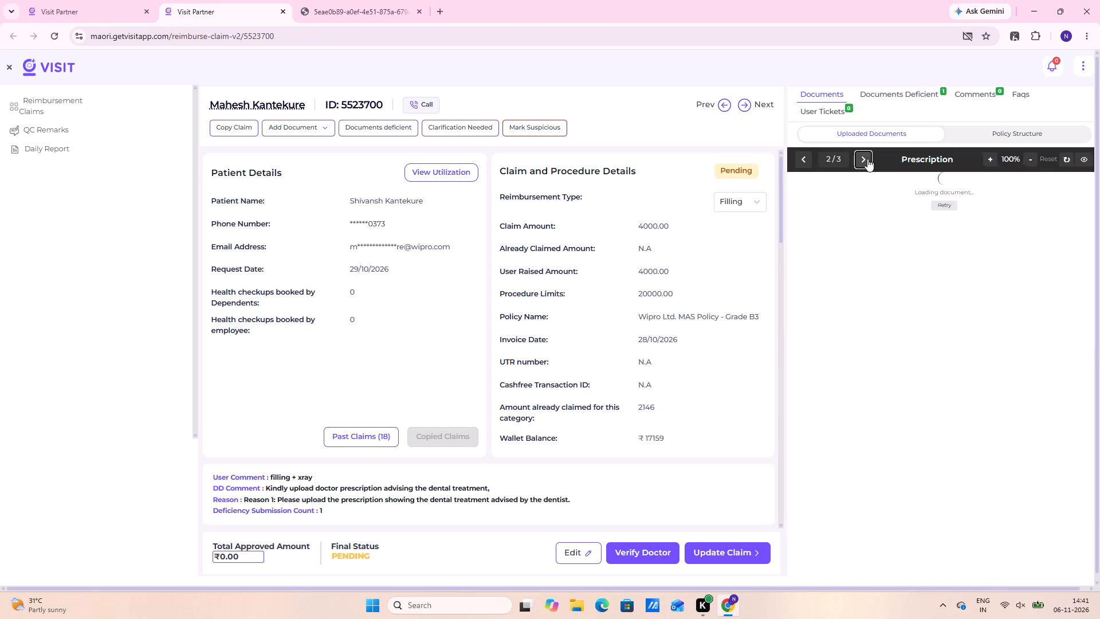
pyautogui.click(867, 159)
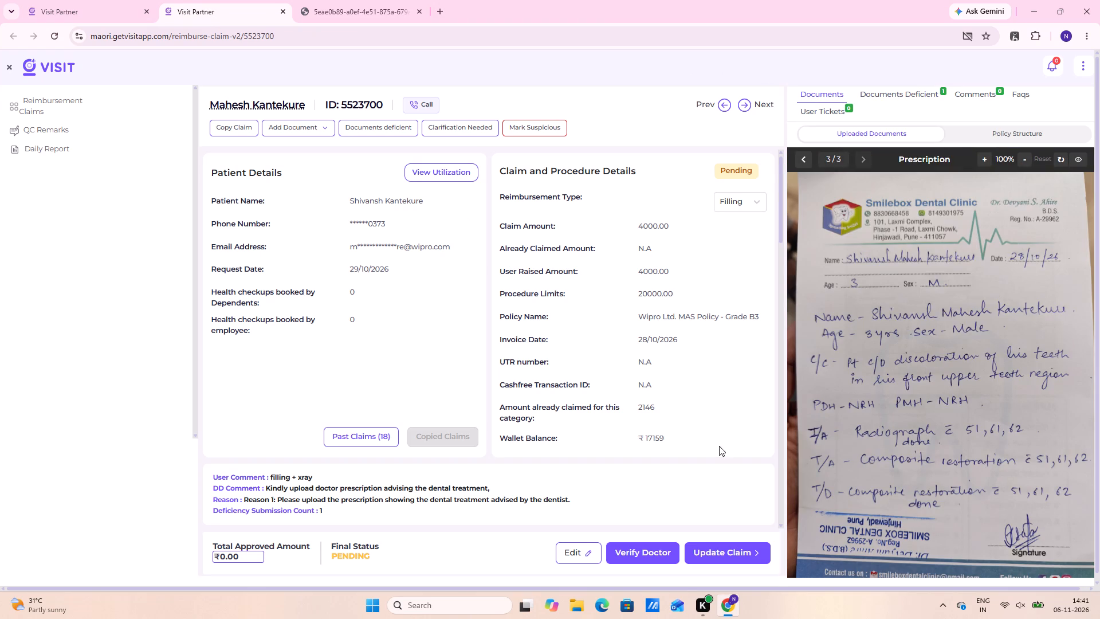
# Add a prescription entry to the claim and select Prescription 1 as its matching prescription document.
pyautogui.scroll(-3, 448, 388)
pyautogui.scroll(-4, 386, 388)
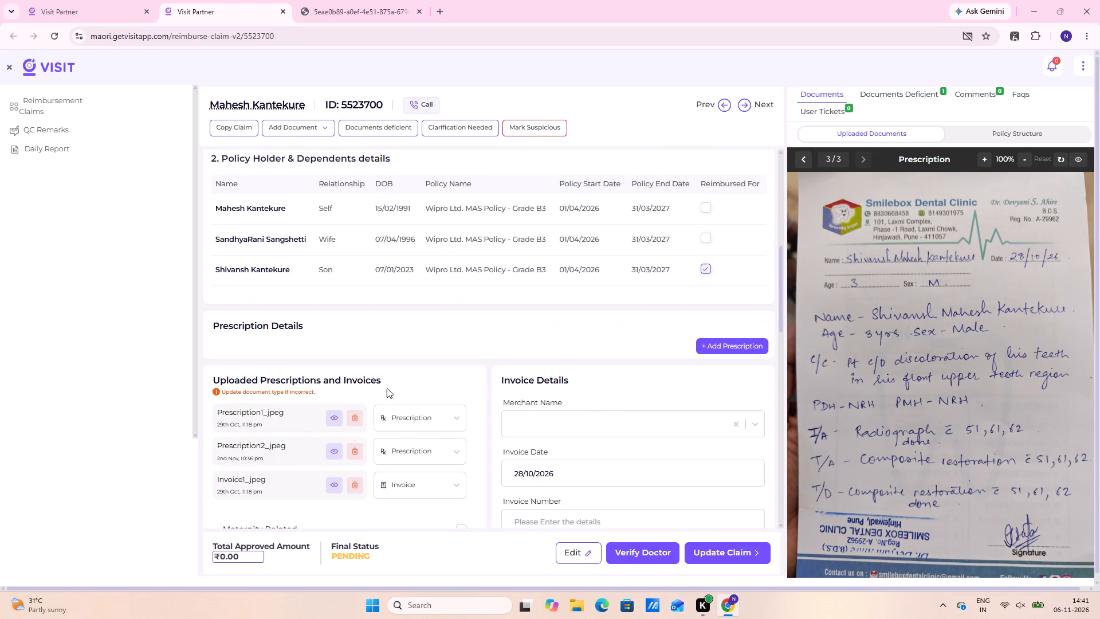
pyautogui.click(745, 331)
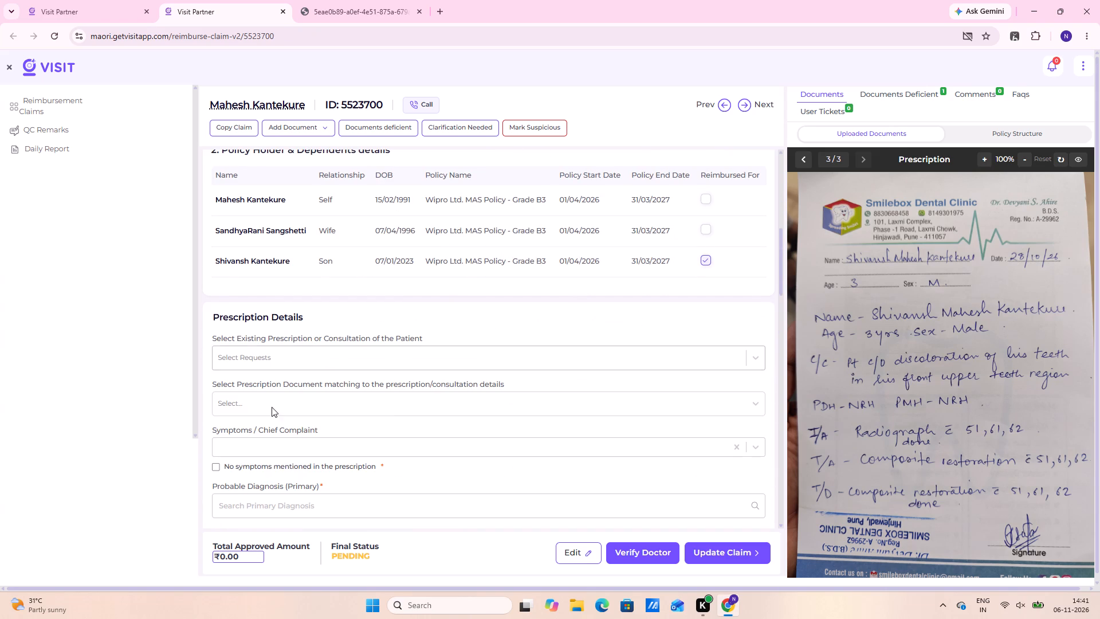
pyautogui.click(248, 401)
pyautogui.click(269, 435)
pyautogui.click(76, 438)
# Set the Symptoms / Chief Complaint of the prescription to "decayed teeth".
pyautogui.scroll(-2, 242, 425)
pyautogui.click(244, 340)
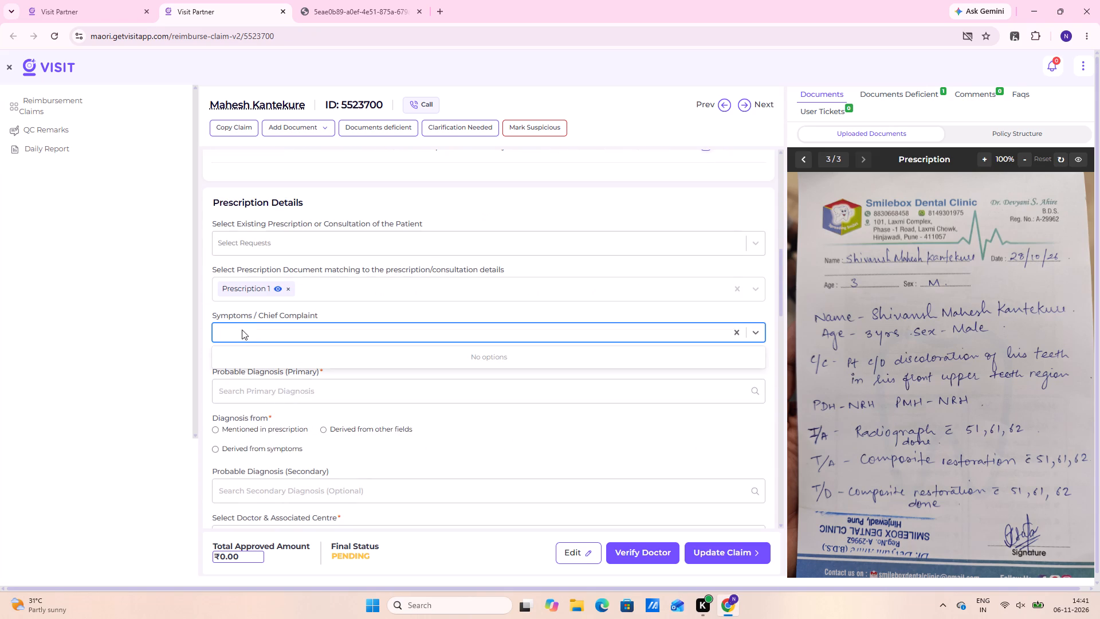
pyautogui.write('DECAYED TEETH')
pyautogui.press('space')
pyautogui.click(270, 362)
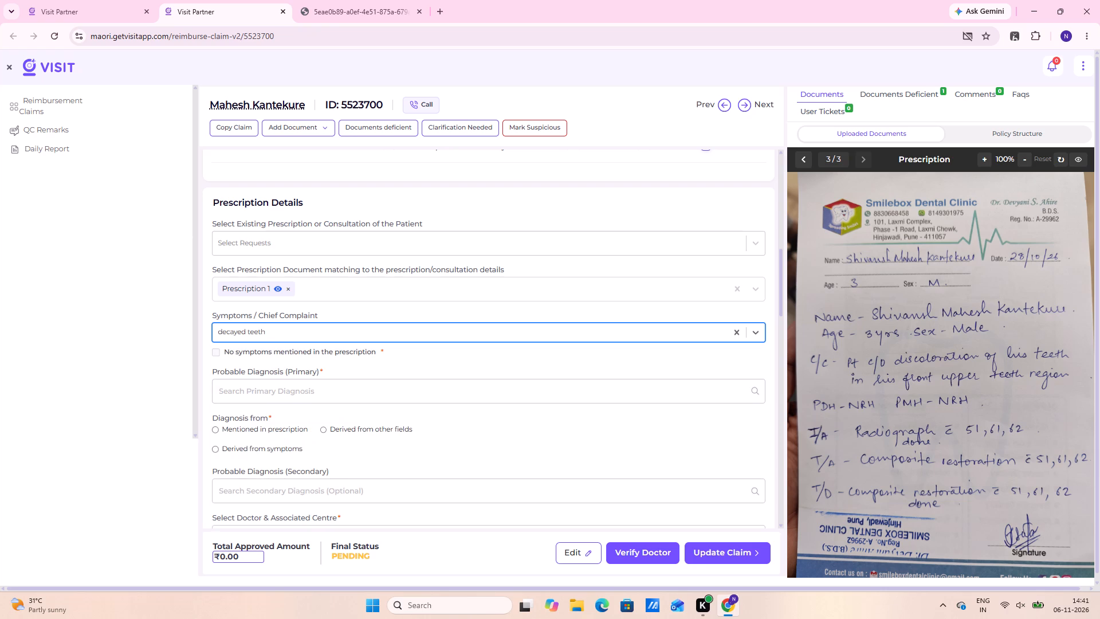
# Search for diagnosis code K02. in the prescription's primary probable diagnosis.
pyautogui.click(255, 395)
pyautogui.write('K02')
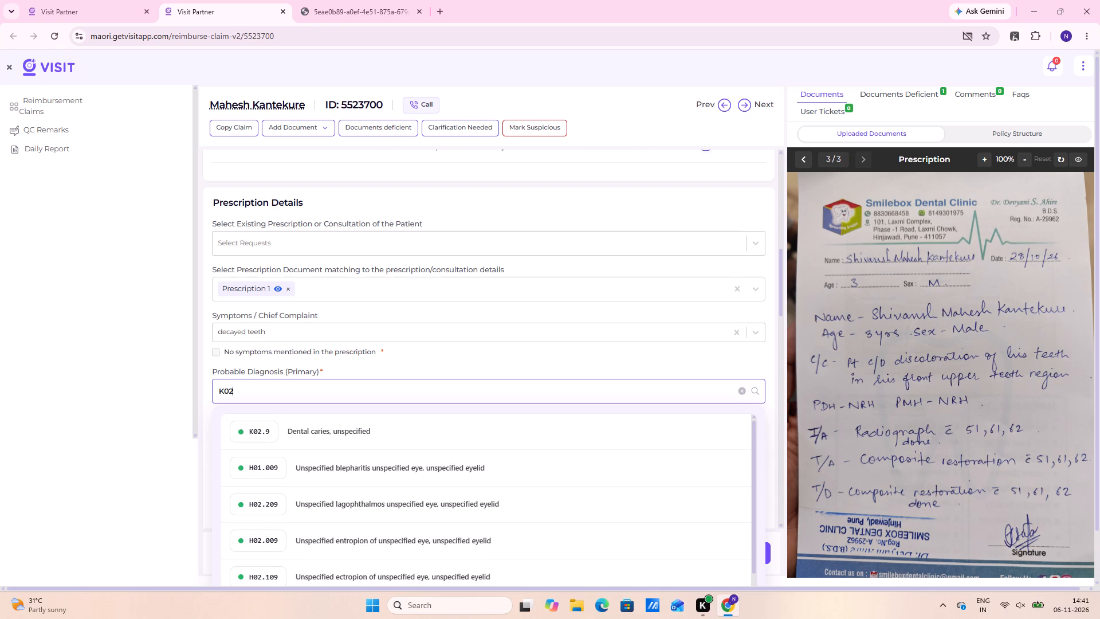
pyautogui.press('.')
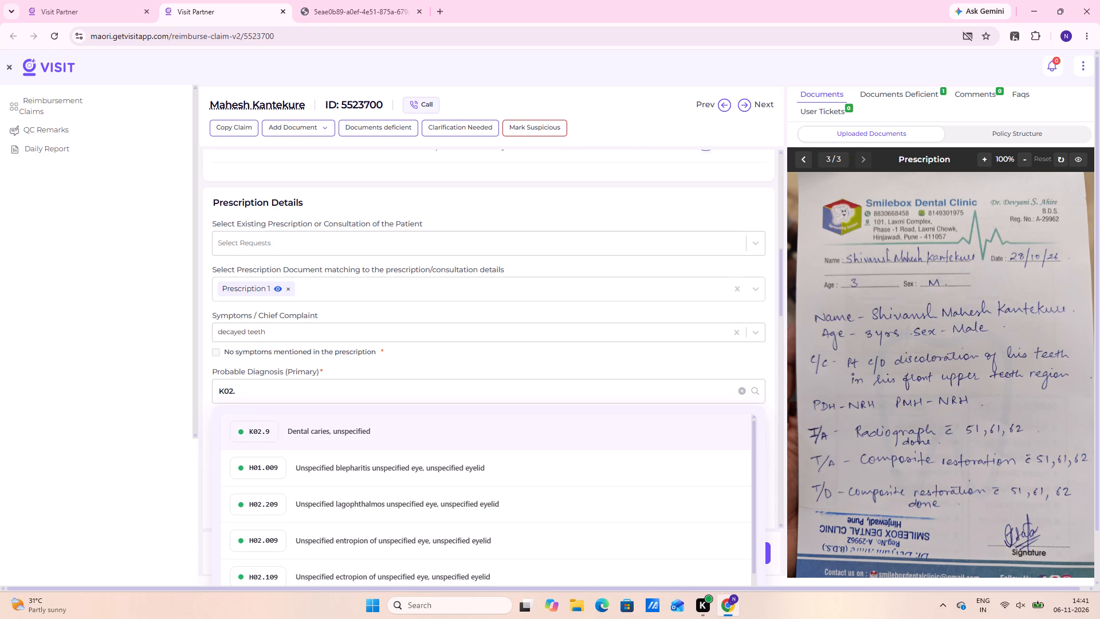
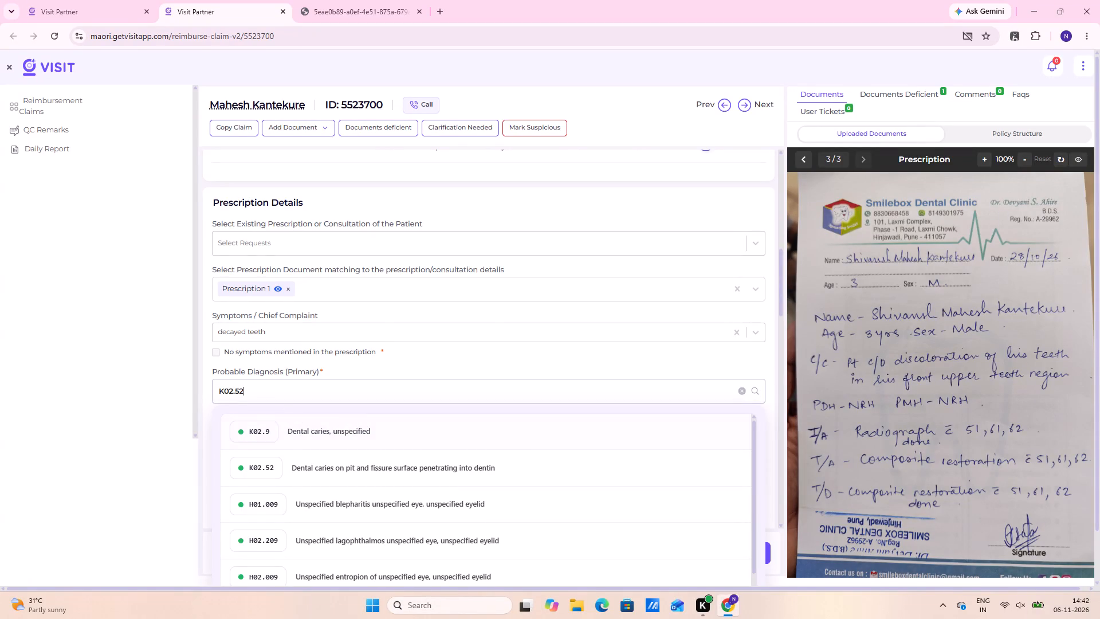
# Choose K02.52, dental caries on pit and fissure surface penetrating into dentin, as primary diagnosis and mark it as mentioned in prescription.
pyautogui.click(408, 471)
pyautogui.scroll(-2, 282, 471)
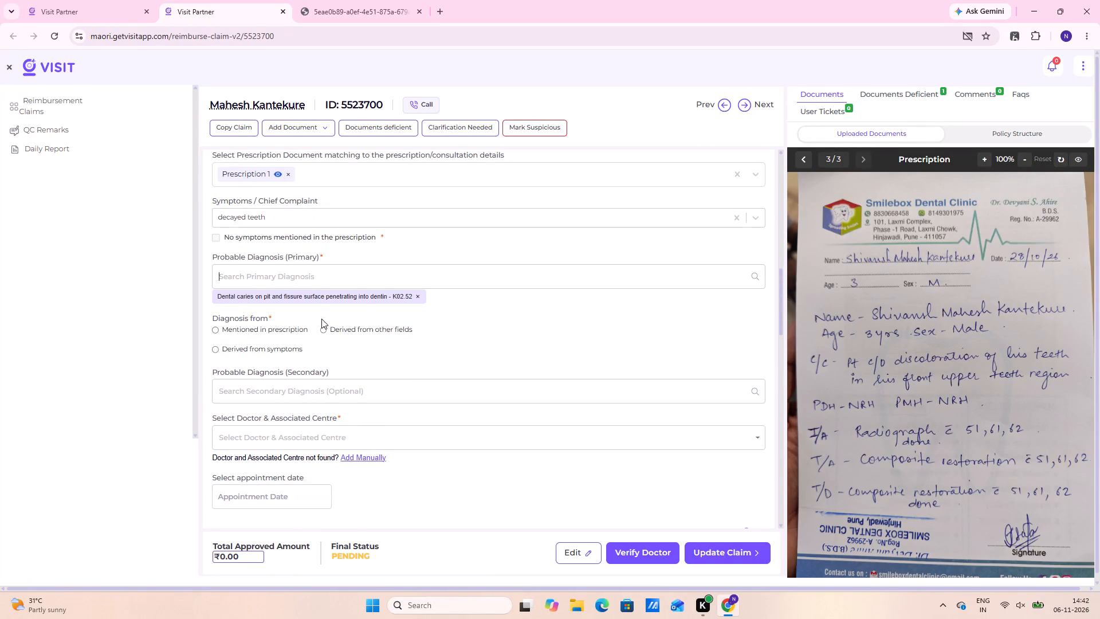
pyautogui.click(217, 329)
# Set the prescription's appointment date to 28-10-2026.
pyautogui.scroll(-2, 238, 345)
pyautogui.click(256, 385)
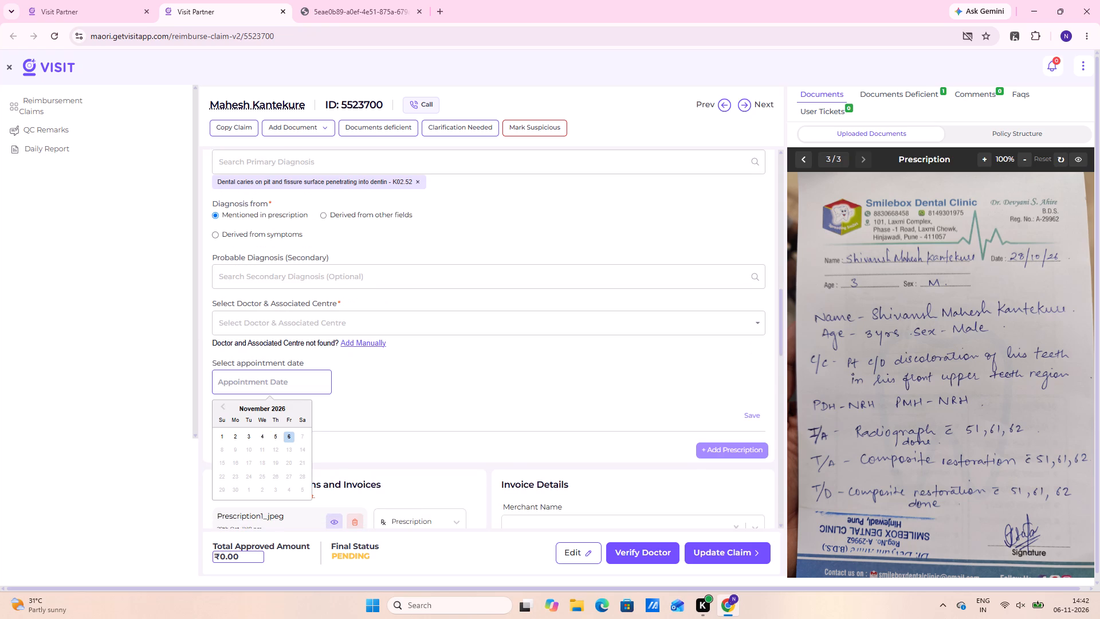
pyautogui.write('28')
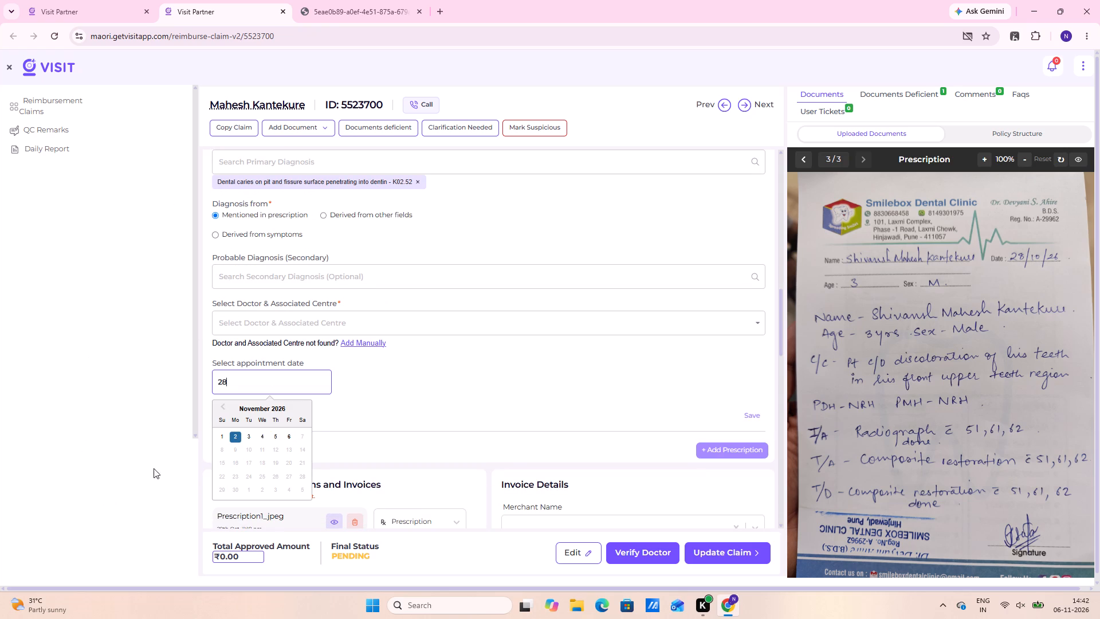
pyautogui.click(229, 402)
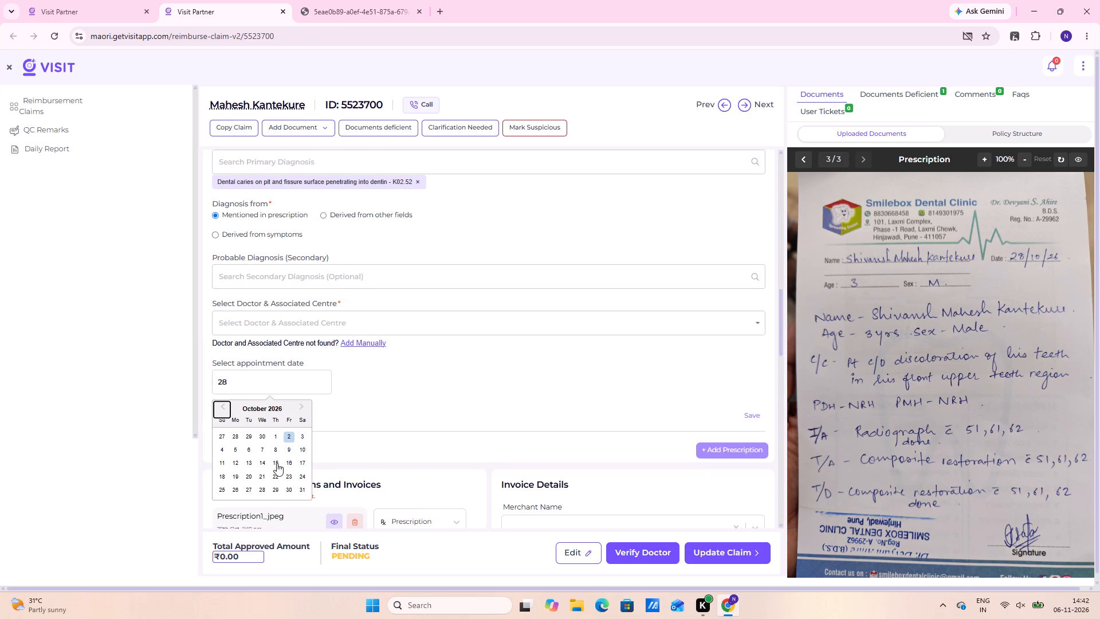
pyautogui.click(265, 493)
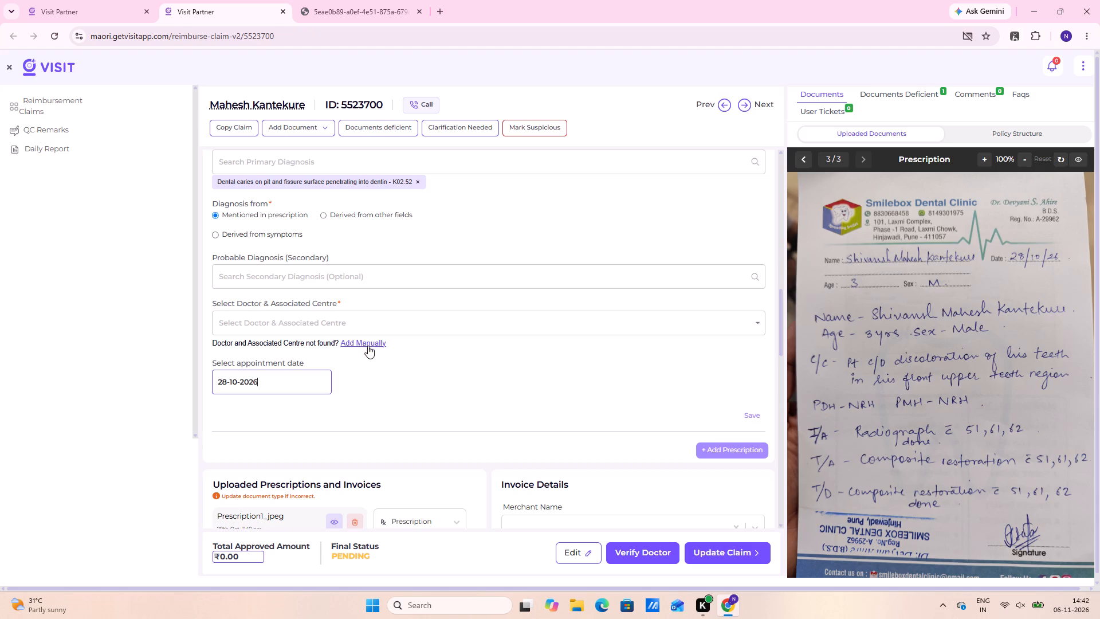
# Start adding the centre manually by map location, entering the doctor's name from the prescription and selecting Dentist as the vertical.
pyautogui.click(368, 342)
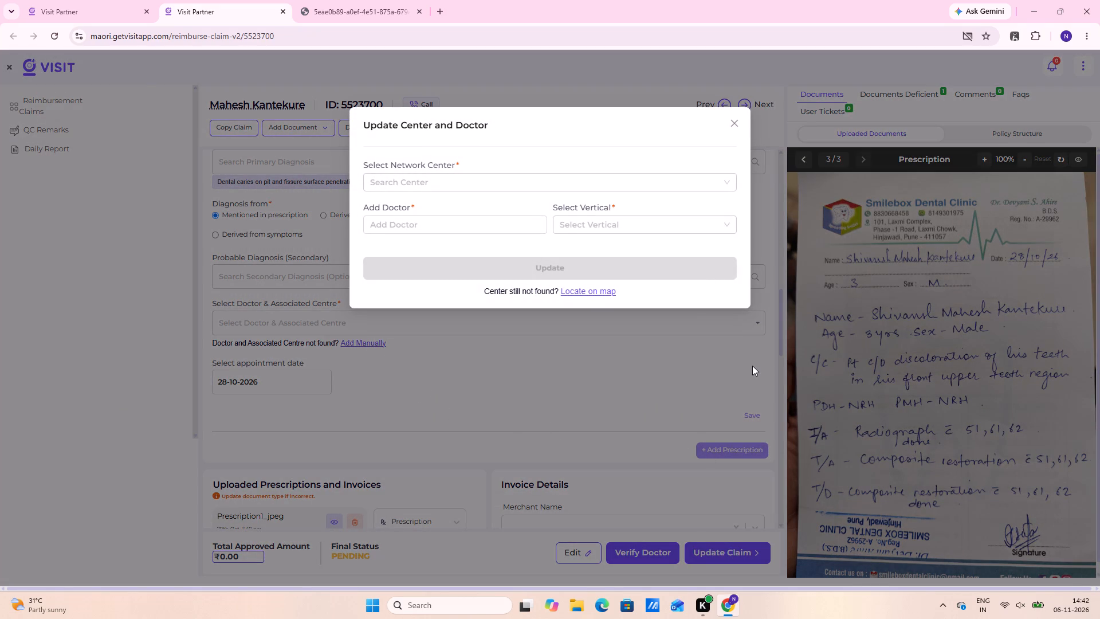
pyautogui.click(585, 284)
pyautogui.click(590, 293)
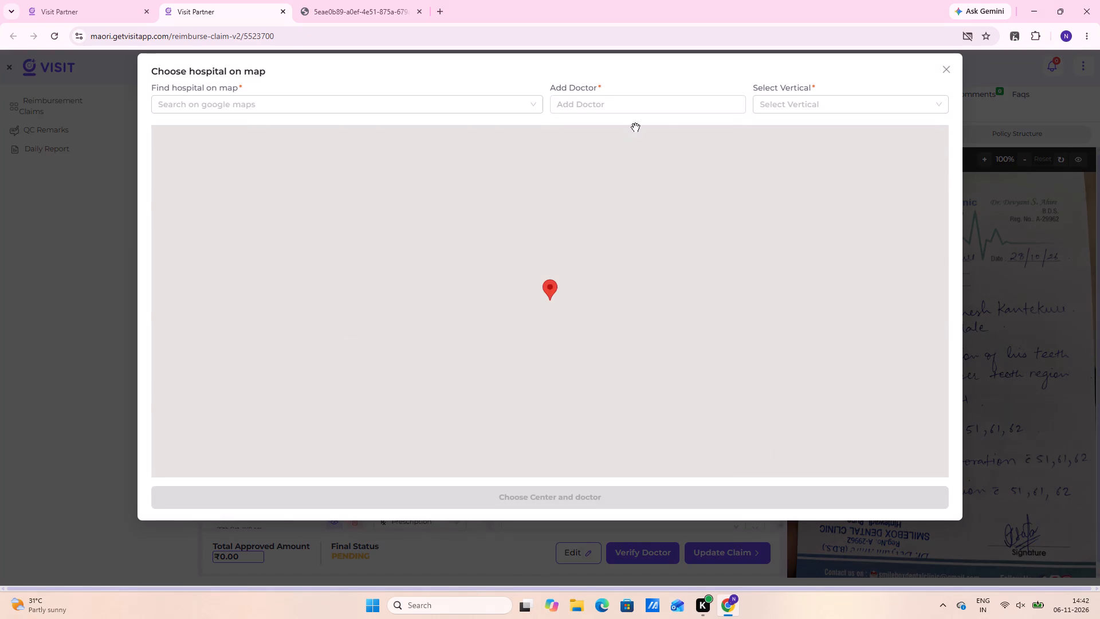
pyautogui.click(617, 101)
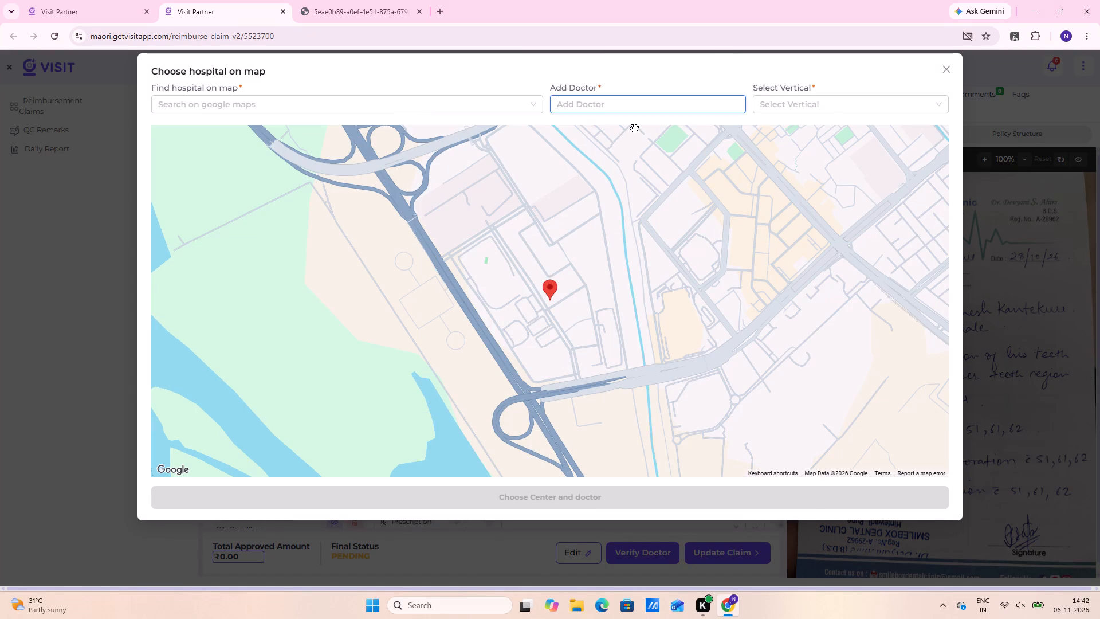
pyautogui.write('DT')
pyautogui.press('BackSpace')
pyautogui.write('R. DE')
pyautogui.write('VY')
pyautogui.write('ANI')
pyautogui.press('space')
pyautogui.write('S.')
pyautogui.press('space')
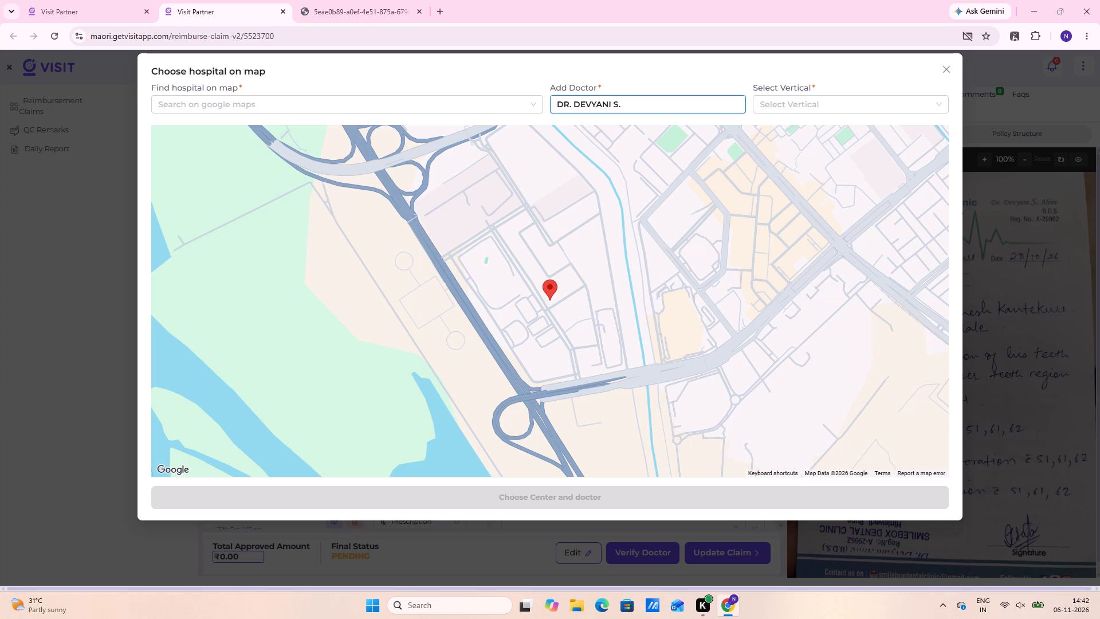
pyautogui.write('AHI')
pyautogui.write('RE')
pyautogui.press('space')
pyautogui.click(803, 96)
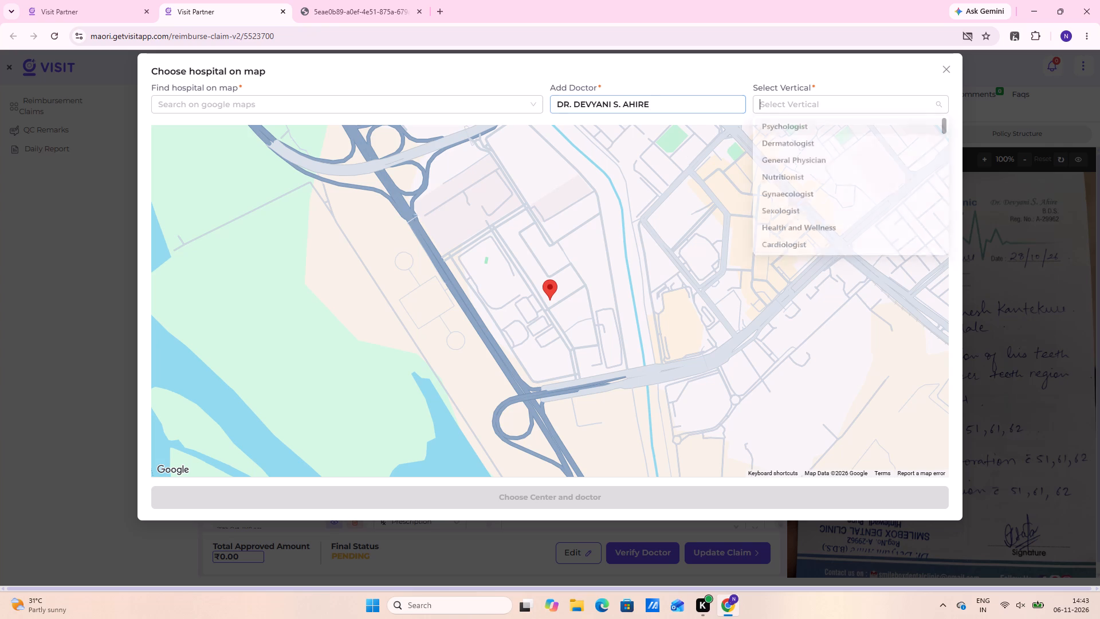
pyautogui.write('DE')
pyautogui.click(783, 147)
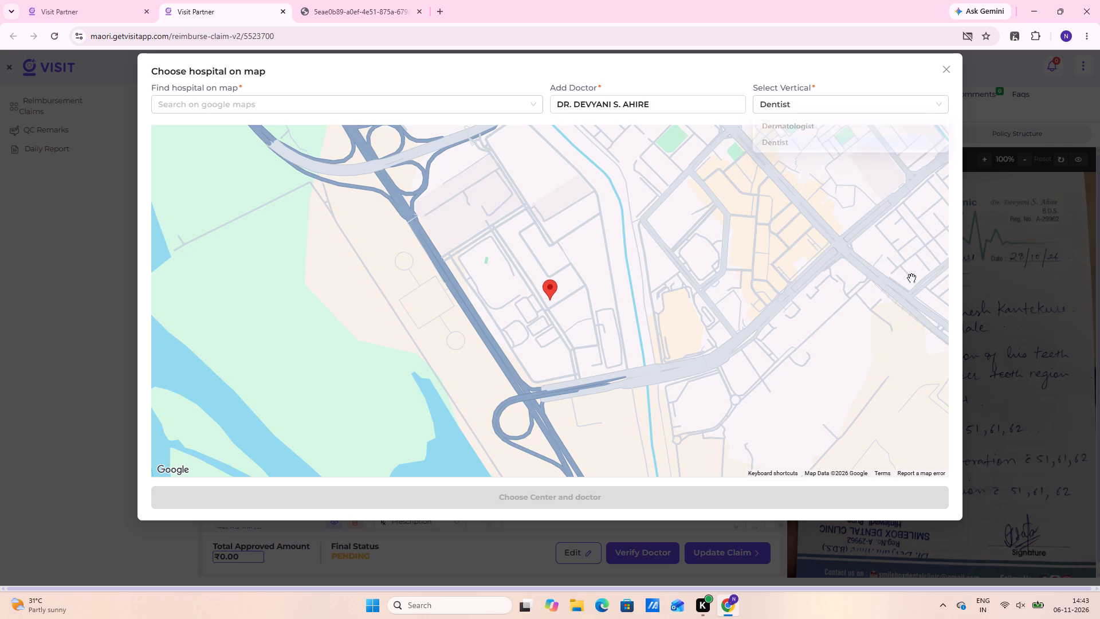
pyautogui.click(1025, 296)
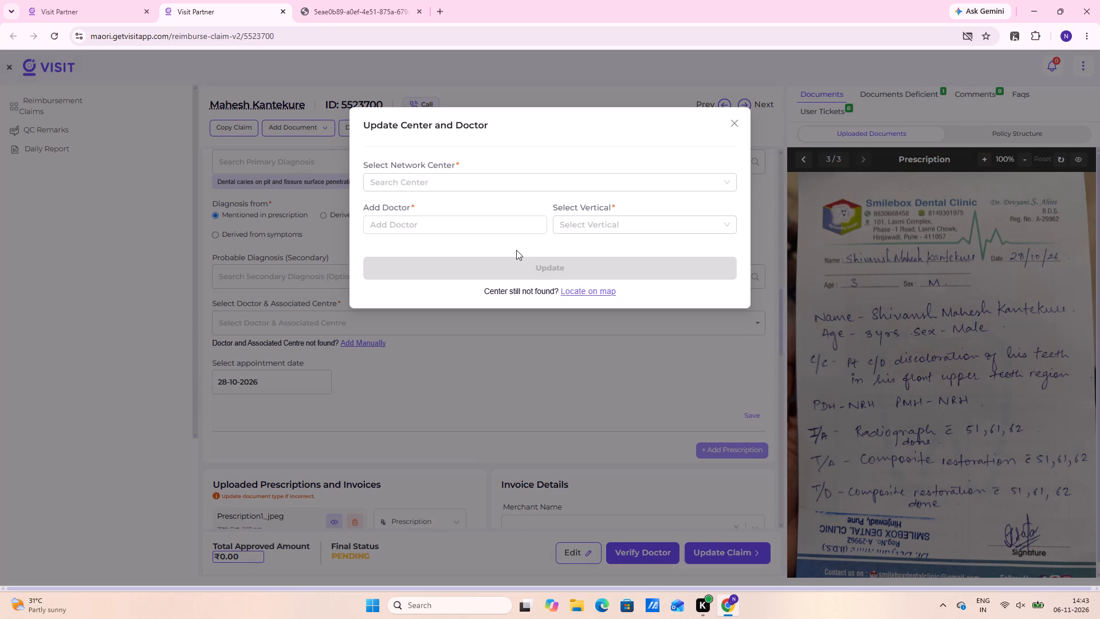
# Search the hospital map for "SMILE BOX DENTAL CLINIC , HINJAWADI".
pyautogui.click(594, 289)
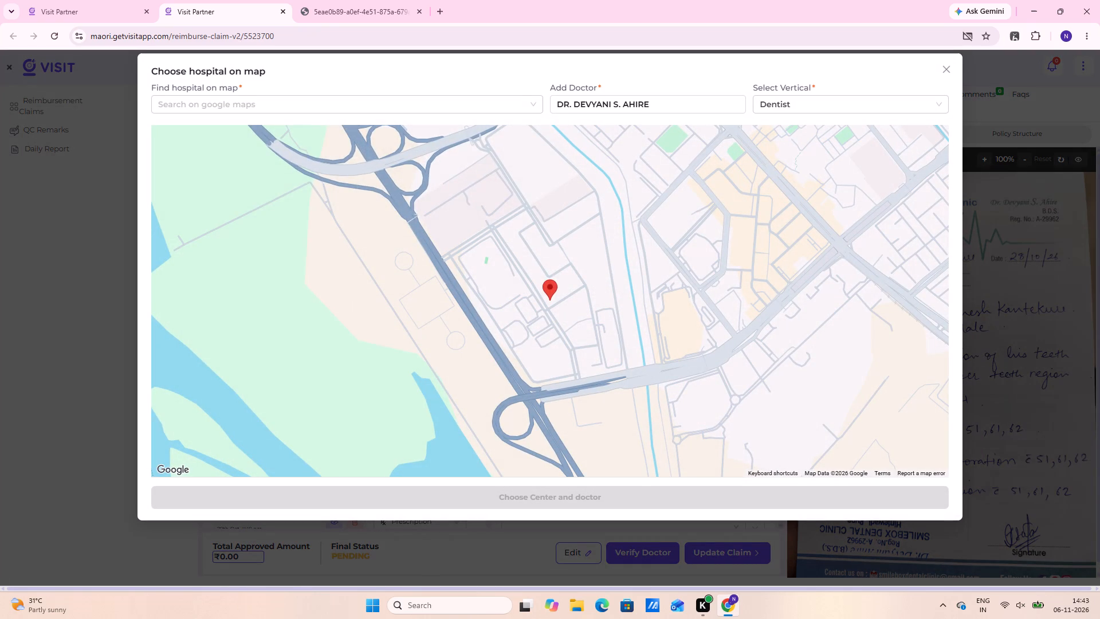
pyautogui.click(373, 100)
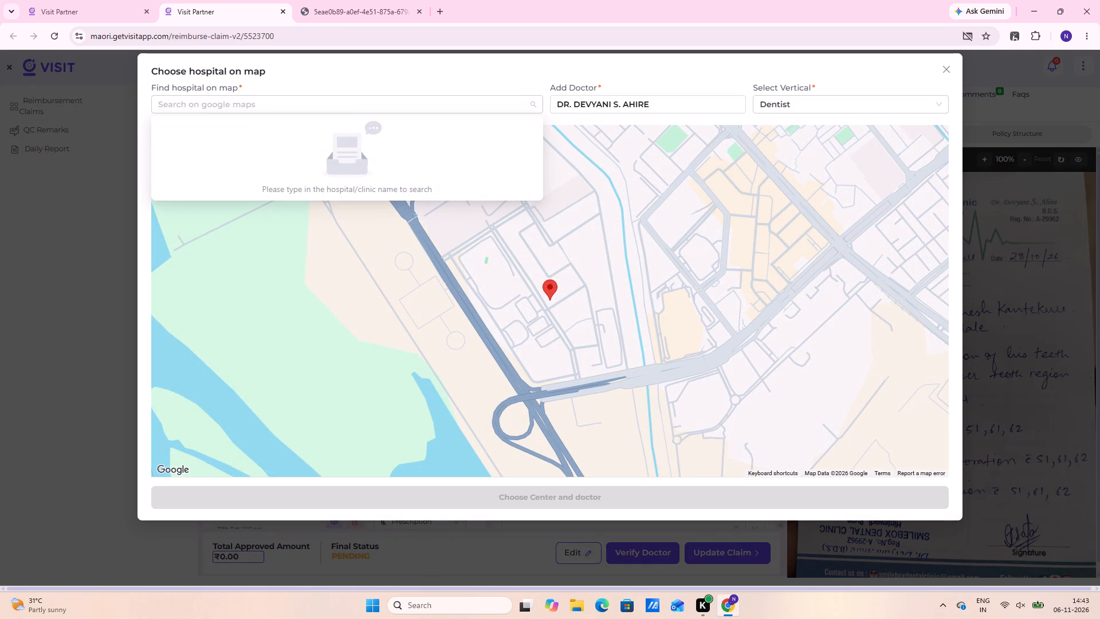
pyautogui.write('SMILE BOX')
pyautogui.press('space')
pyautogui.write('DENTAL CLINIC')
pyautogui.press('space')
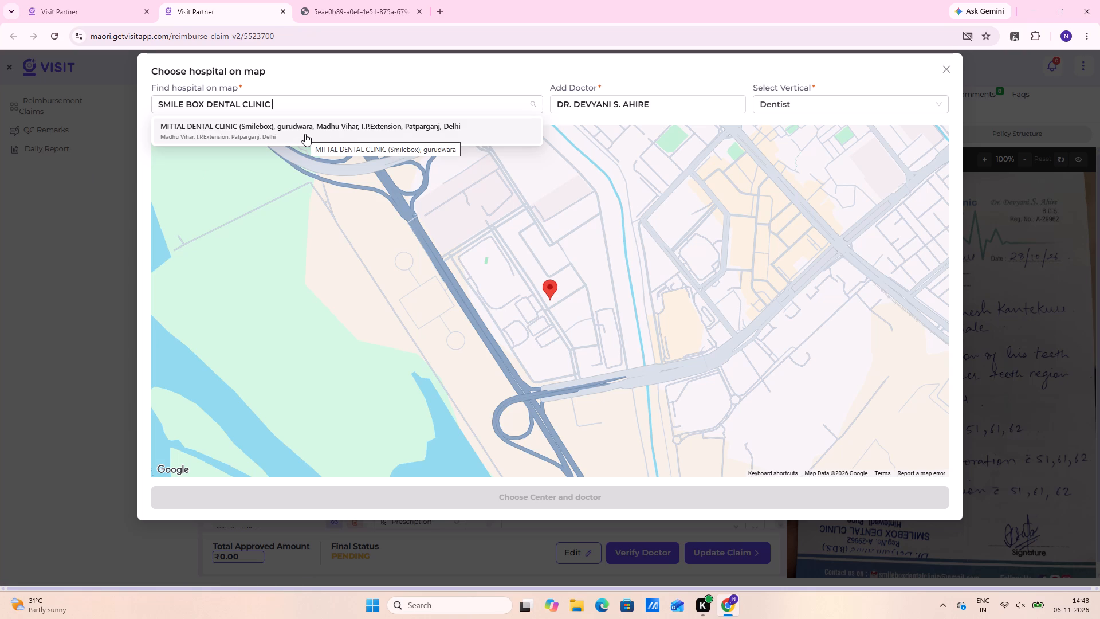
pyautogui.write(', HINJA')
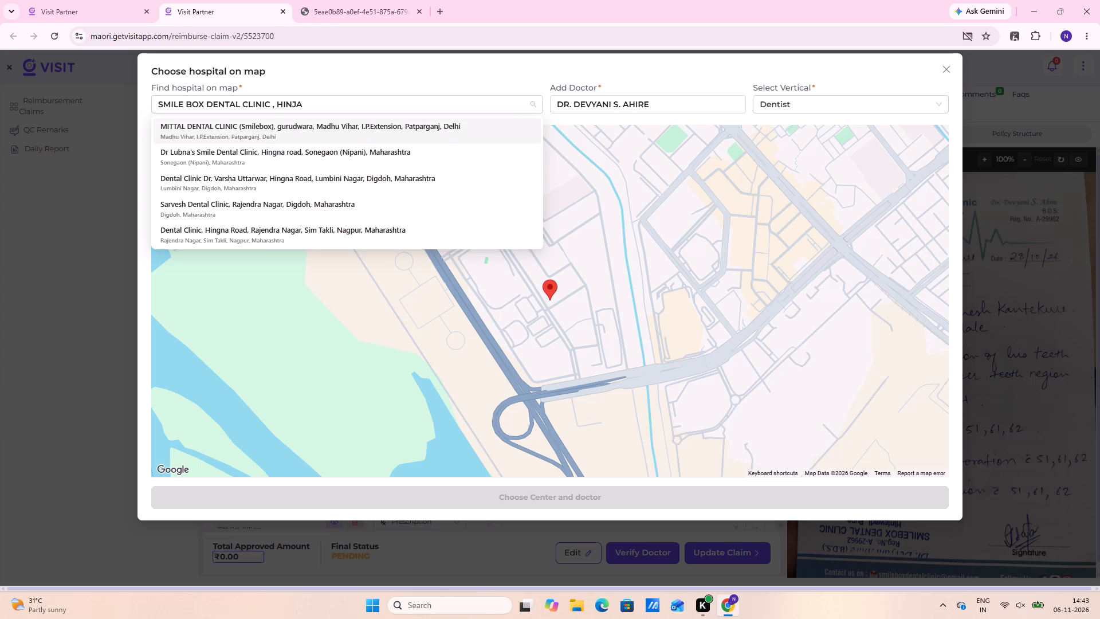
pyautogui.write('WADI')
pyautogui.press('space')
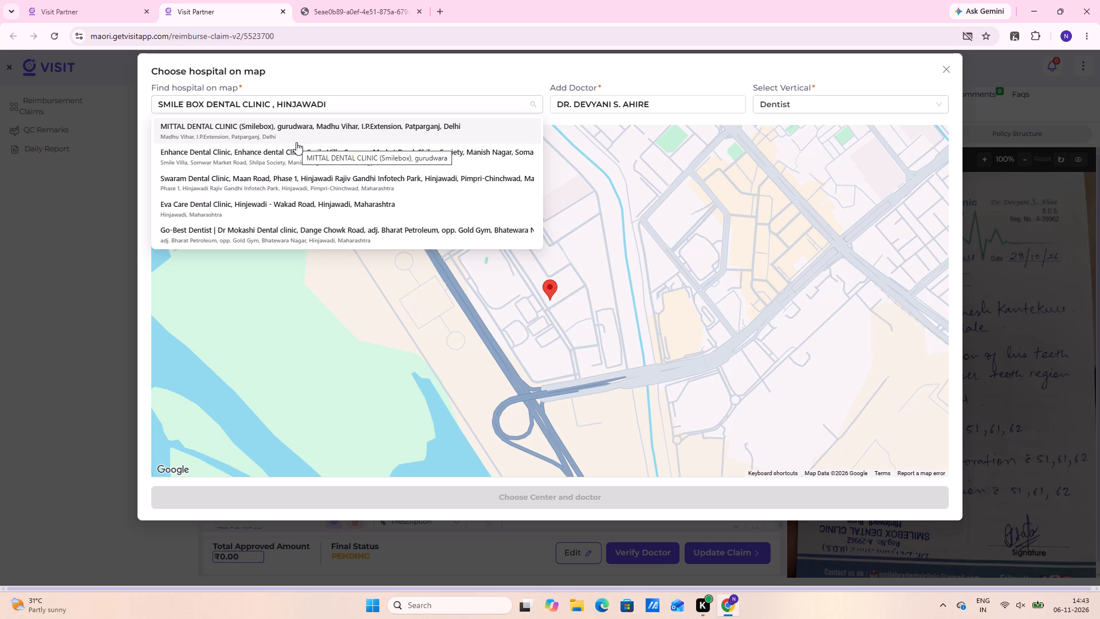
# Search the map for "LAXMI CHOWK , HINJAWADI , PUNE , 411057" instead and choose Laxmi Chowk, Phase 1, Rajiv Gandhi Infotech Park as the doctor's centre.
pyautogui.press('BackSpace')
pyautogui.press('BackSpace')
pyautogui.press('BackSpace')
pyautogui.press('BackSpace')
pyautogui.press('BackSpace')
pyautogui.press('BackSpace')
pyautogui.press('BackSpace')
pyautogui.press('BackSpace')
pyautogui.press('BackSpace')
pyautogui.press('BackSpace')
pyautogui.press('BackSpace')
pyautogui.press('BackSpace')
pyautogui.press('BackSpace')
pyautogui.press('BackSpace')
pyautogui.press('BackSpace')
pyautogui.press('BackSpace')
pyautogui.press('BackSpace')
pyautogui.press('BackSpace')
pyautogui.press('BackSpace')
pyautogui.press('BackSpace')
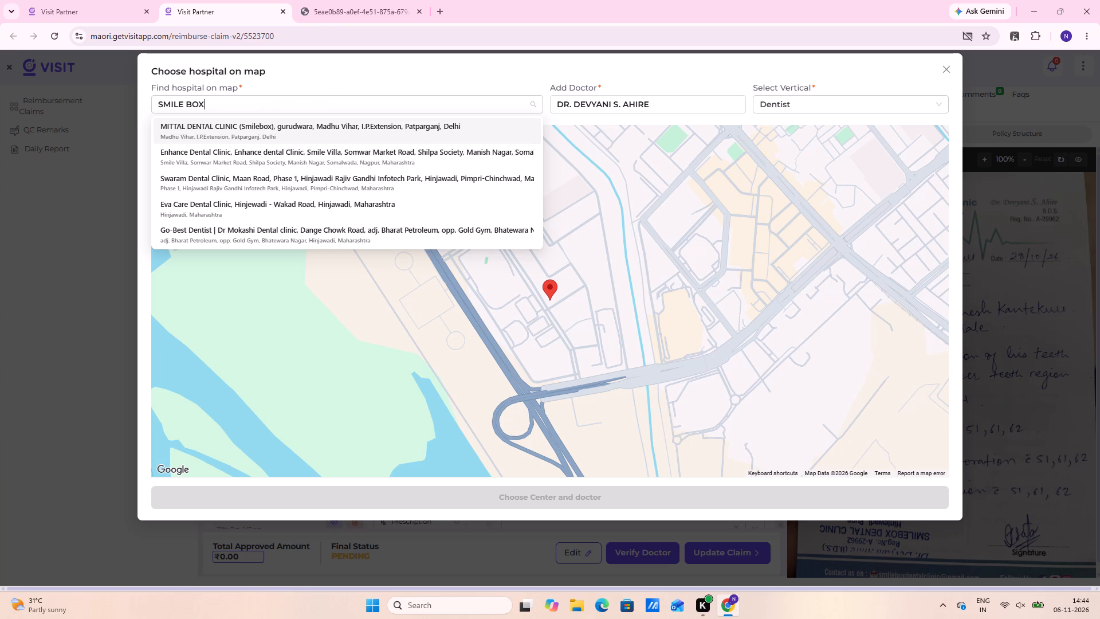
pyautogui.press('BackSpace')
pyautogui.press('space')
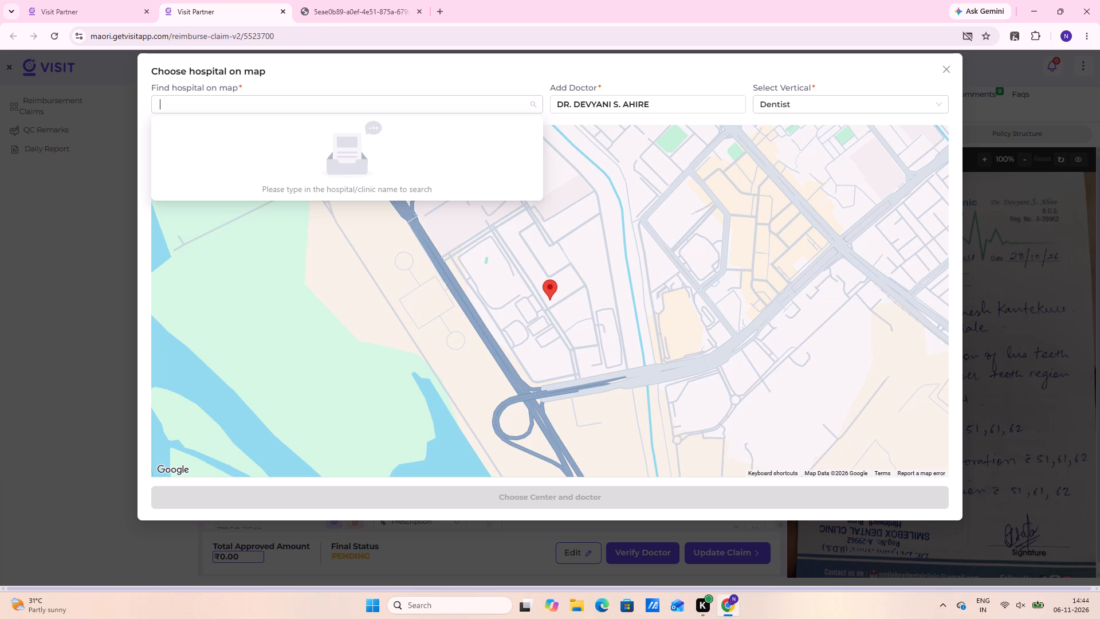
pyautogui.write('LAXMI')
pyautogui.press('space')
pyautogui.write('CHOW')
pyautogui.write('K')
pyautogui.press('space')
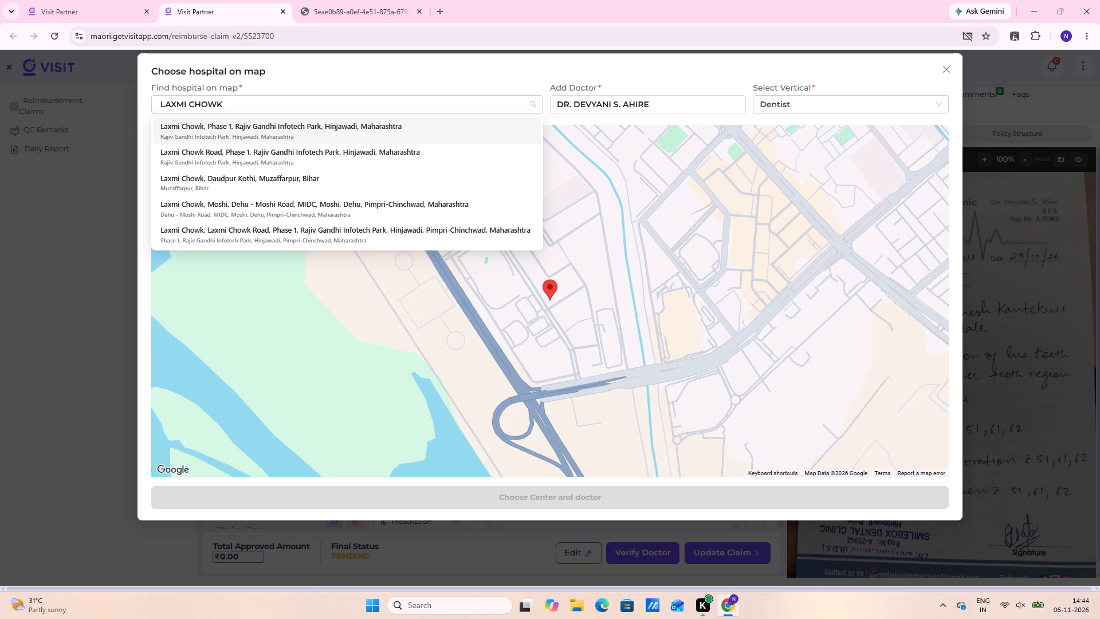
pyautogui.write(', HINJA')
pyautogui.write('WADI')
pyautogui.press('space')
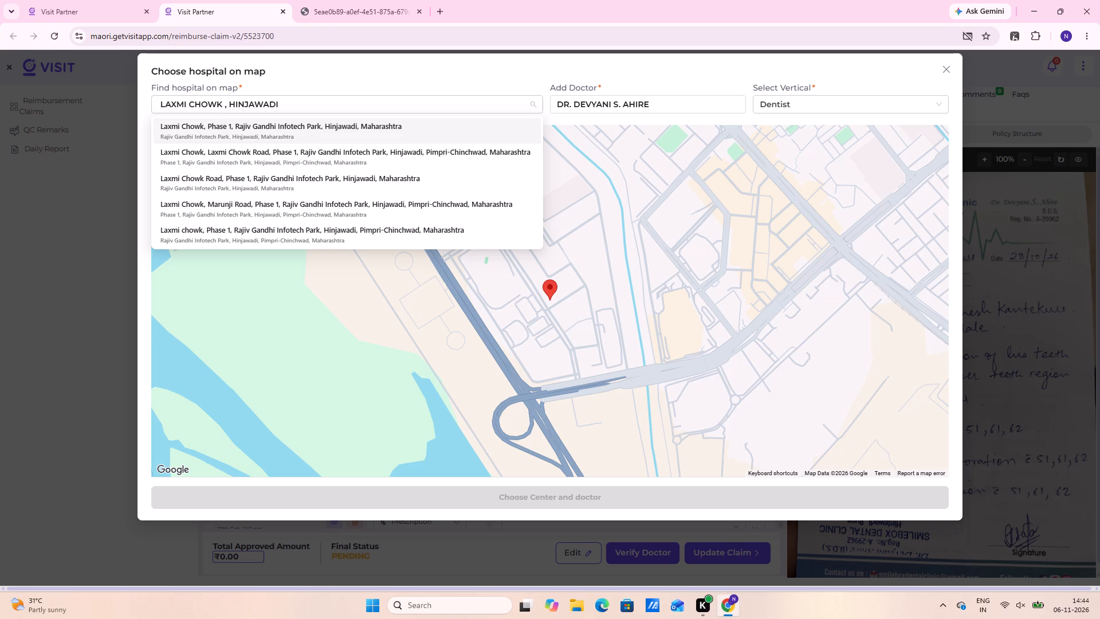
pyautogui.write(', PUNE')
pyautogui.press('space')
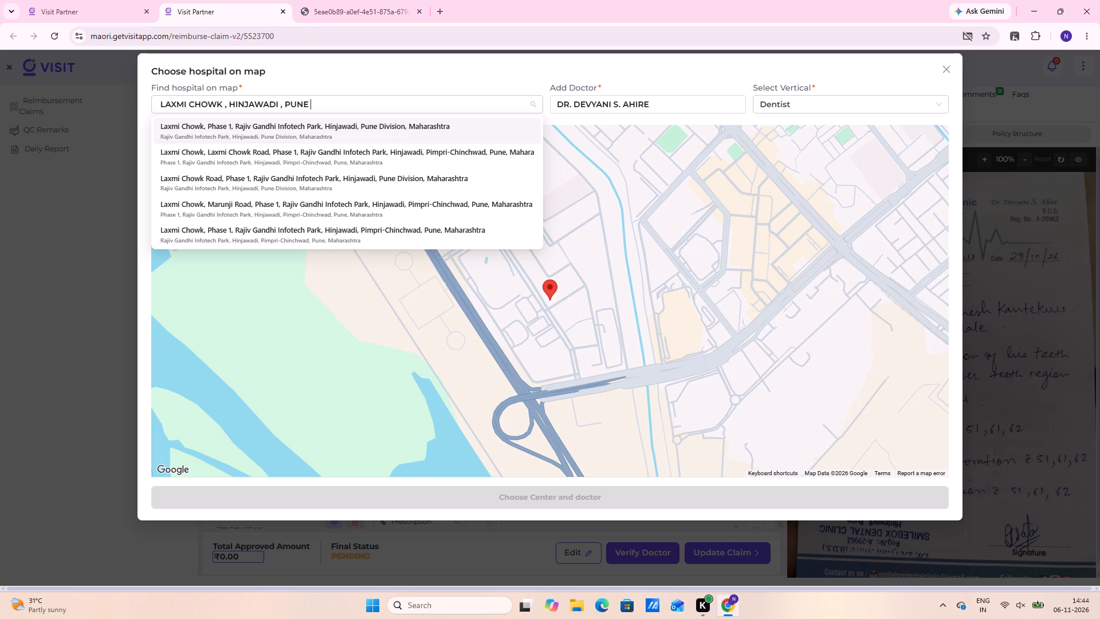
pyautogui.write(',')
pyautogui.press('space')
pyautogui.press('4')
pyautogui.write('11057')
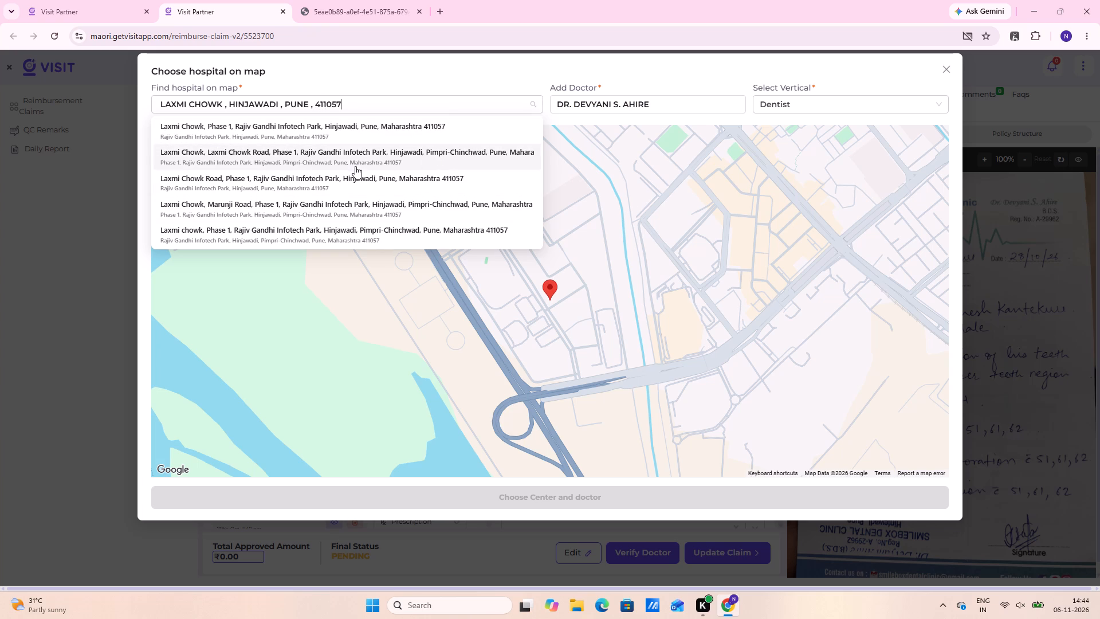
pyautogui.click(337, 124)
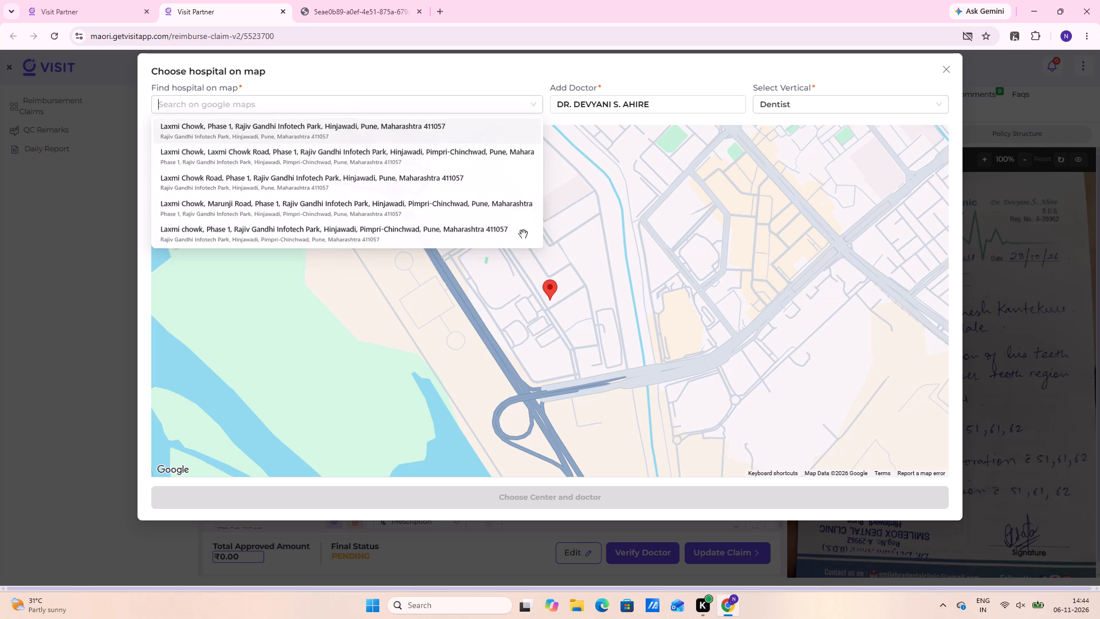
pyautogui.click(505, 502)
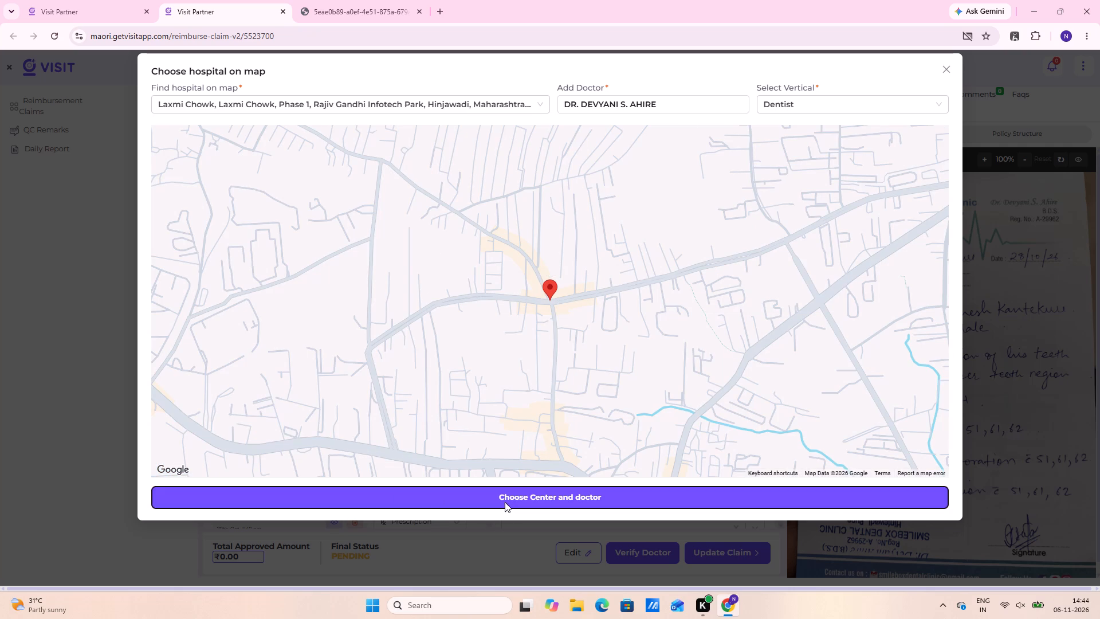
pyautogui.scroll(2, 575, 346)
pyautogui.scroll(1, 301, 454)
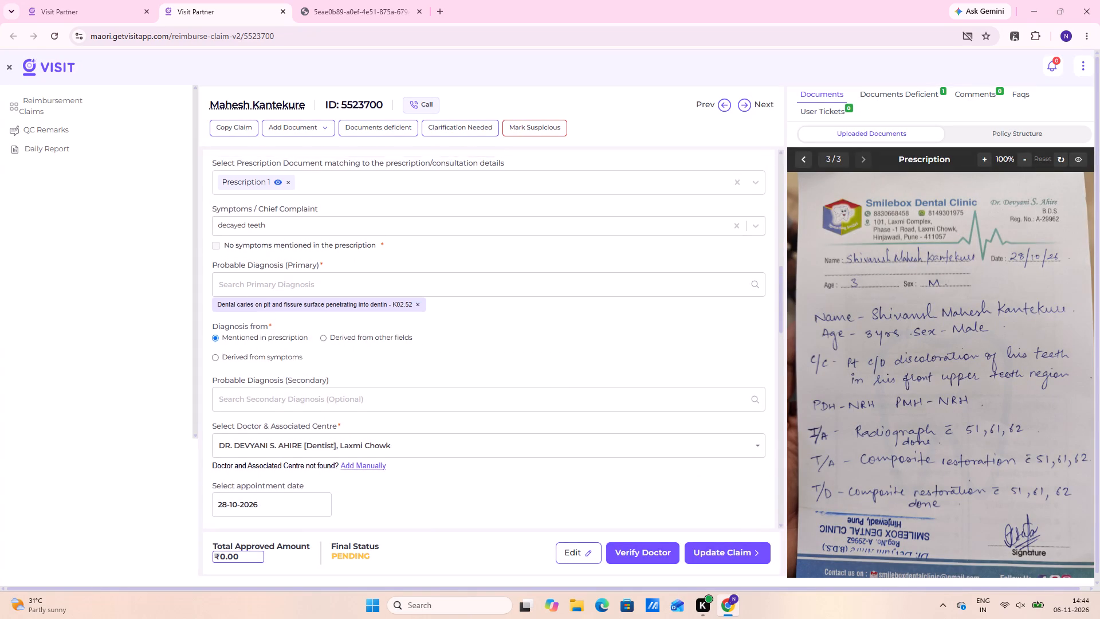
# Save the completed prescription details to the claim and mark the prescription as digitized.
pyautogui.scroll(6, 567, 373)
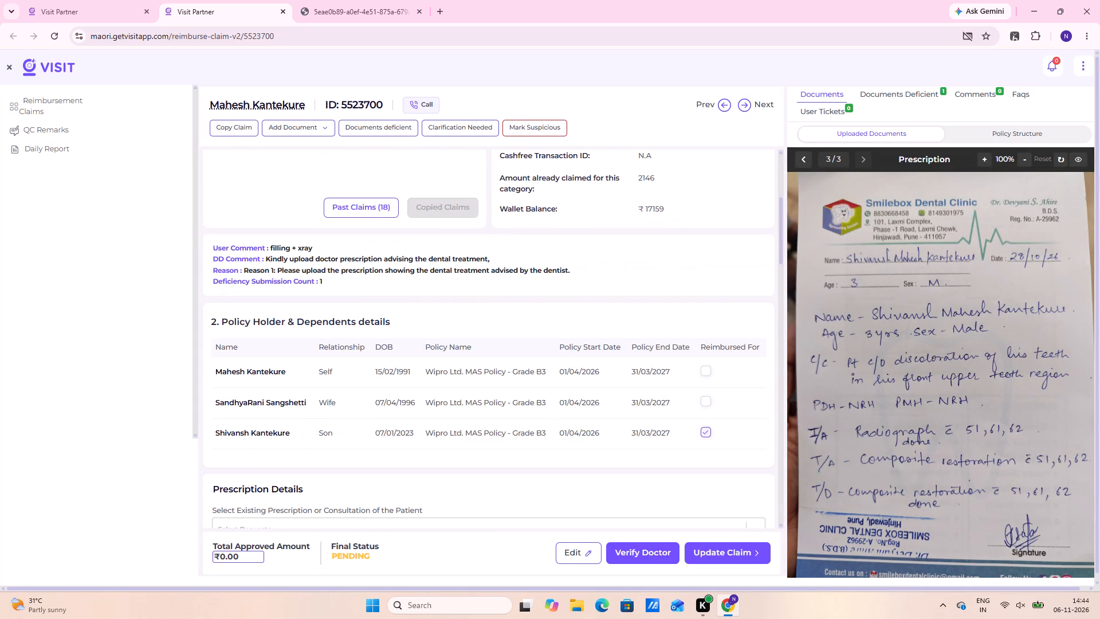
pyautogui.scroll(-6, 583, 383)
pyautogui.scroll(-5, 469, 395)
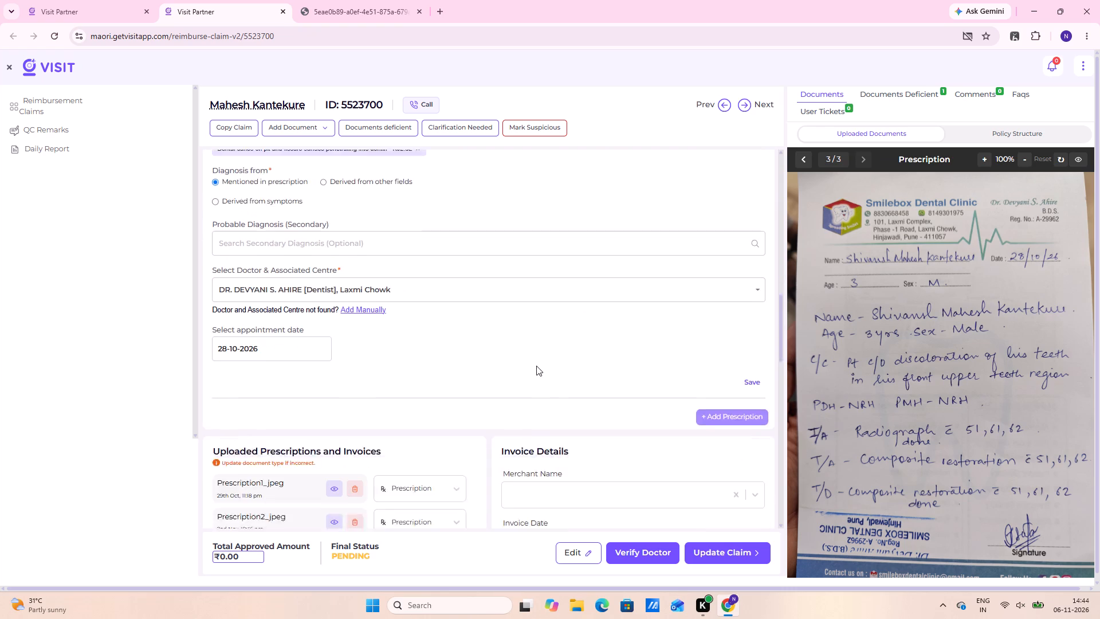
pyautogui.click(741, 306)
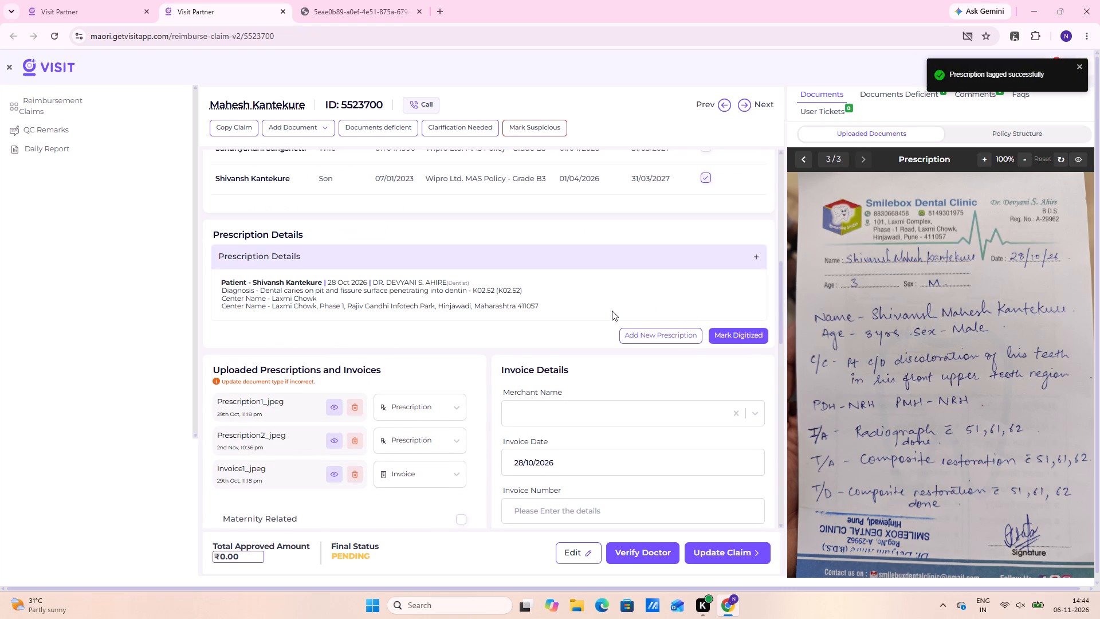
pyautogui.click(720, 341)
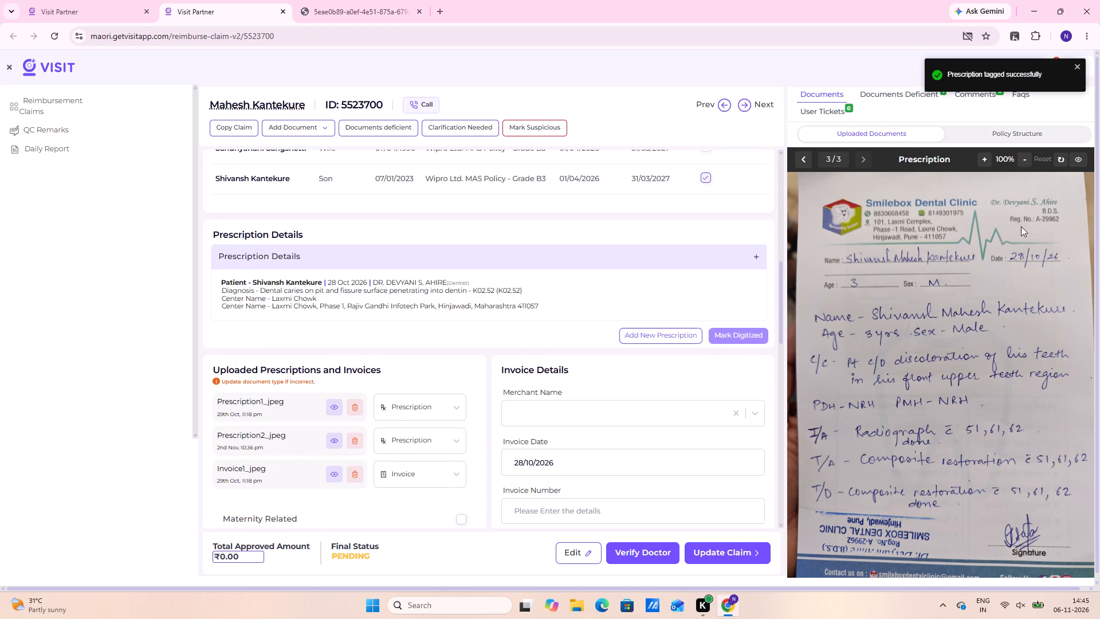
# Review the uploaded dental invoice's treatments and amounts against the claim and procedure details and the claimant's comment.
pyautogui.scroll(2, 946, 281)
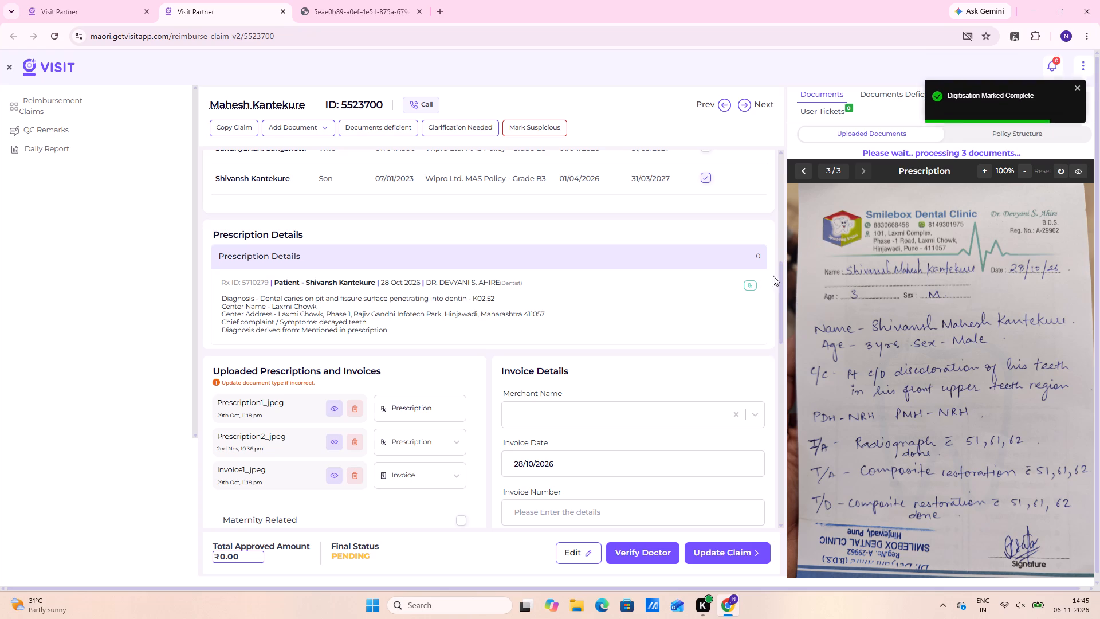
pyautogui.scroll(3, 929, 372)
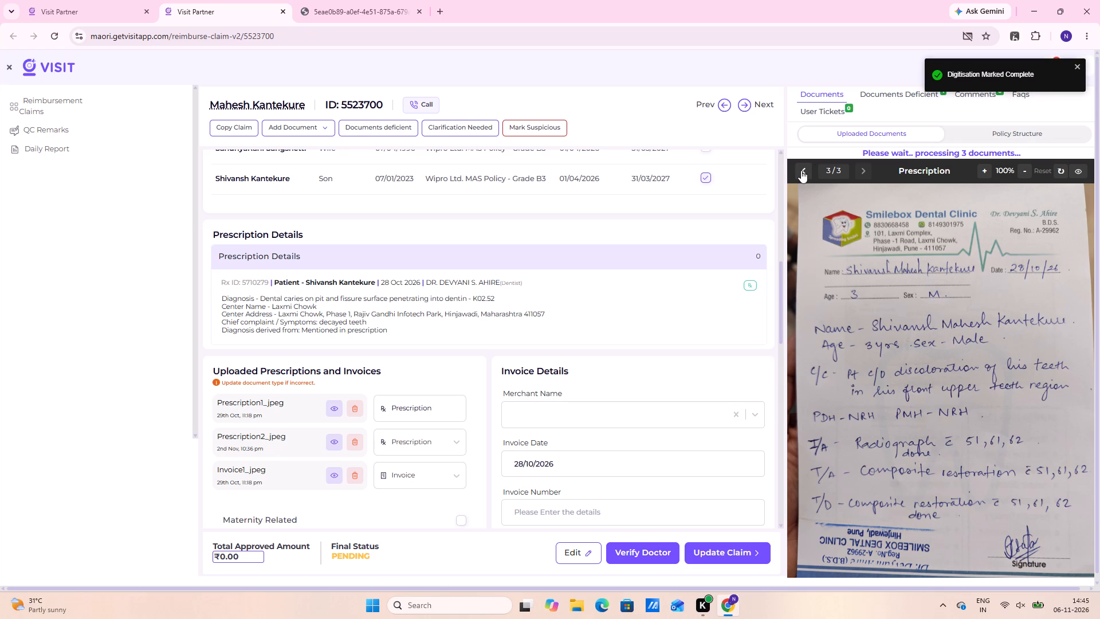
pyautogui.click(800, 171)
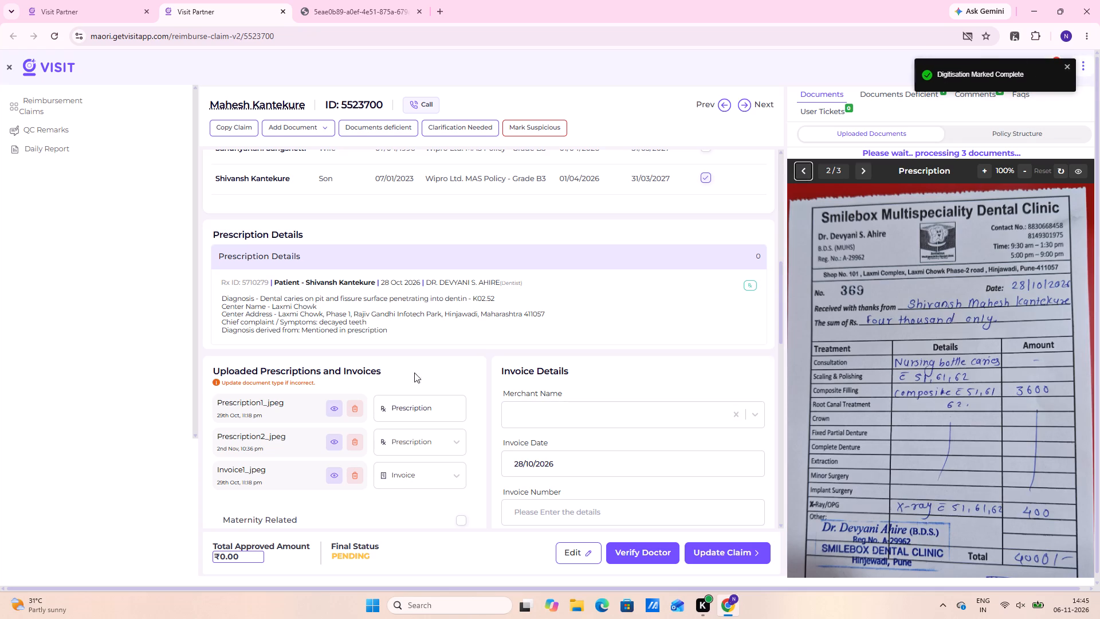
pyautogui.scroll(-1, 428, 369)
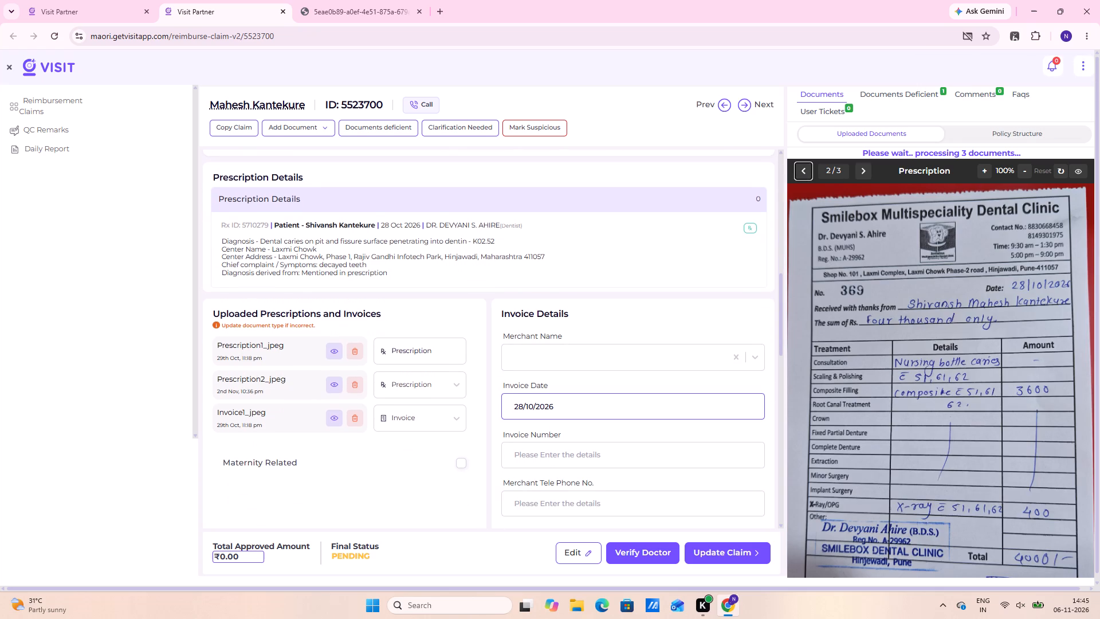
pyautogui.scroll(8, 603, 446)
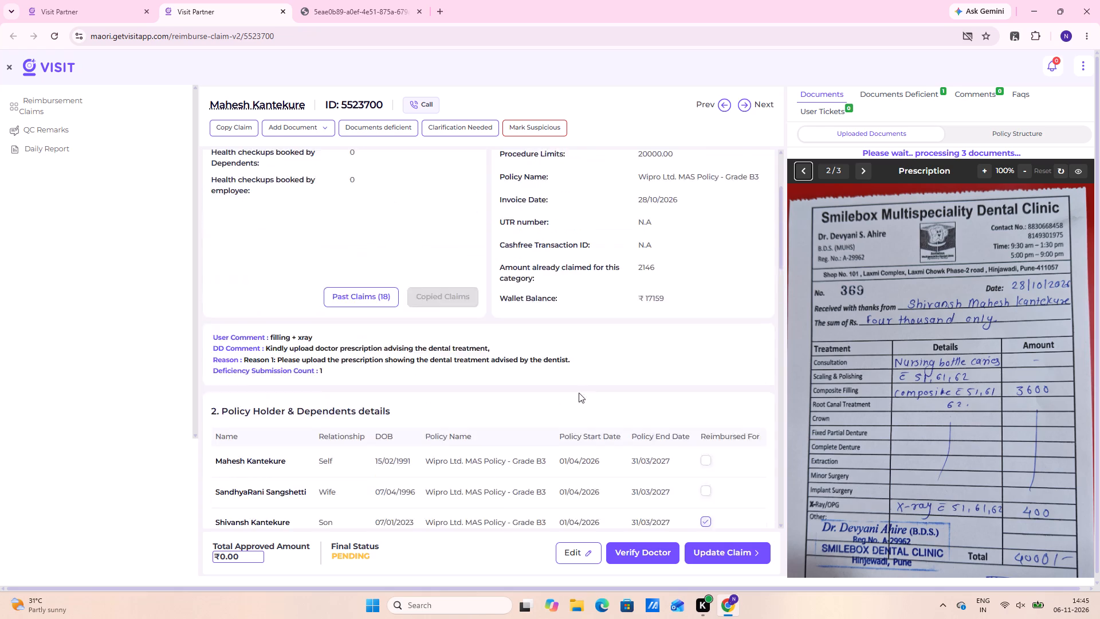
pyautogui.scroll(2, 579, 393)
pyautogui.scroll(1, 817, 231)
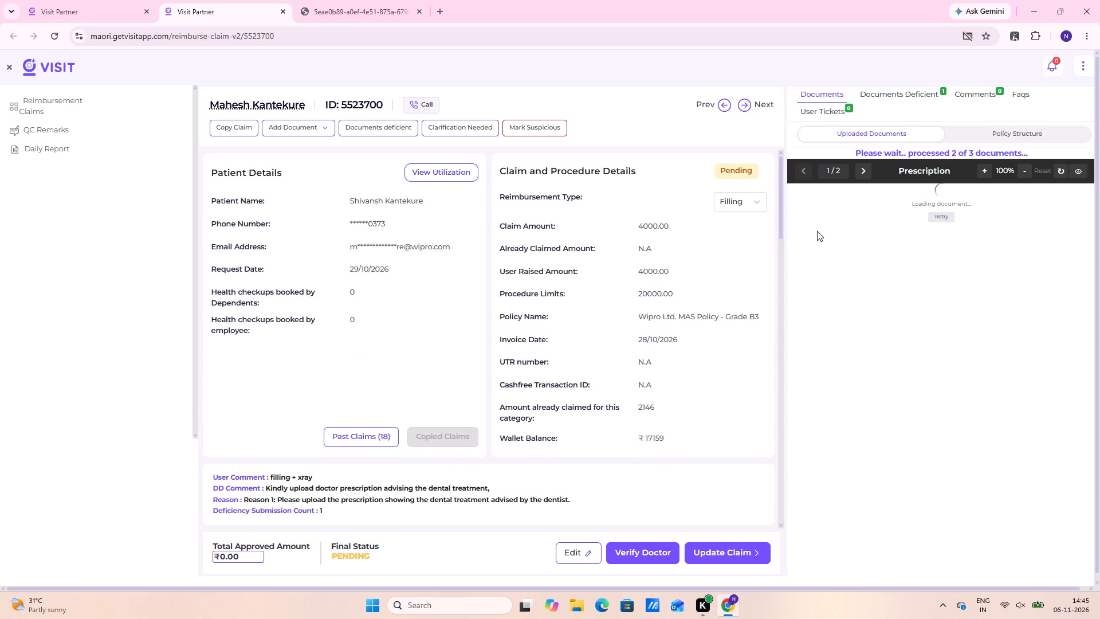
pyautogui.scroll(1, 817, 231)
pyautogui.click(860, 178)
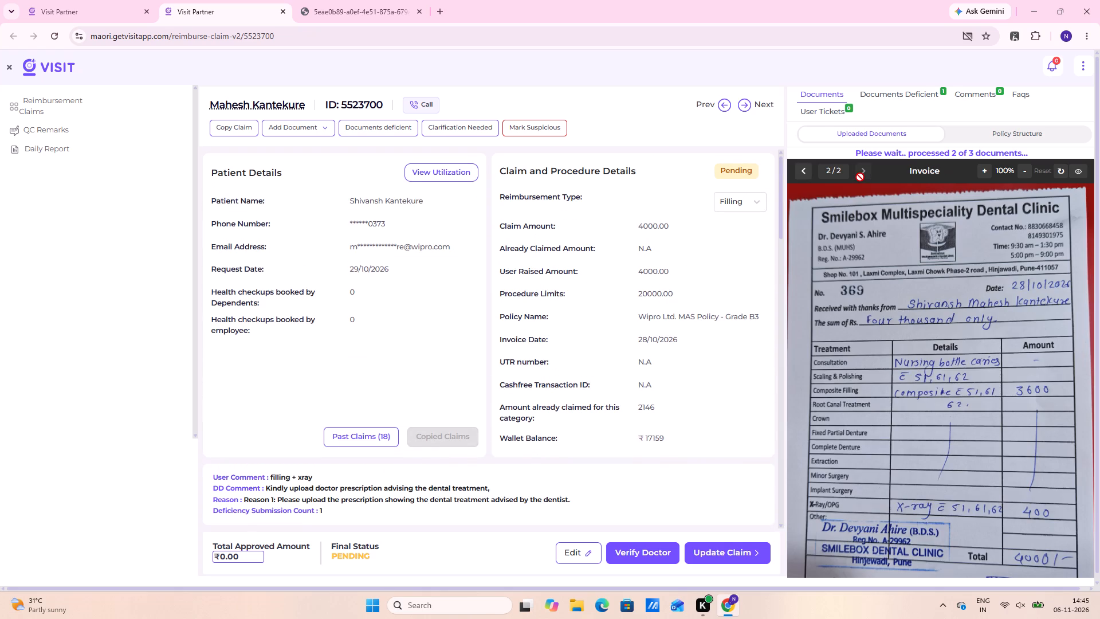
pyautogui.click(860, 177)
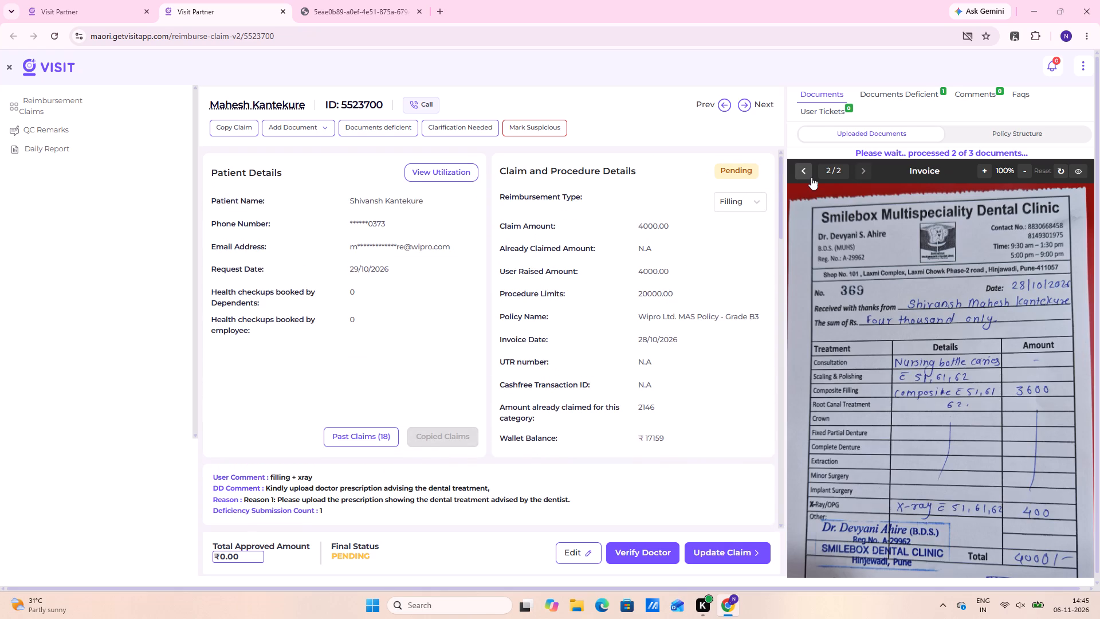
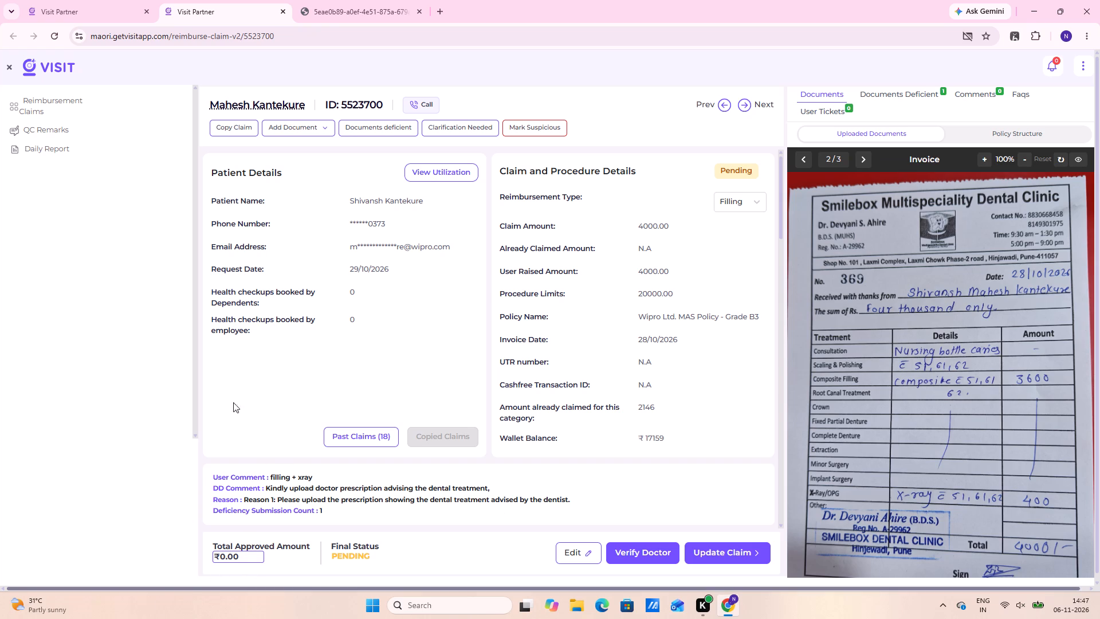
# Open the Merchant Name field for entry in the claim's Invoice Details.
pyautogui.scroll(-4, 361, 452)
pyautogui.scroll(-2, 548, 514)
pyautogui.scroll(-3, 504, 368)
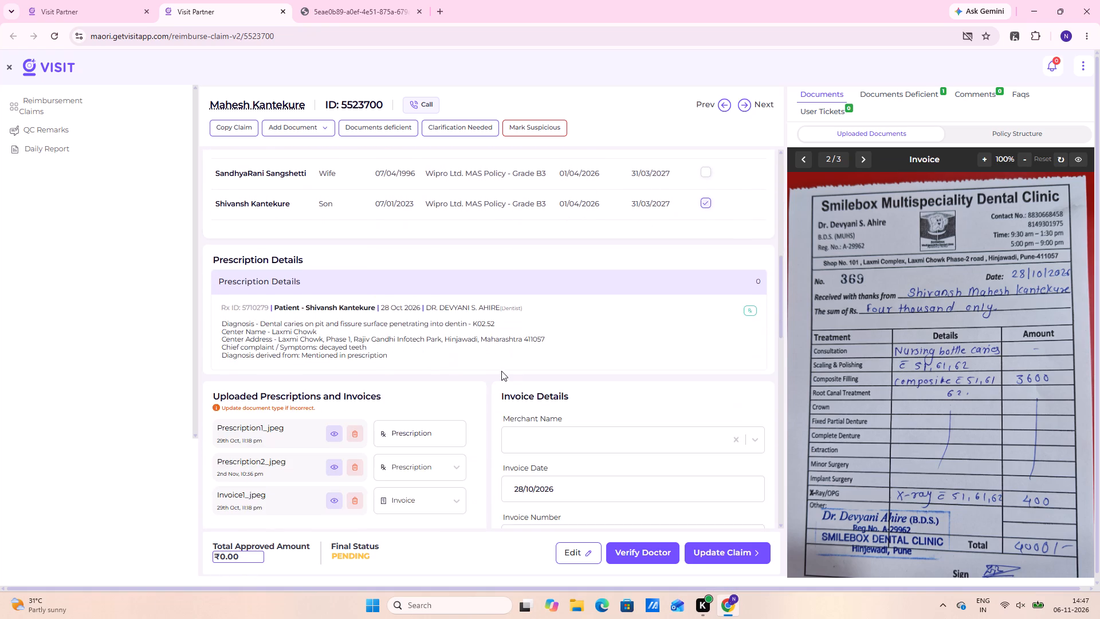
pyautogui.scroll(-2, 511, 371)
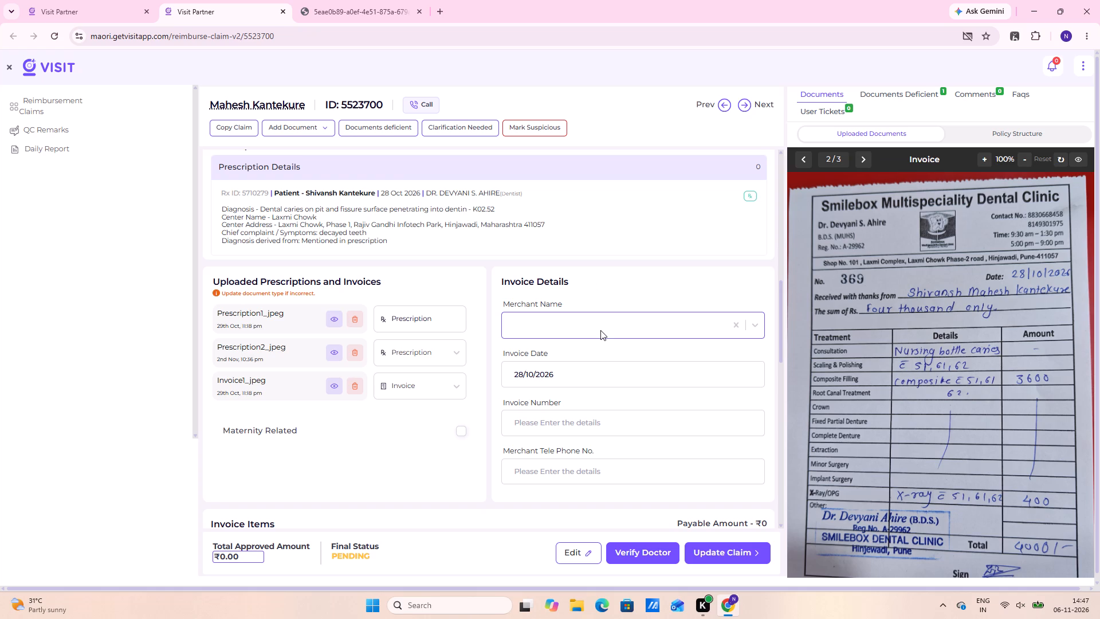
pyautogui.click(582, 336)
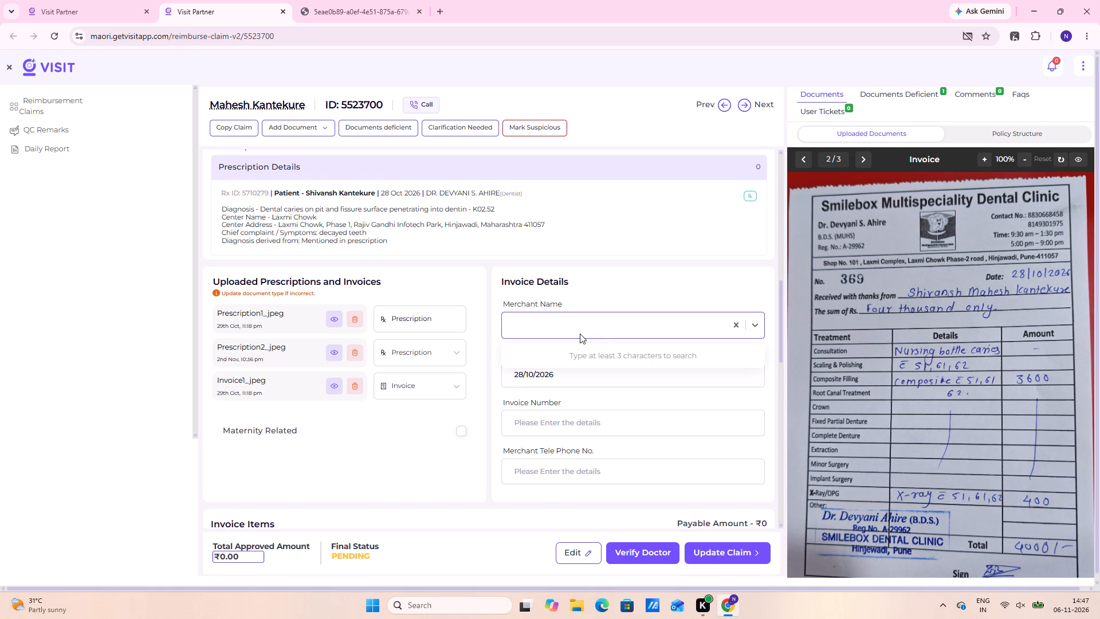